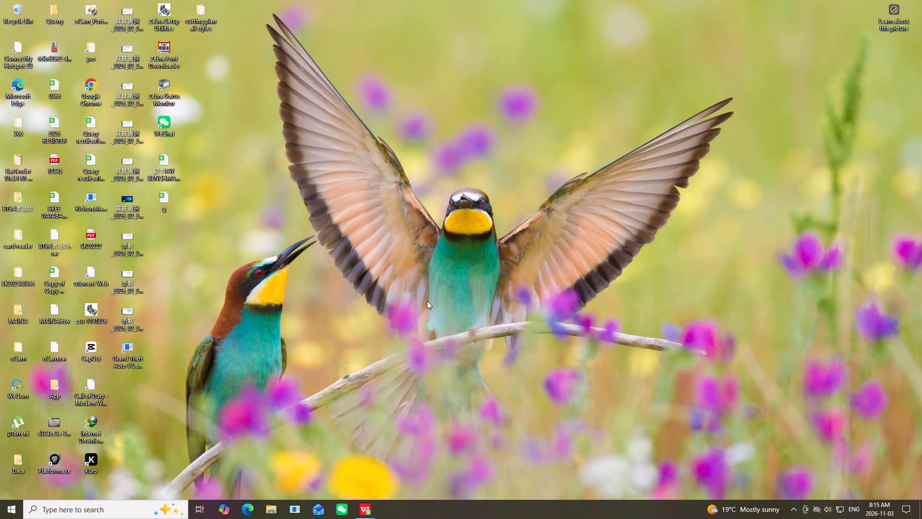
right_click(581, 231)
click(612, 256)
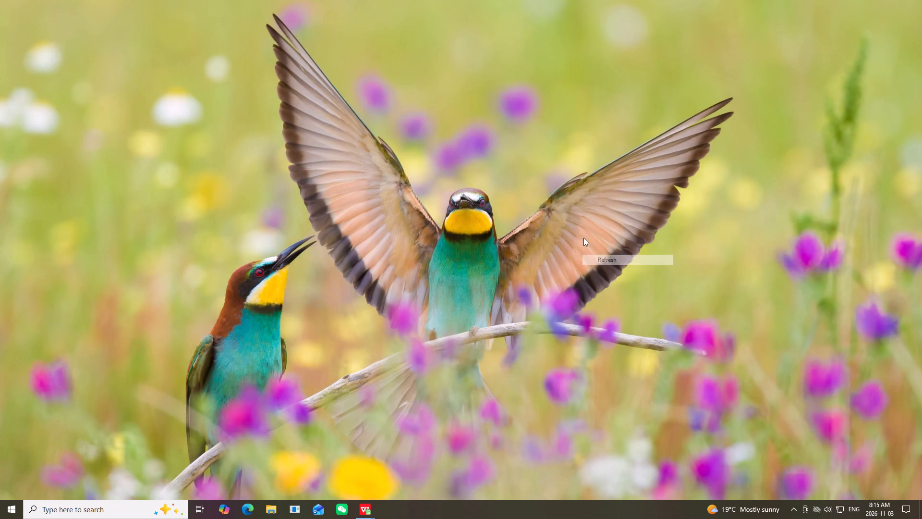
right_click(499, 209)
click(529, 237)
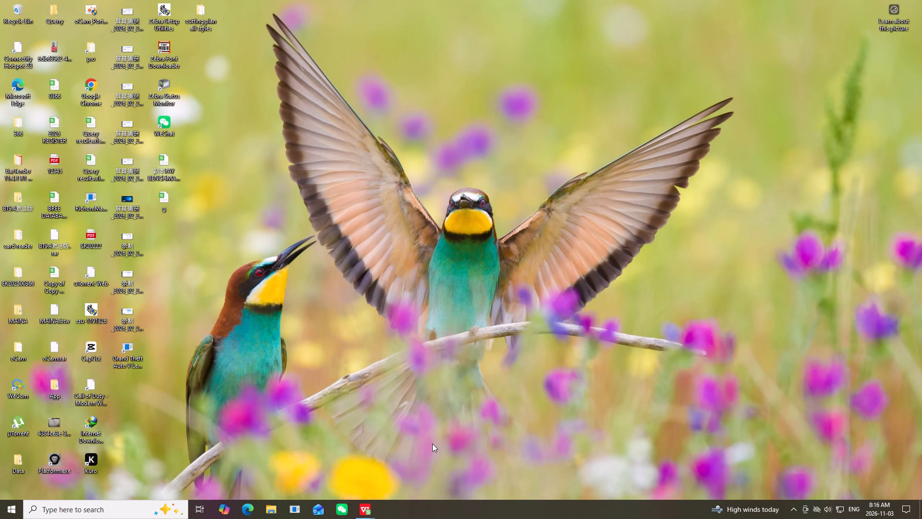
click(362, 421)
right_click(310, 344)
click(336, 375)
Launch the Platform program from the desktop and let its update start.
double_click(50, 463)
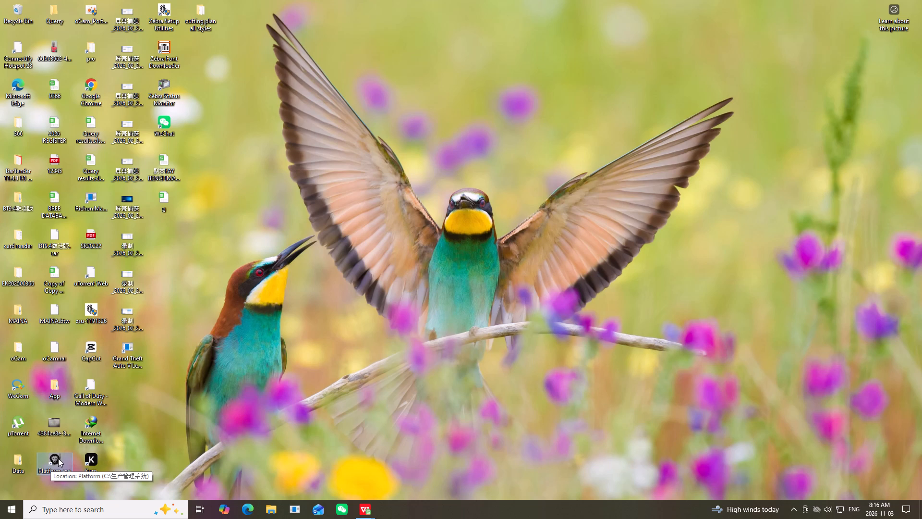
click(482, 291)
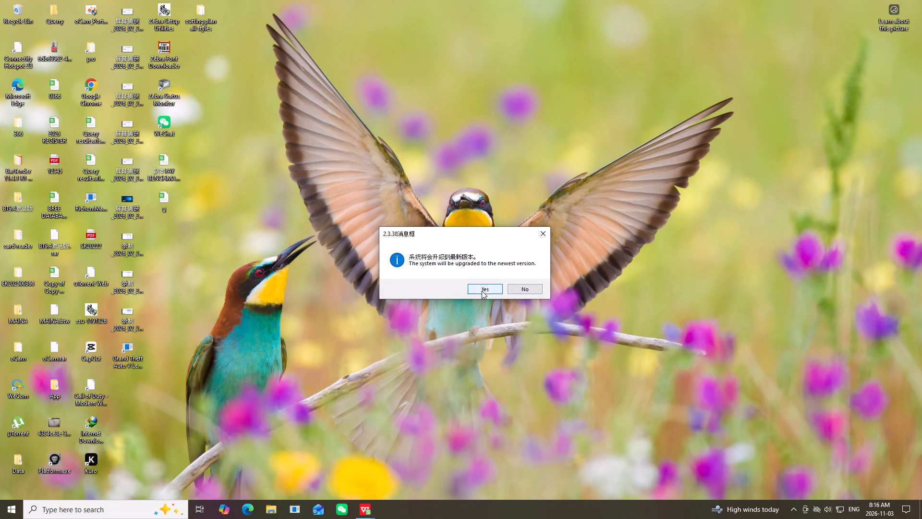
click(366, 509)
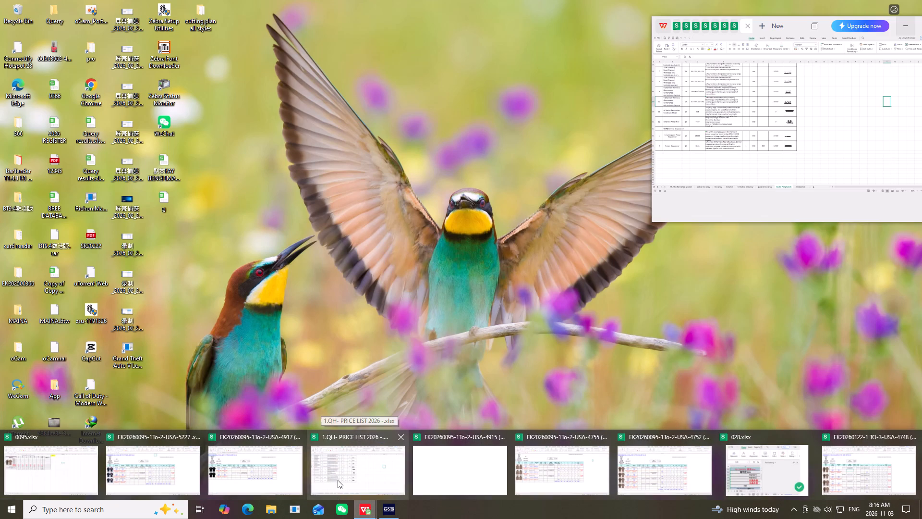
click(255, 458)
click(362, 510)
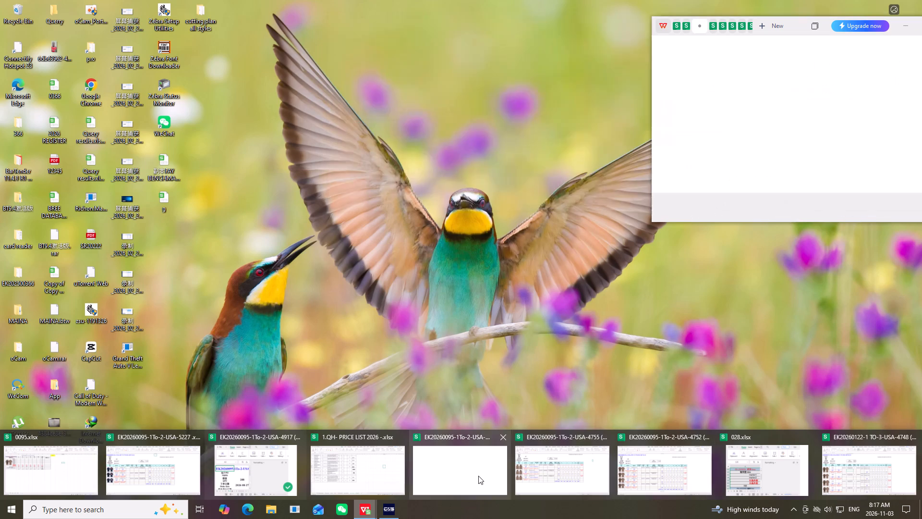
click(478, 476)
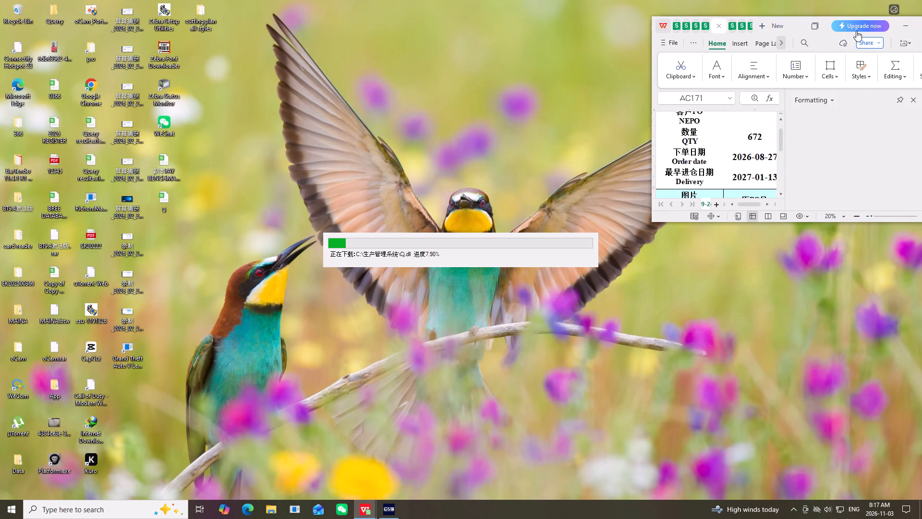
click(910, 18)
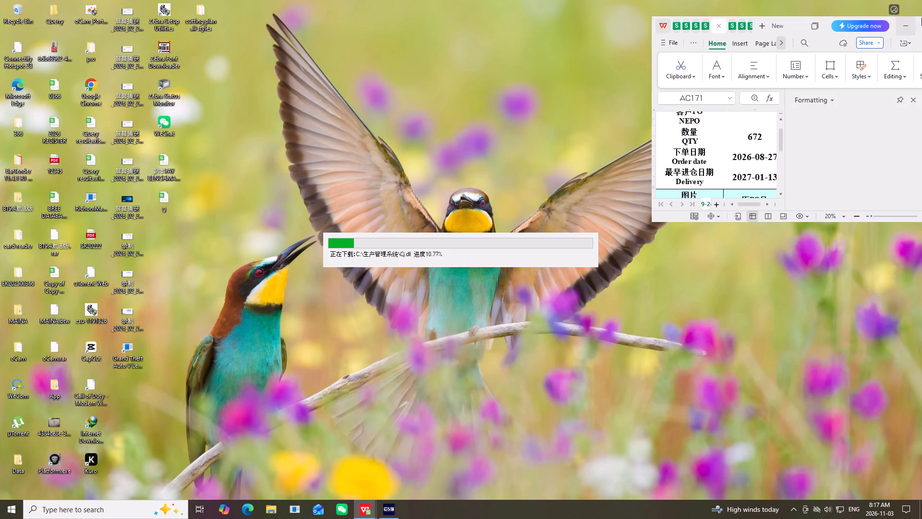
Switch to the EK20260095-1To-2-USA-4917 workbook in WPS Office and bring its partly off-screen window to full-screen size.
click(365, 511)
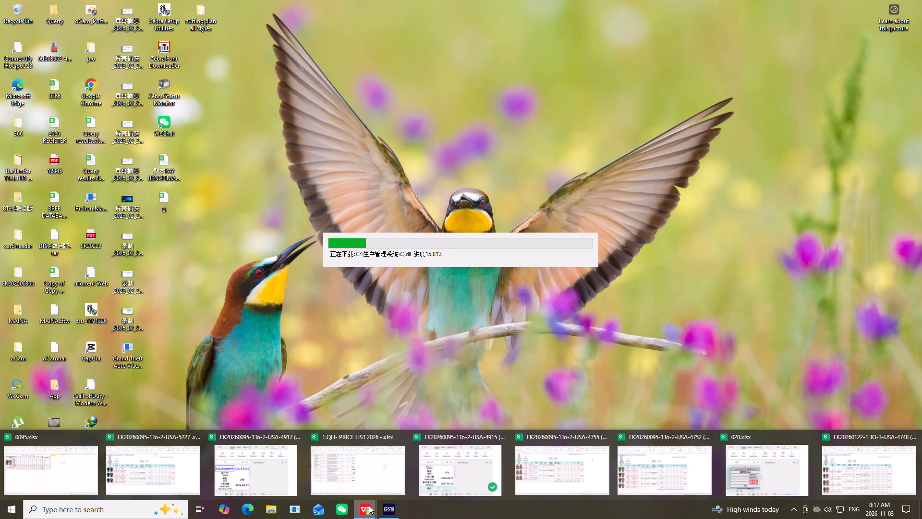
click(300, 469)
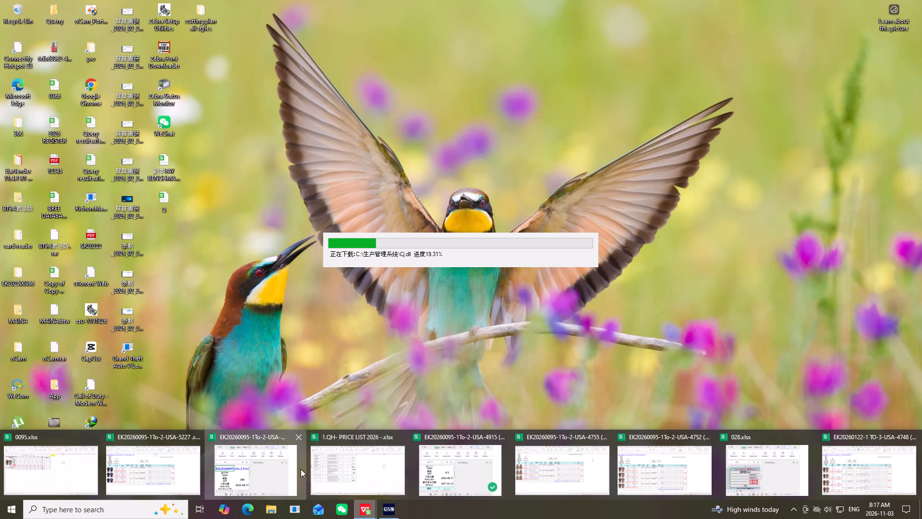
click(815, 28)
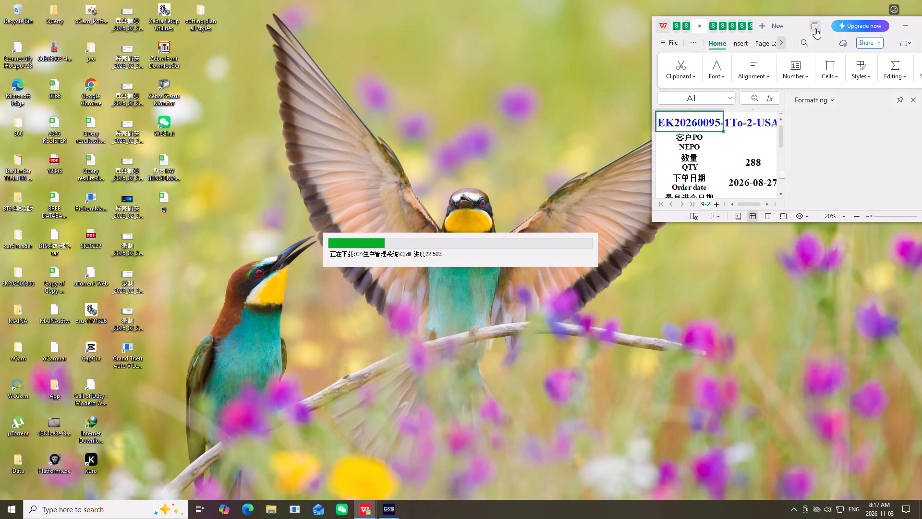
click(849, 114)
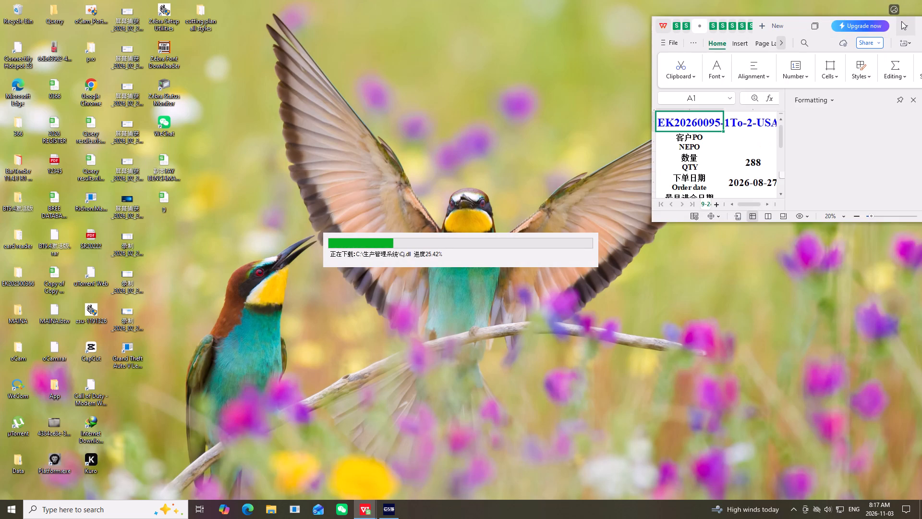
drag(902, 19, 744, 21)
drag(795, 21, 573, 52)
click(703, 54)
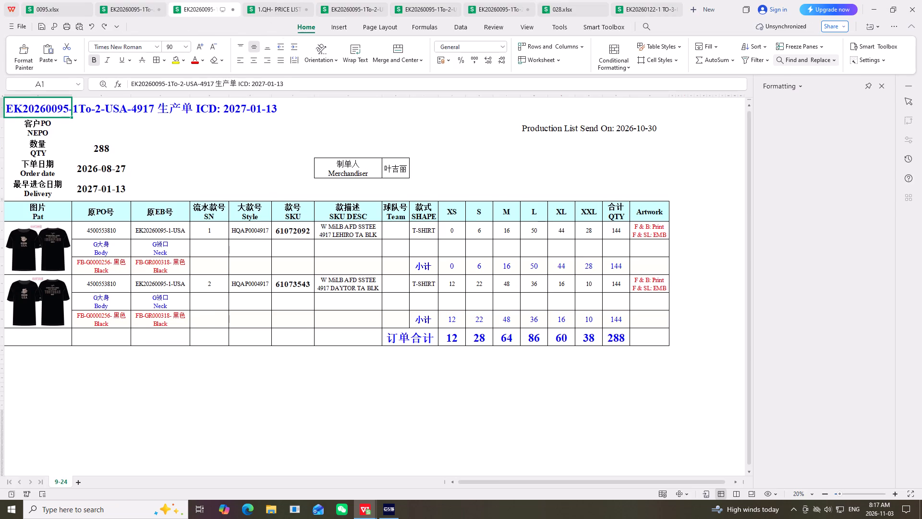
Switch to the 028.xlsx workbook.
click(567, 9)
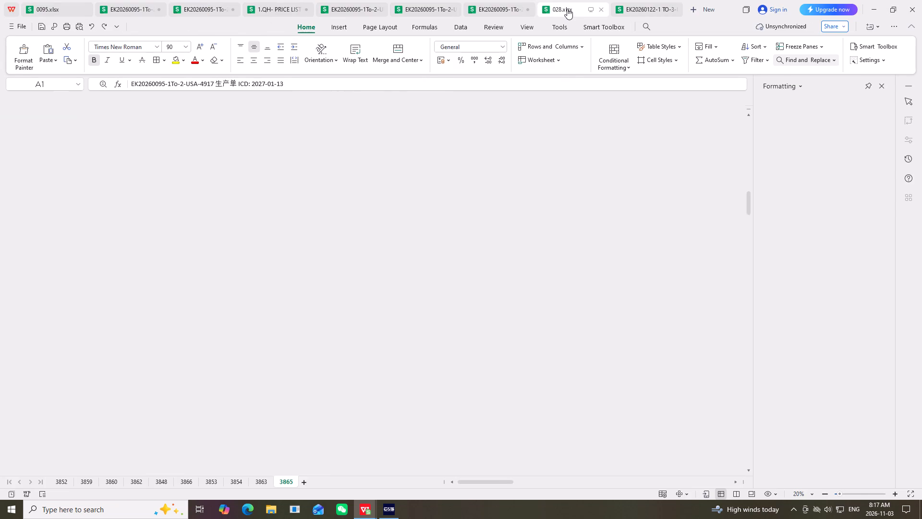
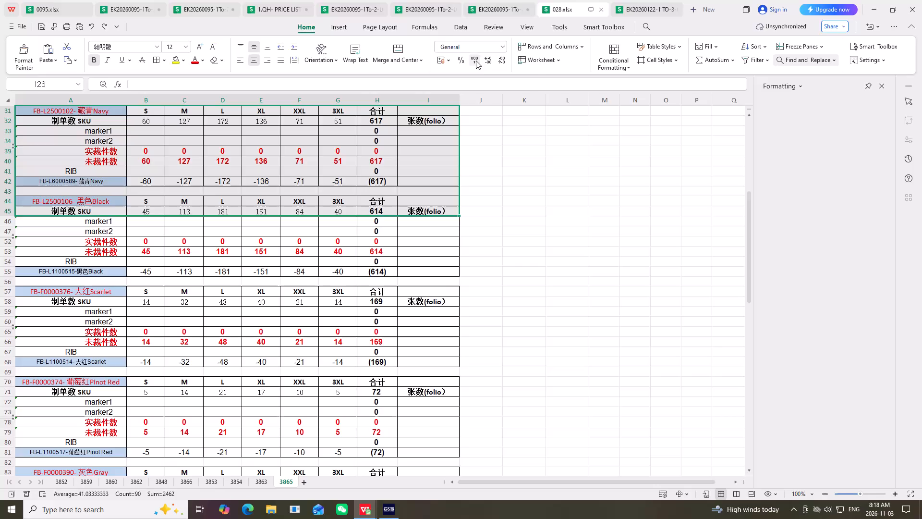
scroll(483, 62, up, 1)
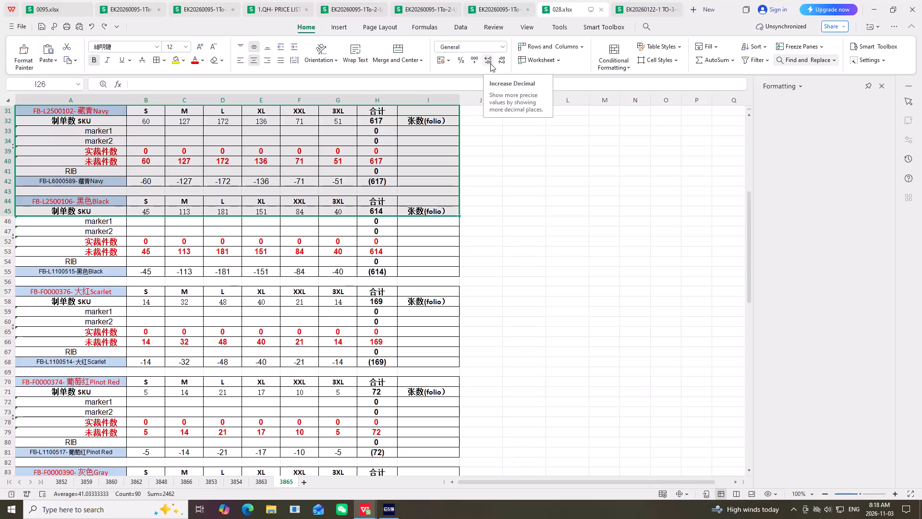
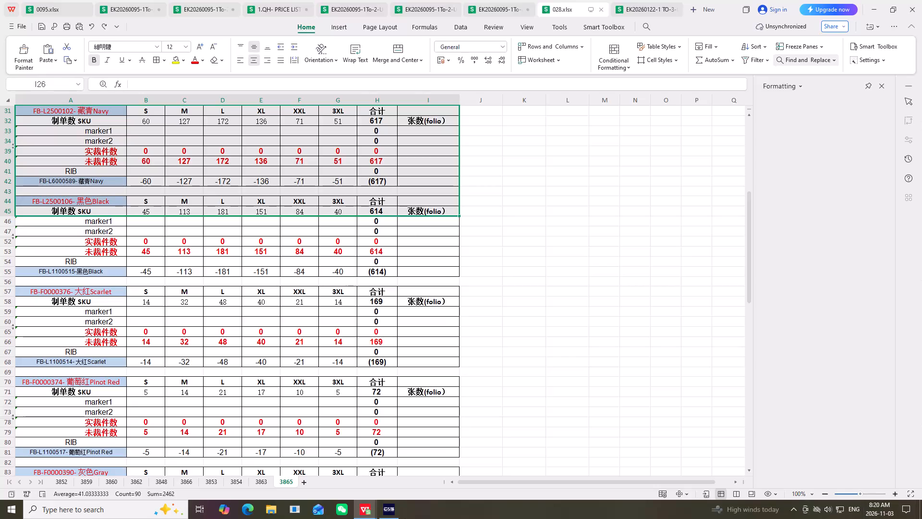
Switch from the 028.xlsx workbook to the production management platform.
click(385, 512)
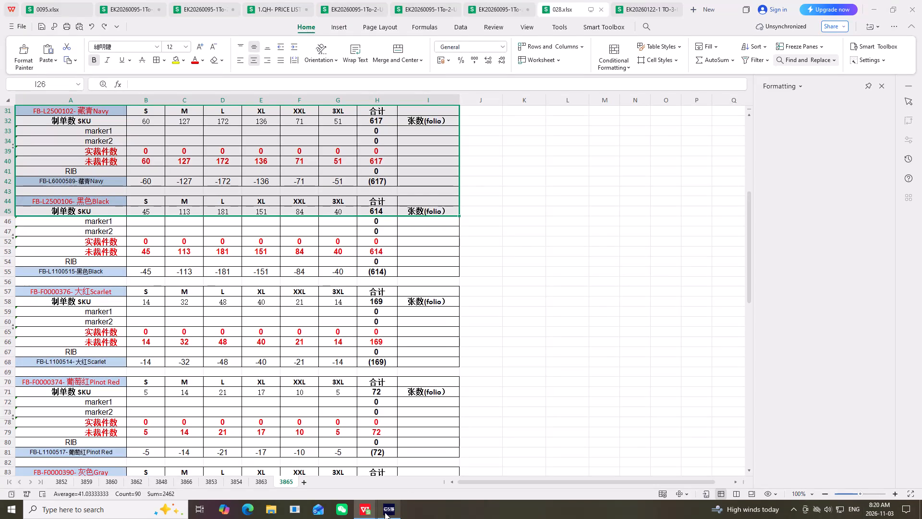
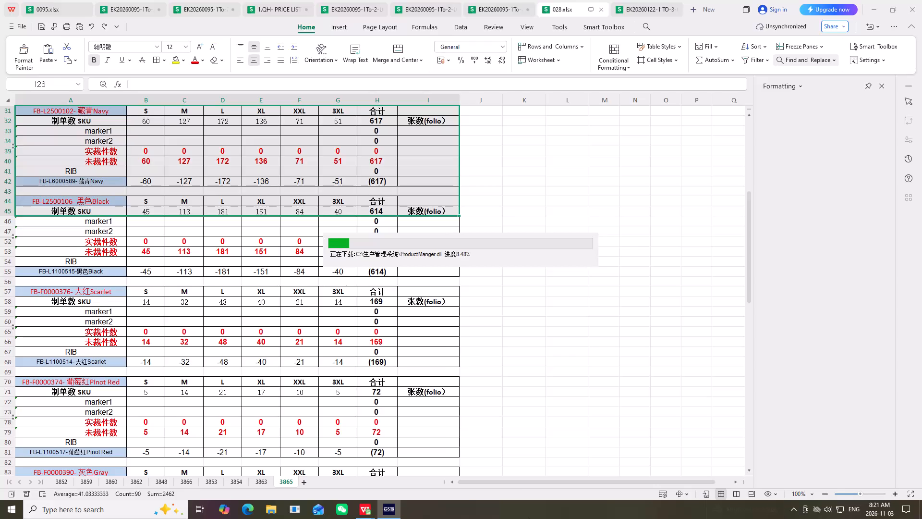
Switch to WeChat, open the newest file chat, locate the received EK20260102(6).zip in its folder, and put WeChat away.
click(343, 510)
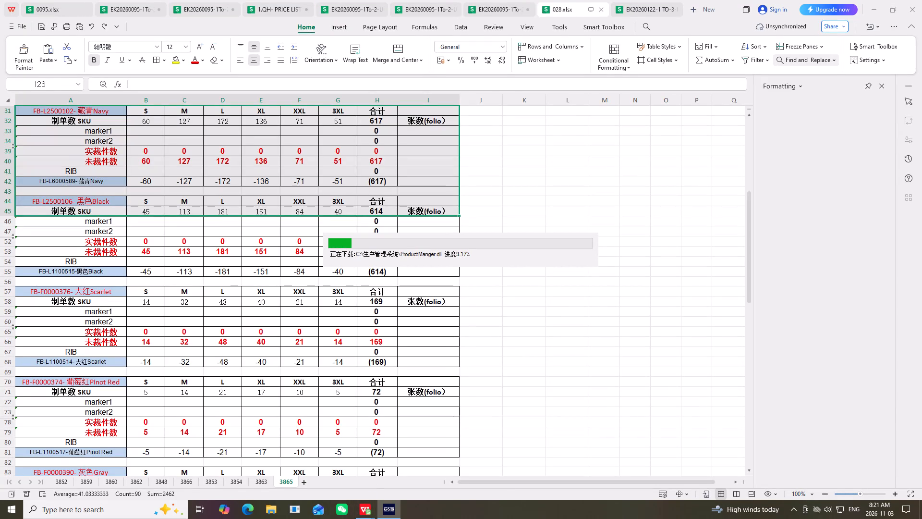
click(476, 306)
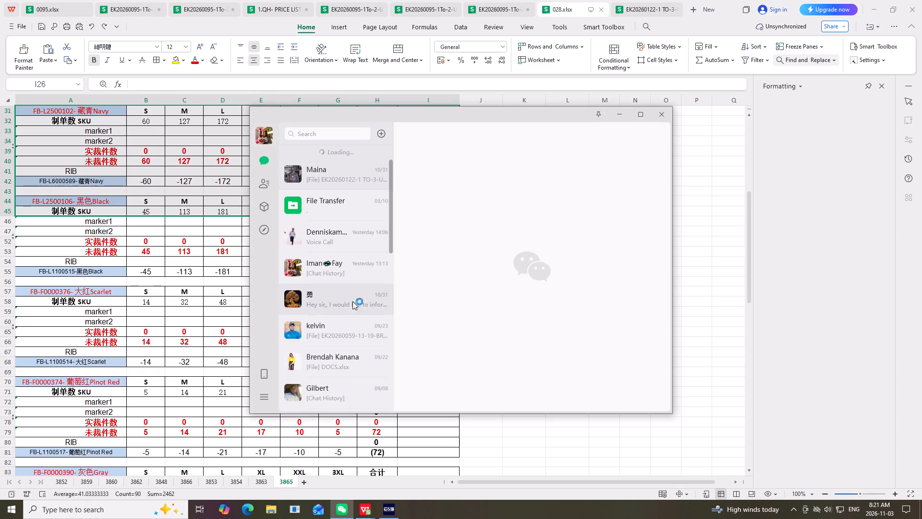
click(351, 163)
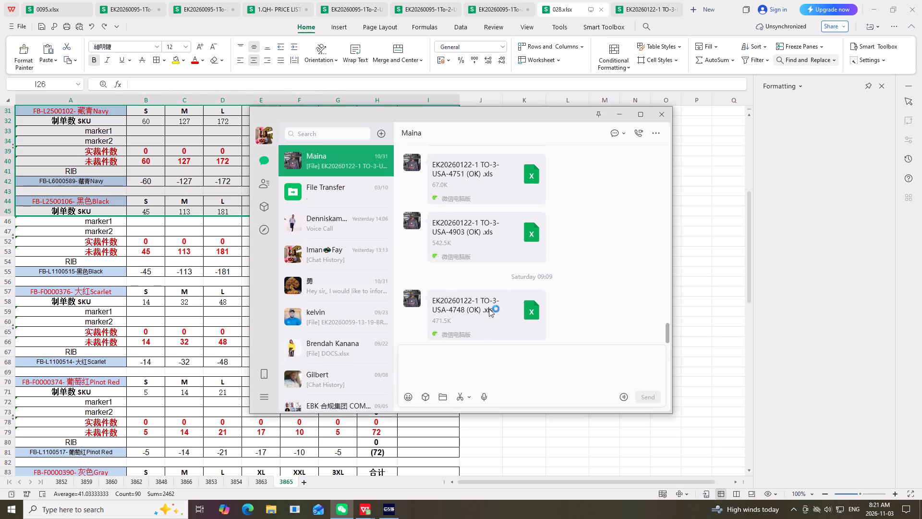
scroll(494, 286, down, 16)
scroll(507, 326, down, 5)
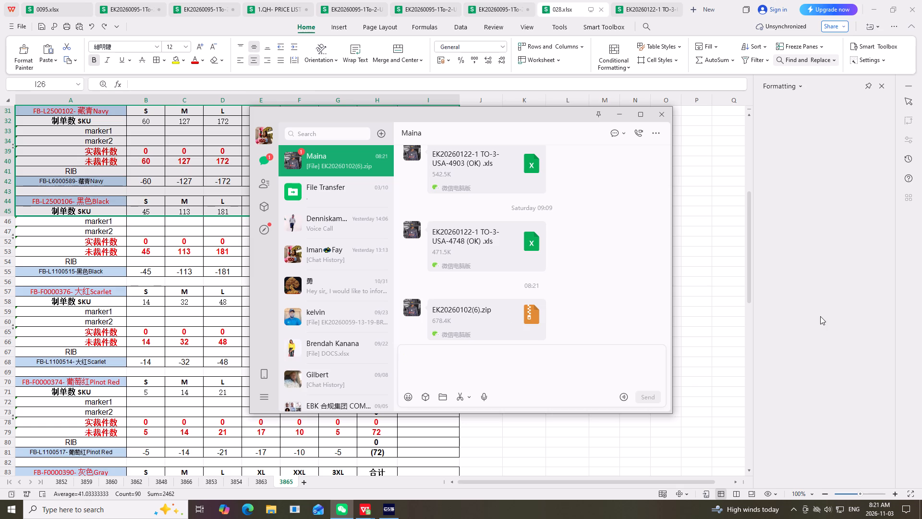
double_click(490, 319)
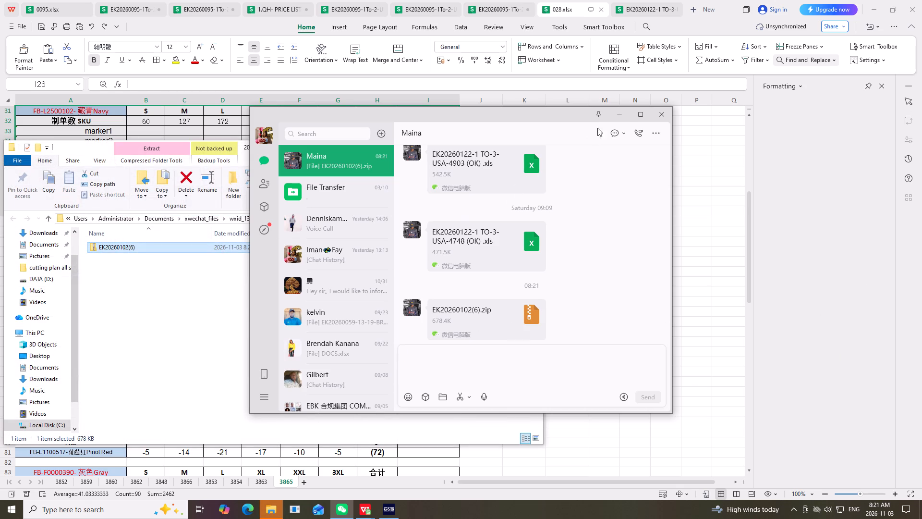
click(618, 112)
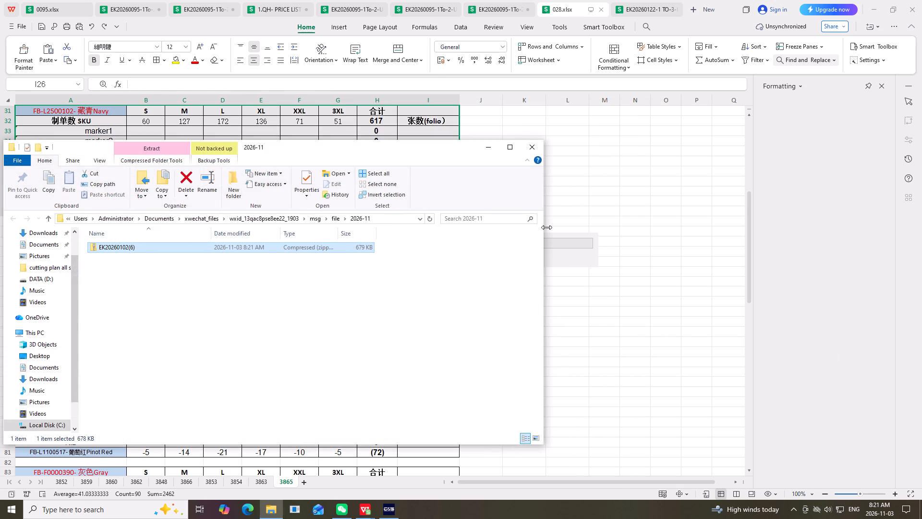
In WPS Office, close the order workbooks ending 4748, 4752, 4755 and 4915, discarding the changes to 4752.
click(616, 181)
click(650, 9)
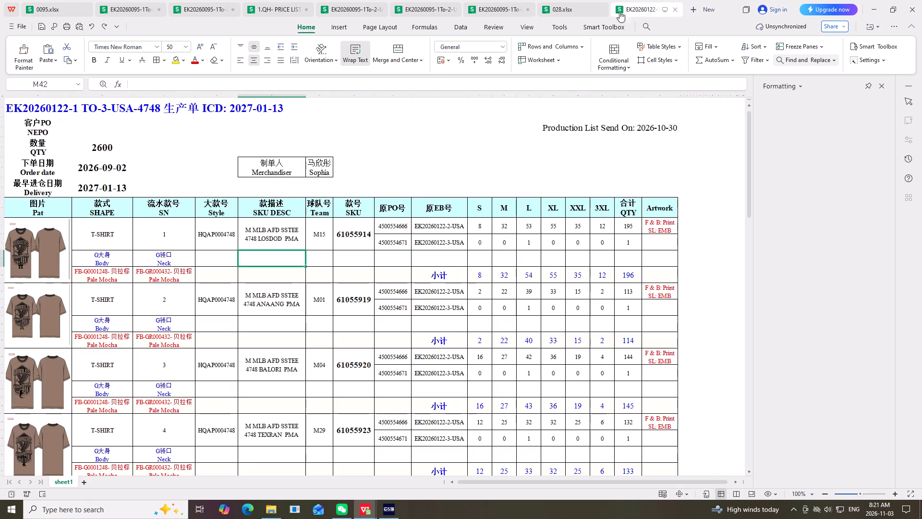
click(675, 8)
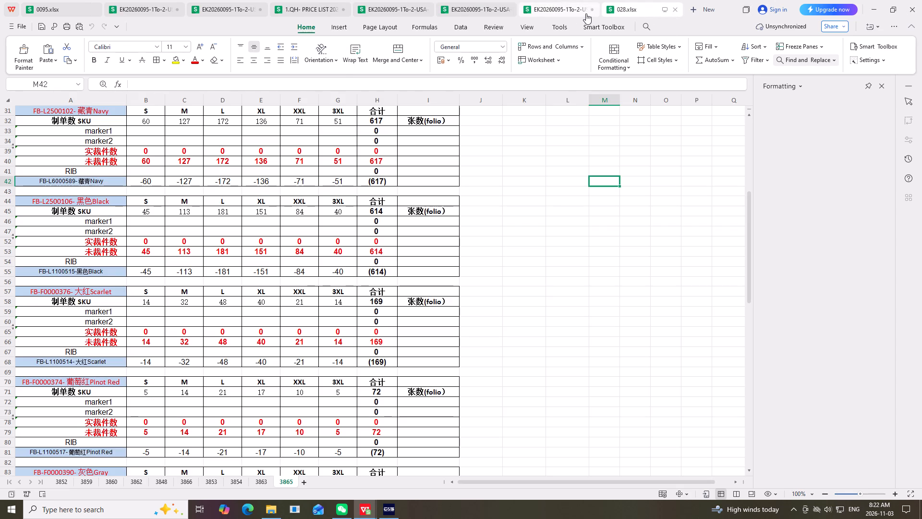
click(630, 7)
click(557, 12)
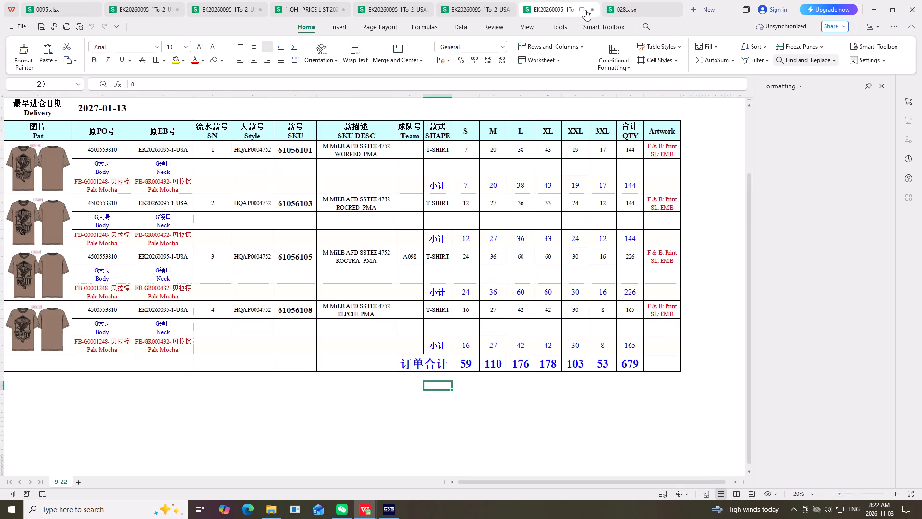
click(593, 9)
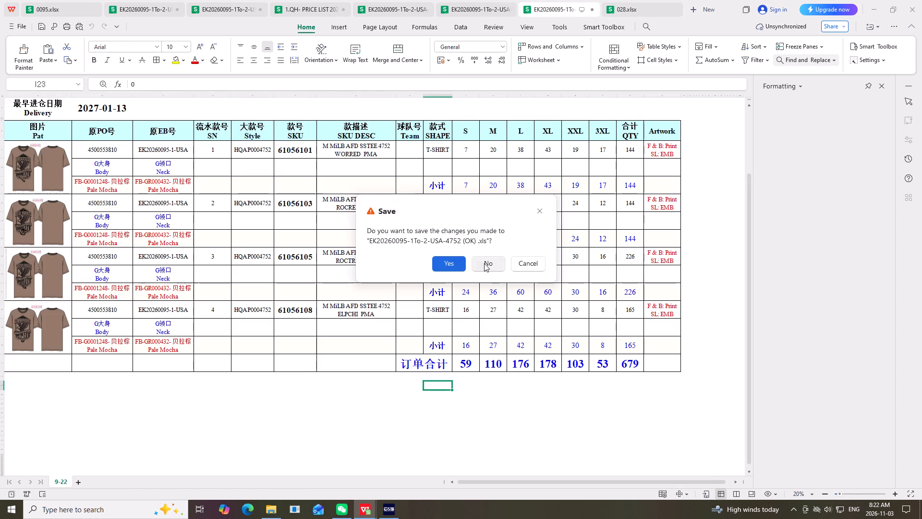
click(484, 263)
click(537, 8)
click(579, 7)
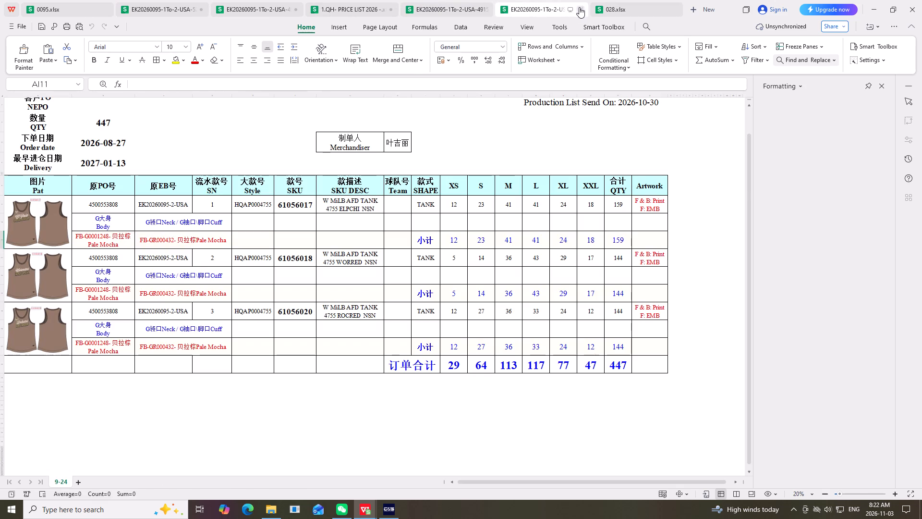
click(510, 7)
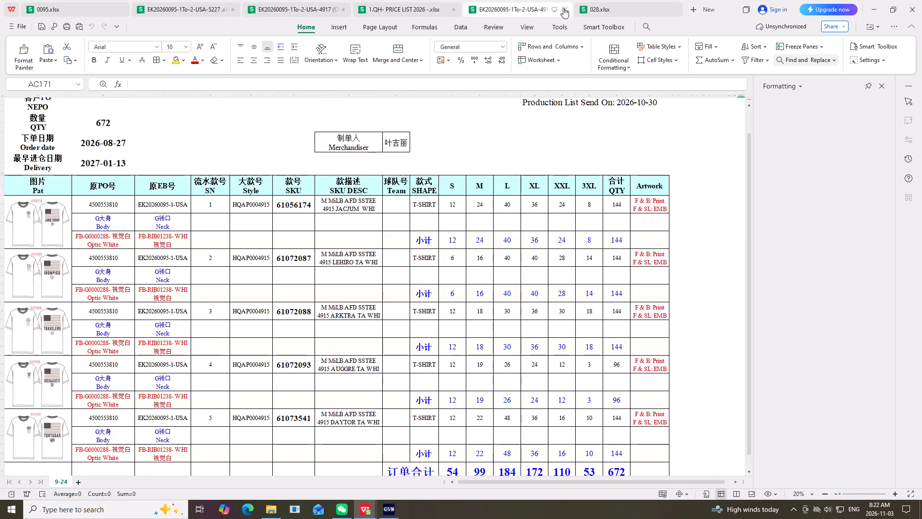
click(567, 9)
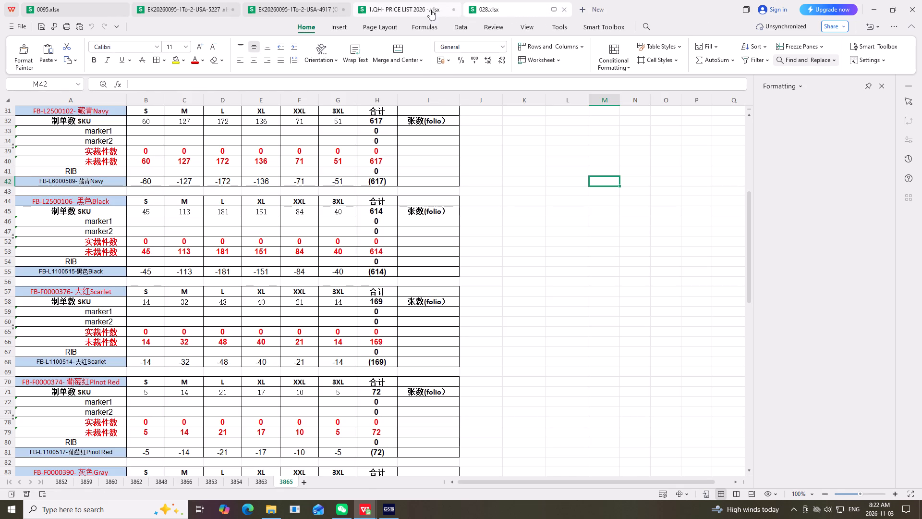
Close the 1.QH- PRICE LIST 2026 workbook without saving its changes.
click(430, 10)
click(454, 10)
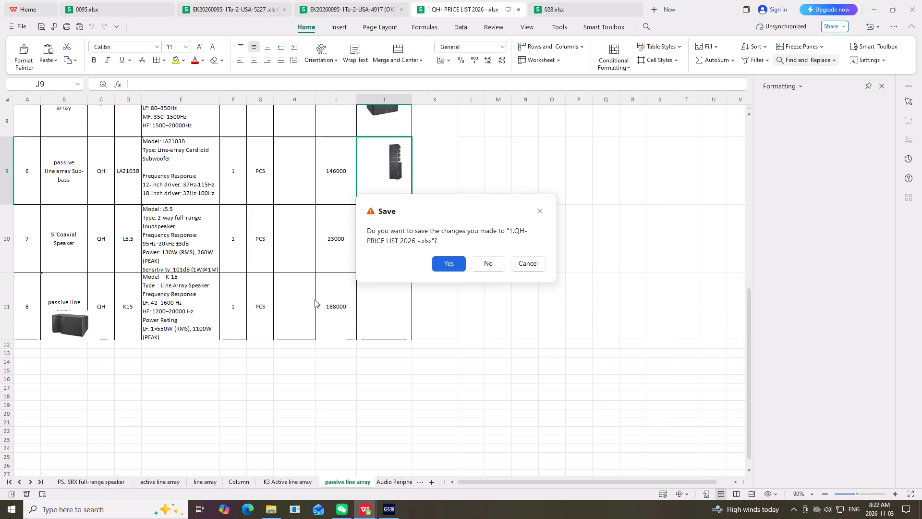
click(484, 266)
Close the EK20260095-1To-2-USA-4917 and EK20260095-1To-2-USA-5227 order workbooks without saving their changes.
click(350, 10)
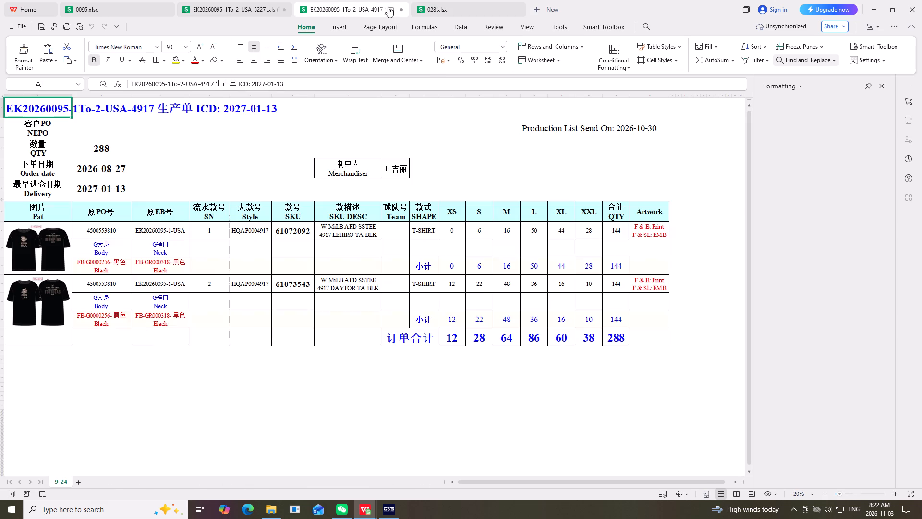
click(402, 7)
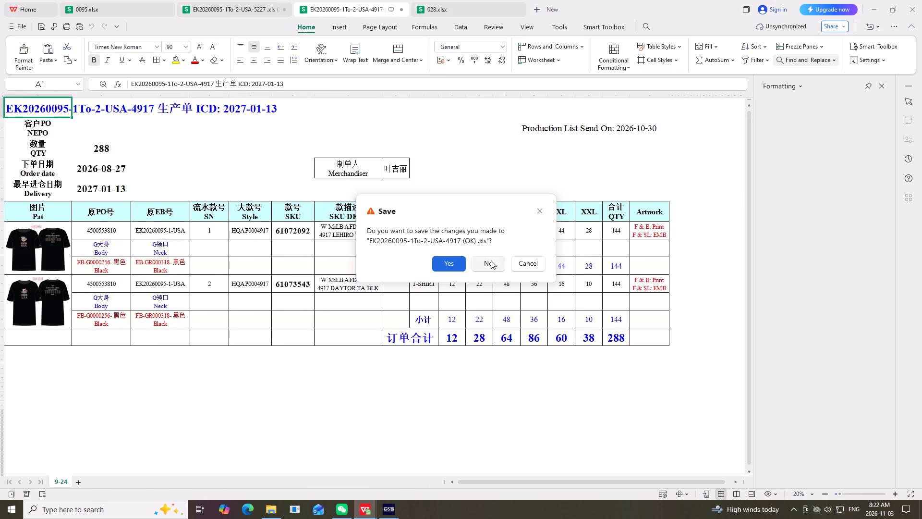
click(493, 263)
click(234, 4)
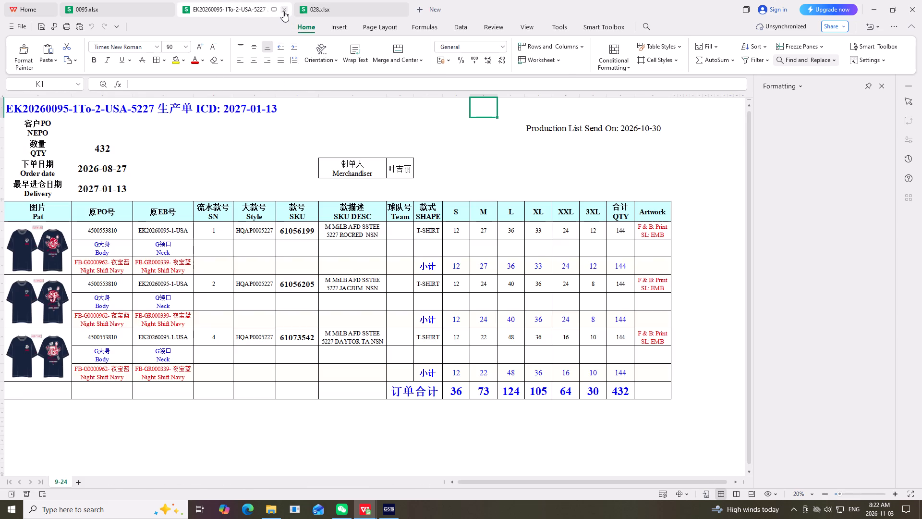
click(284, 9)
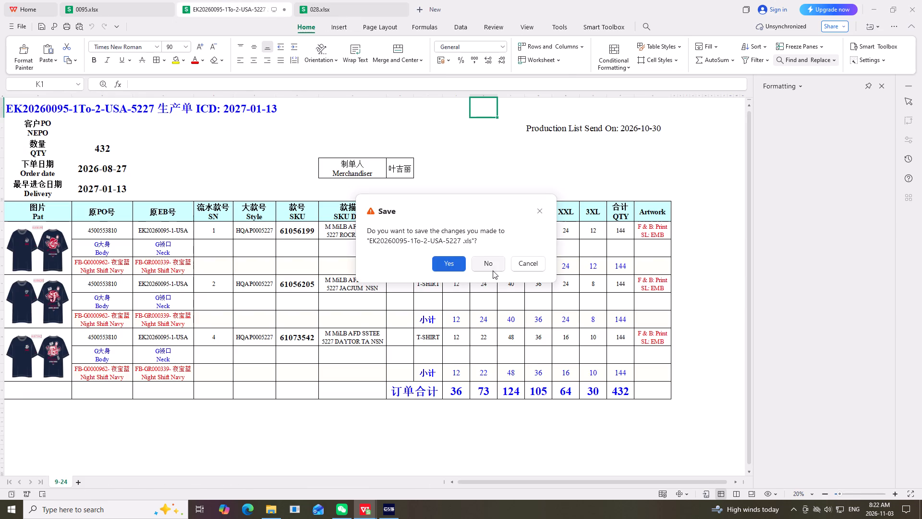
click(491, 267)
Look at the 0095.xlsx workbook, then return to the top of sheet 3865 in 028.xlsx.
scroll(183, 123, up, 4)
click(96, 8)
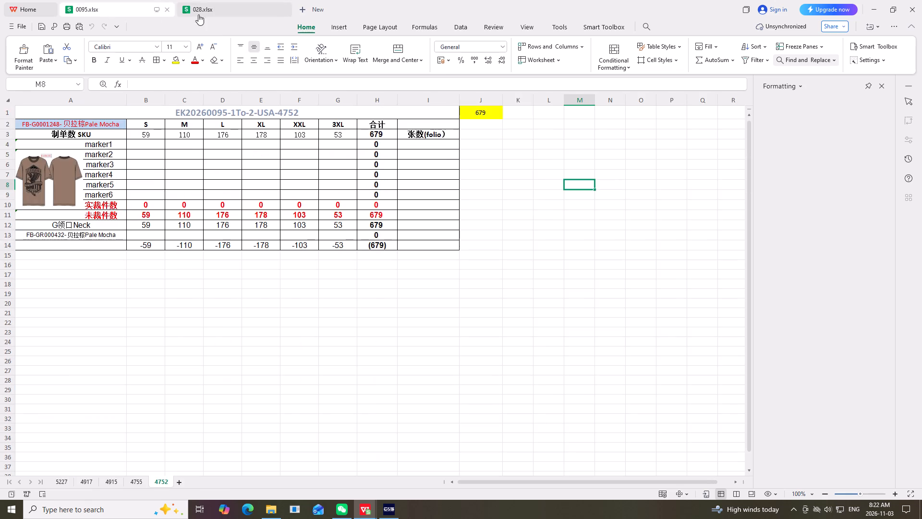
click(206, 3)
scroll(290, 255, up, 4)
click(723, 232)
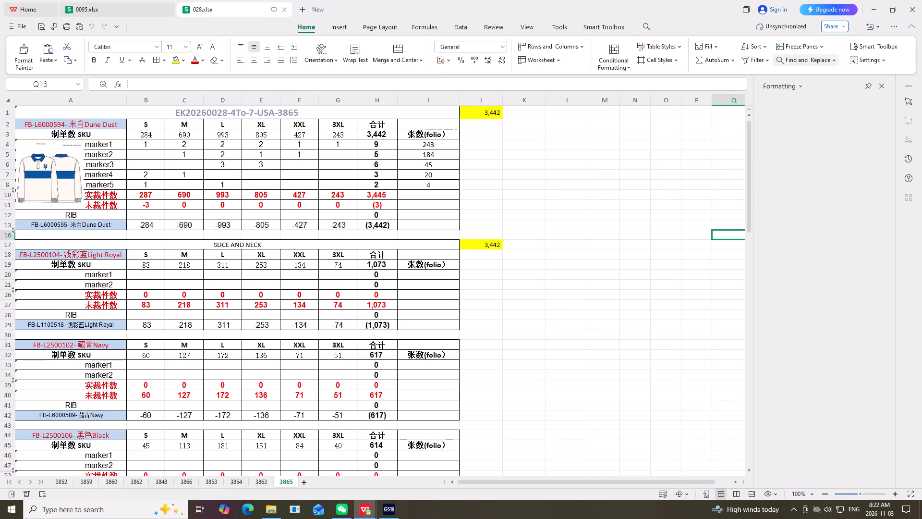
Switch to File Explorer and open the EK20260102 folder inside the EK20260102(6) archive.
click(268, 509)
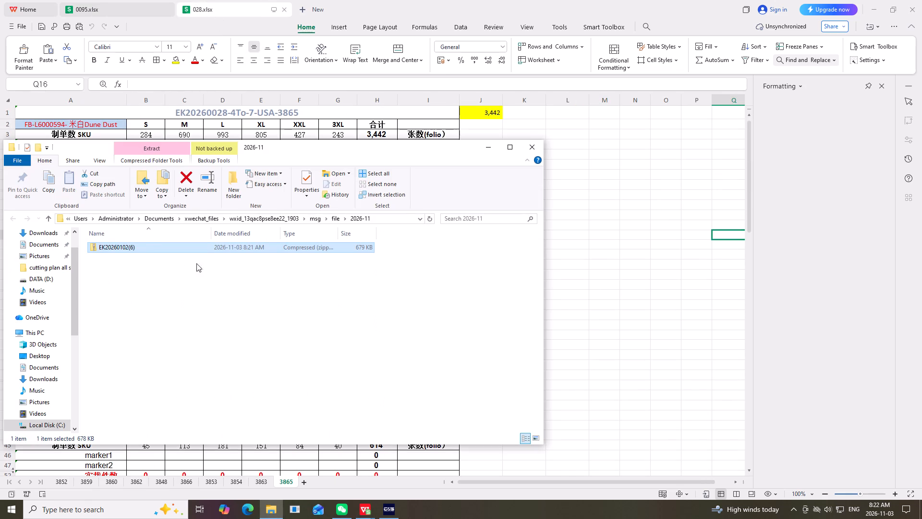
click(145, 247)
click(145, 247)
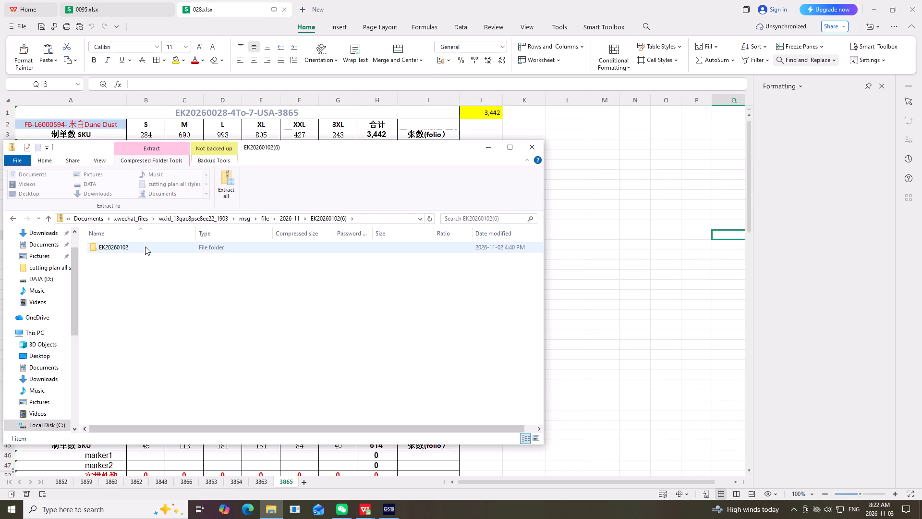
double_click(126, 247)
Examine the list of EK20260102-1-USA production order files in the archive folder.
scroll(224, 300, down, 3)
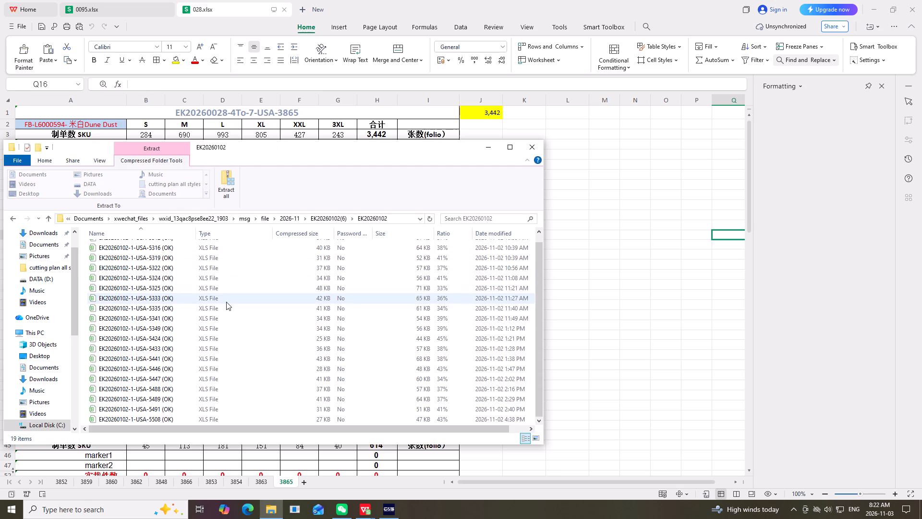
scroll(226, 302, down, 14)
scroll(201, 337, up, 17)
scroll(163, 362, down, 3)
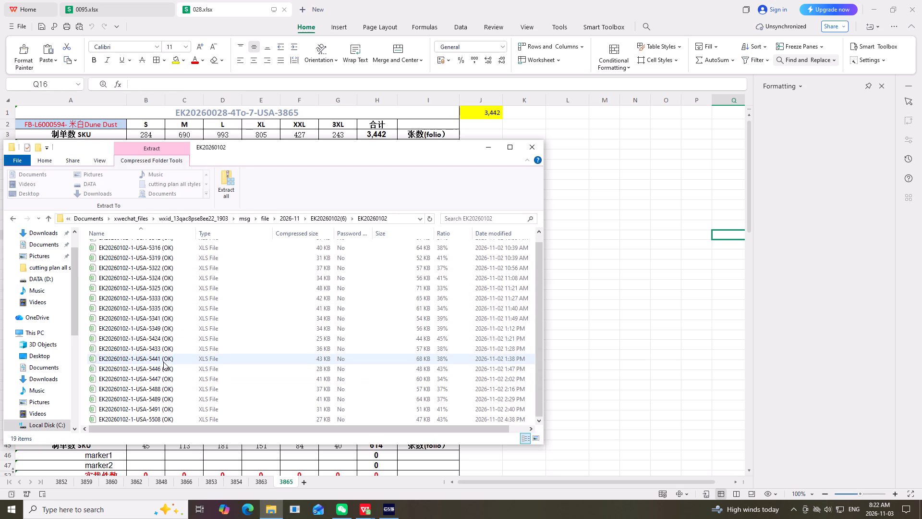
scroll(163, 362, down, 15)
scroll(163, 359, up, 13)
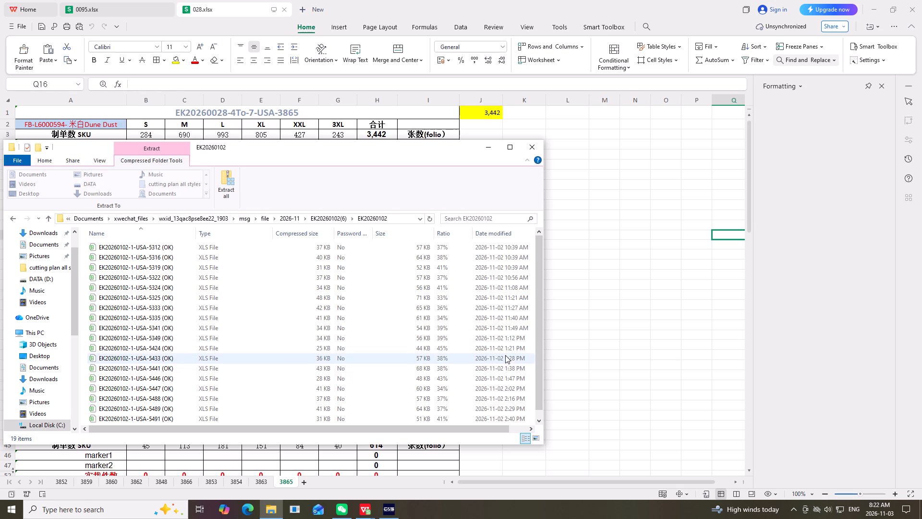
scroll(365, 315, up, 7)
scroll(73, 271, down, 6)
scroll(221, 309, up, 3)
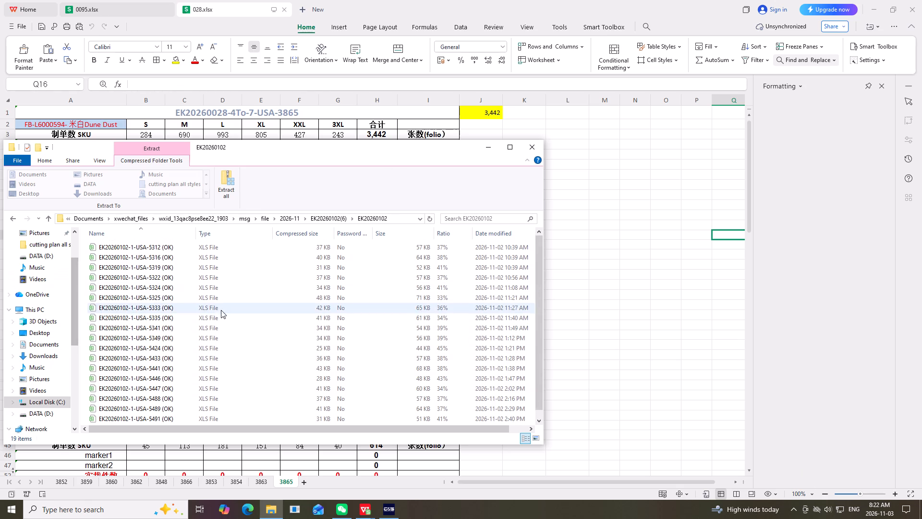
scroll(221, 310, up, 7)
Return to the 028.xlsx workbook and look over the cutting tables on sheet 3865.
click(224, 7)
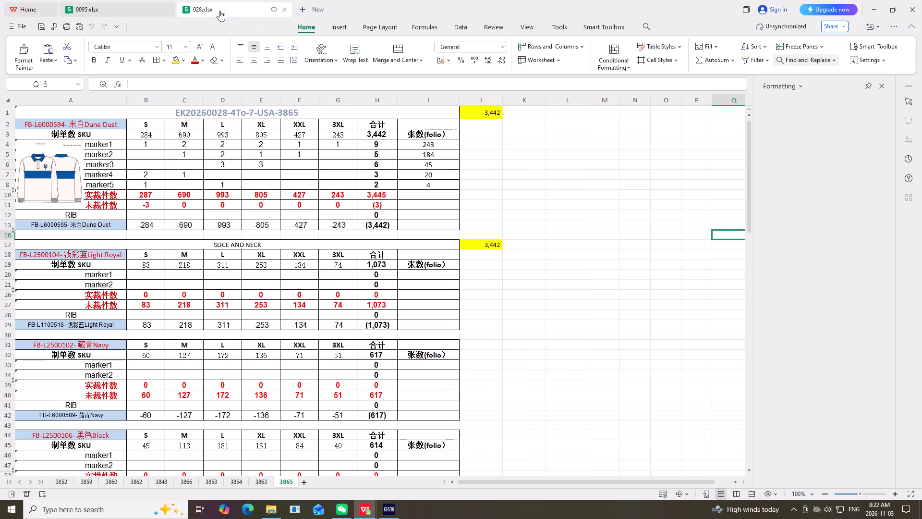
click(219, 11)
scroll(204, 251, up, 6)
drag(39, 97, 39, 96)
drag(39, 96, 408, 309)
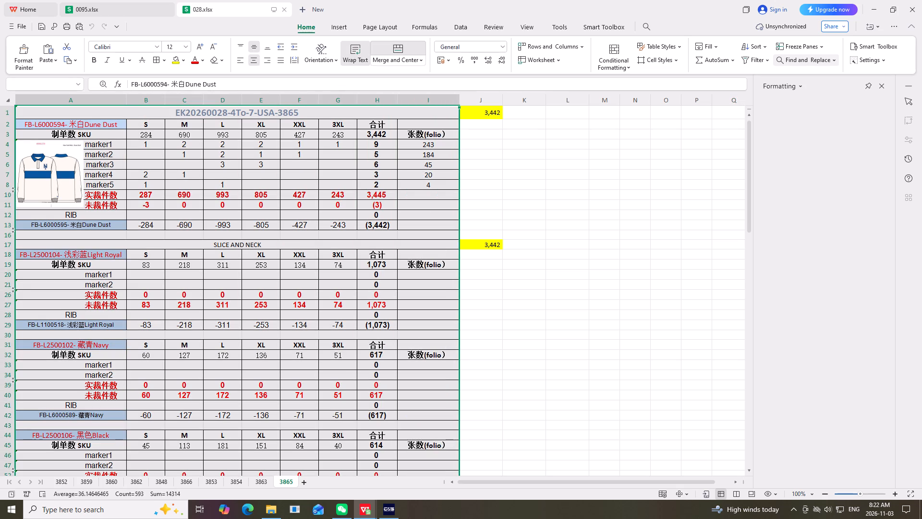
click(534, 270)
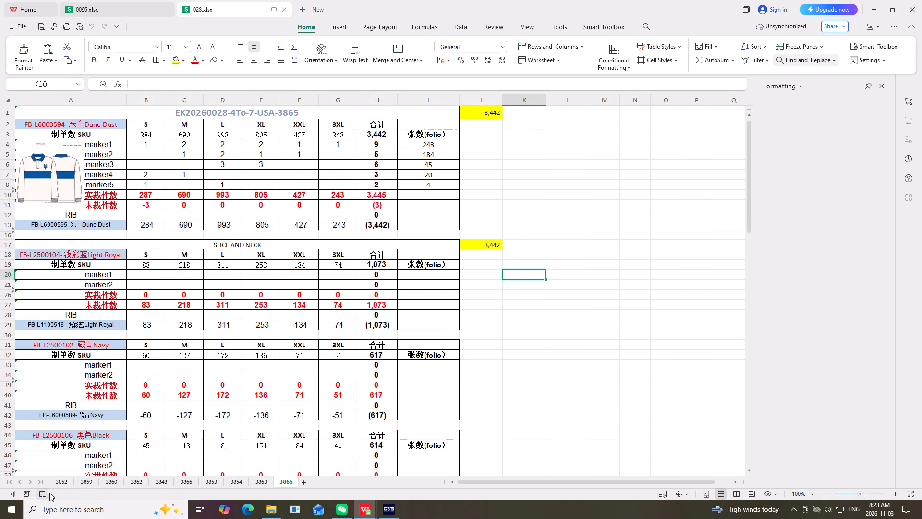
Look through the cutting-plan sheets of 028.xlsx in order, from sheet 3852 to sheet 3865.
click(68, 486)
scroll(186, 369, up, 20)
scroll(186, 369, up, 2)
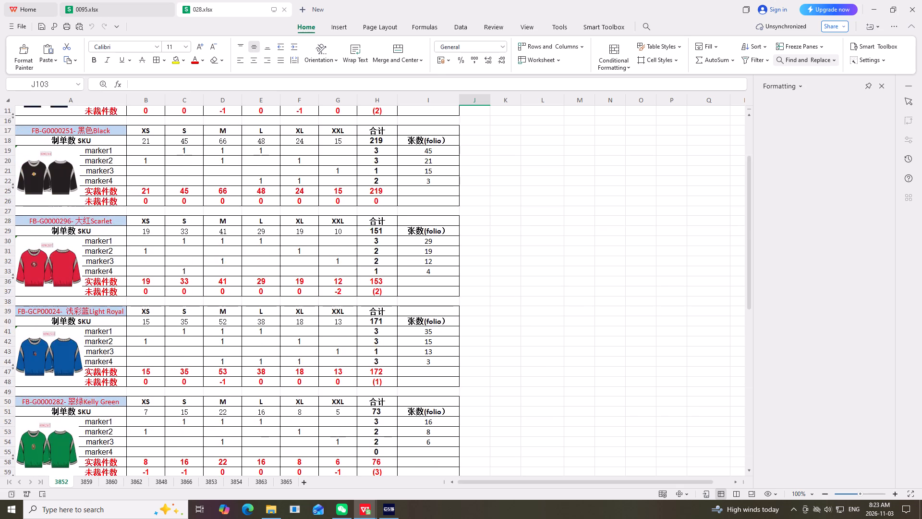
scroll(141, 328, up, 11)
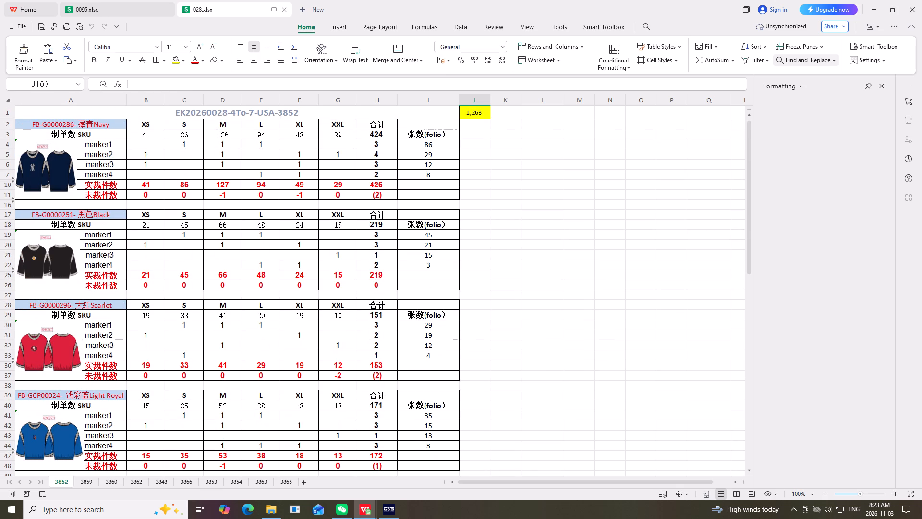
click(84, 485)
click(112, 479)
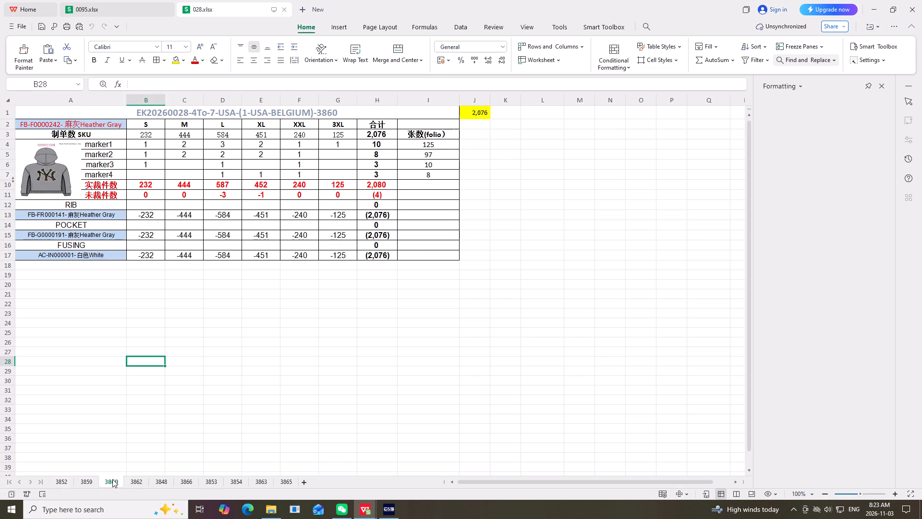
click(137, 481)
click(162, 479)
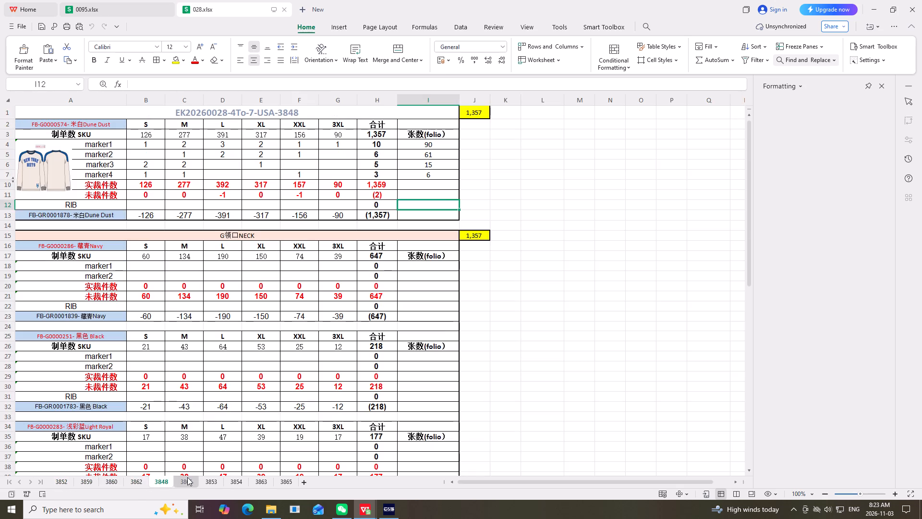
click(187, 477)
drag(214, 478, 209, 476)
click(238, 482)
click(260, 482)
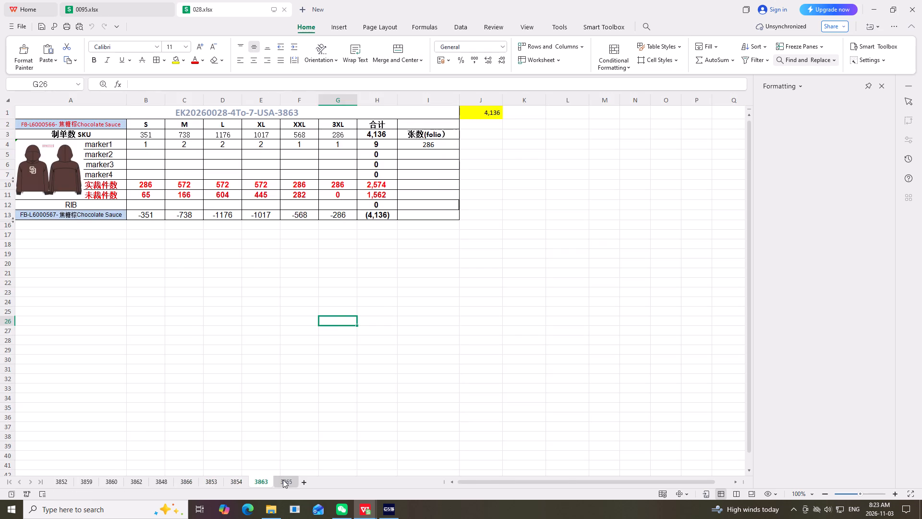
click(283, 480)
scroll(553, 273, up, 8)
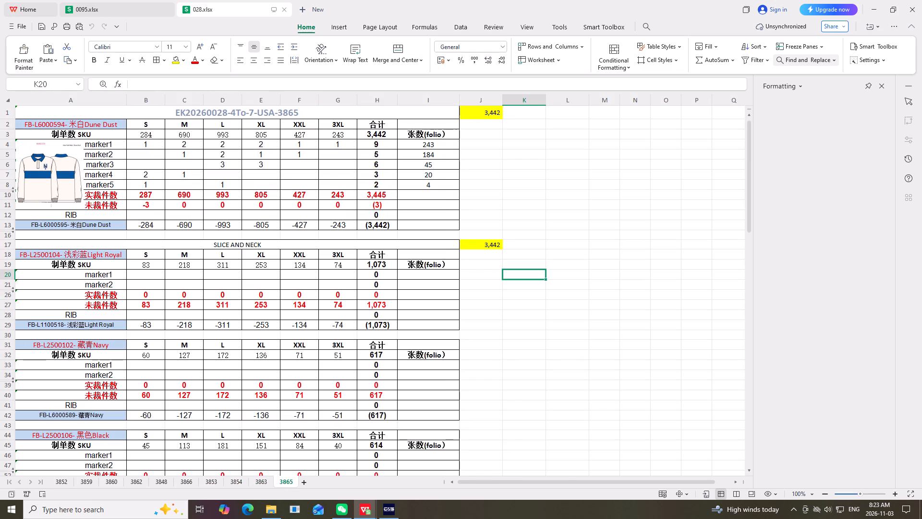
Examine the body, slice and neck cutting tables on sheet 3865 of 028.xlsx.
click(657, 298)
scroll(175, 288, up, 4)
scroll(86, 259, down, 5)
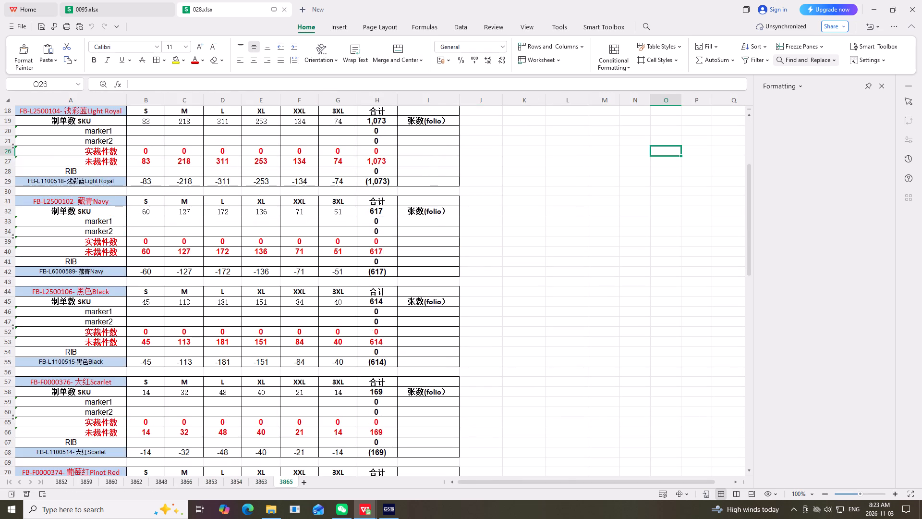
scroll(93, 276, up, 13)
scroll(97, 248, down, 10)
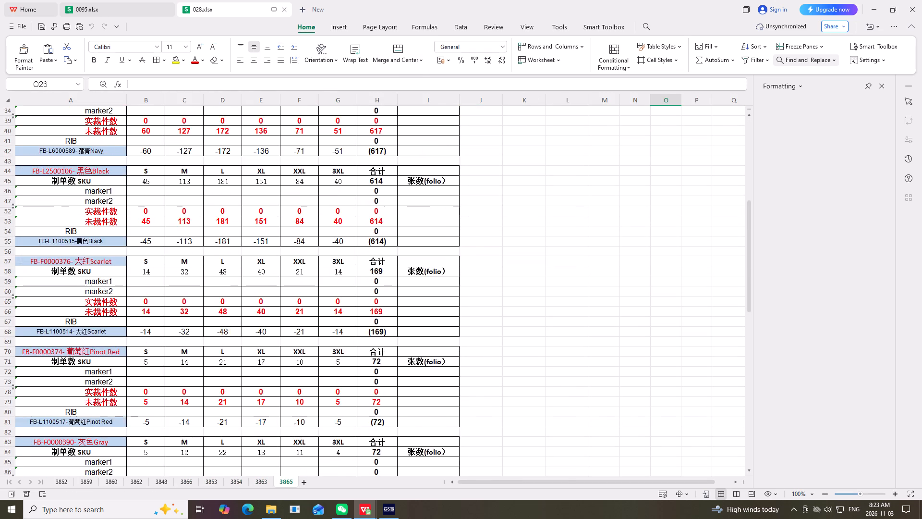
scroll(97, 248, down, 8)
scroll(113, 267, up, 4)
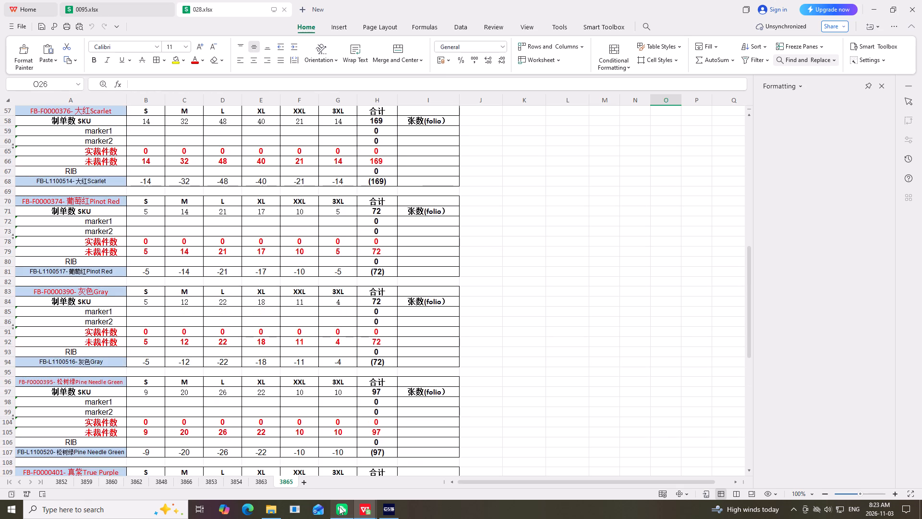
Switch to WeChat and check the conversation holding the sent 0122.xlsx and 0095.xlsx files, and put the chat window away.
click(339, 507)
click(341, 295)
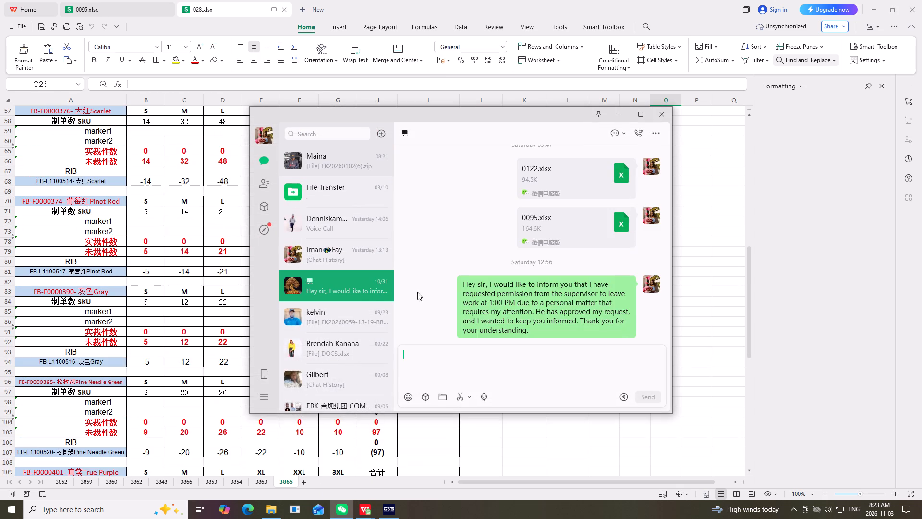
scroll(523, 286, up, 6)
scroll(524, 286, down, 6)
scroll(524, 286, up, 3)
scroll(524, 286, down, 1)
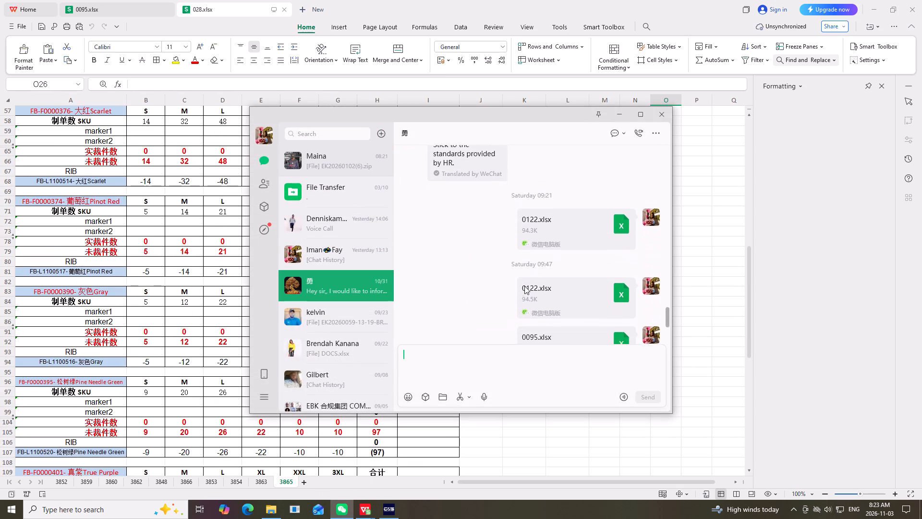
scroll(524, 286, down, 3)
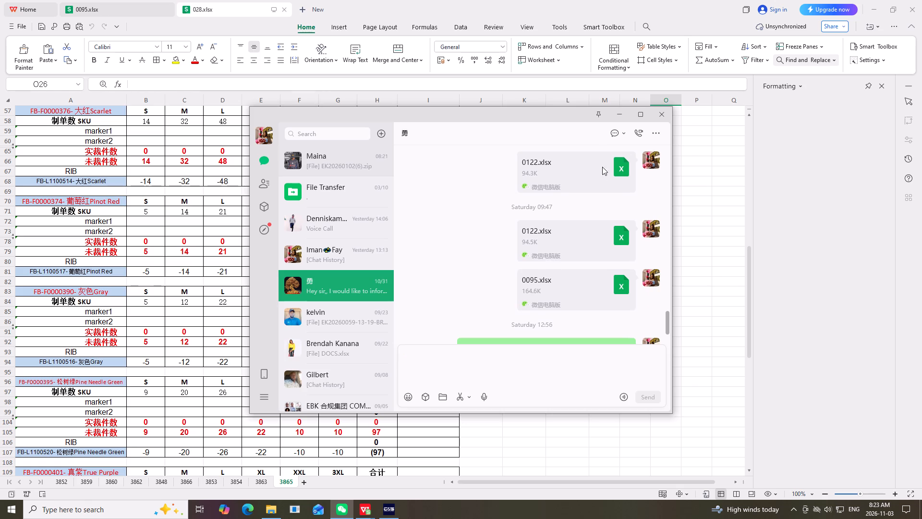
click(618, 114)
Open the recently used 0122.xlsx workbook alongside 0095.xlsx and 028.xlsx.
scroll(121, 291, up, 2)
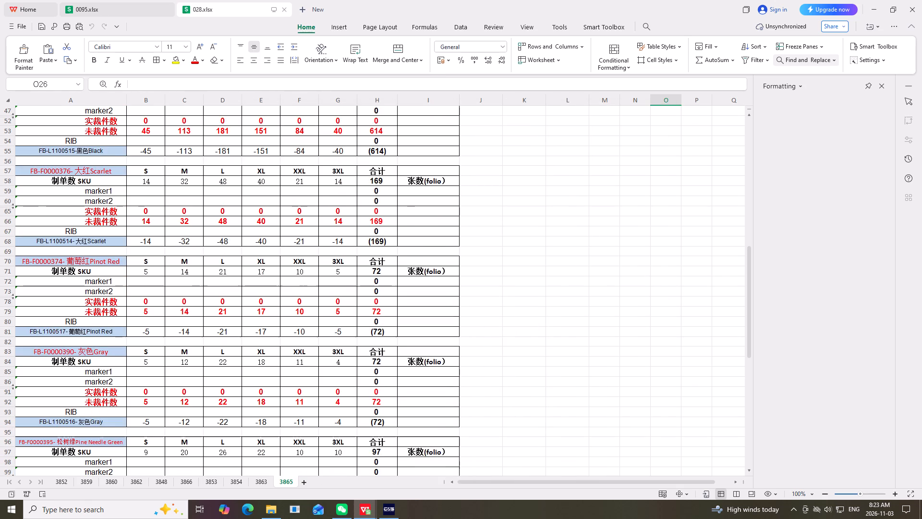
scroll(121, 291, up, 2)
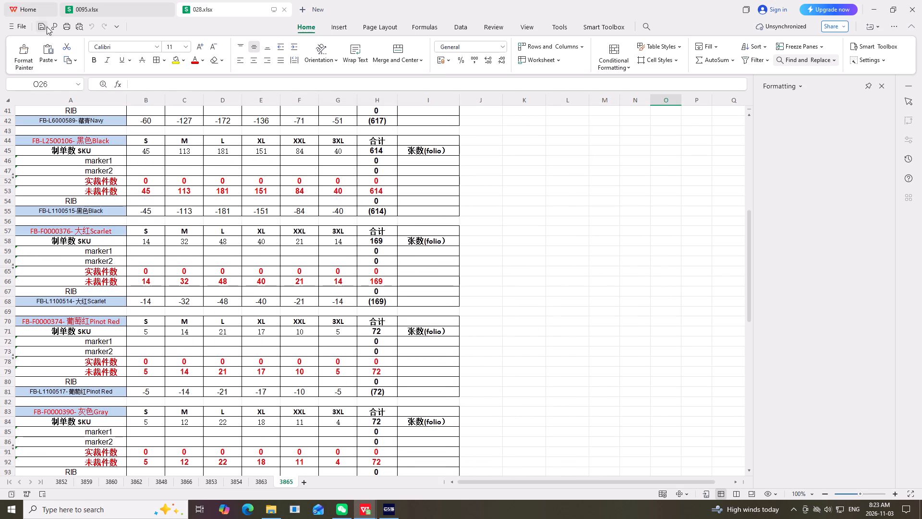
click(99, 10)
click(14, 27)
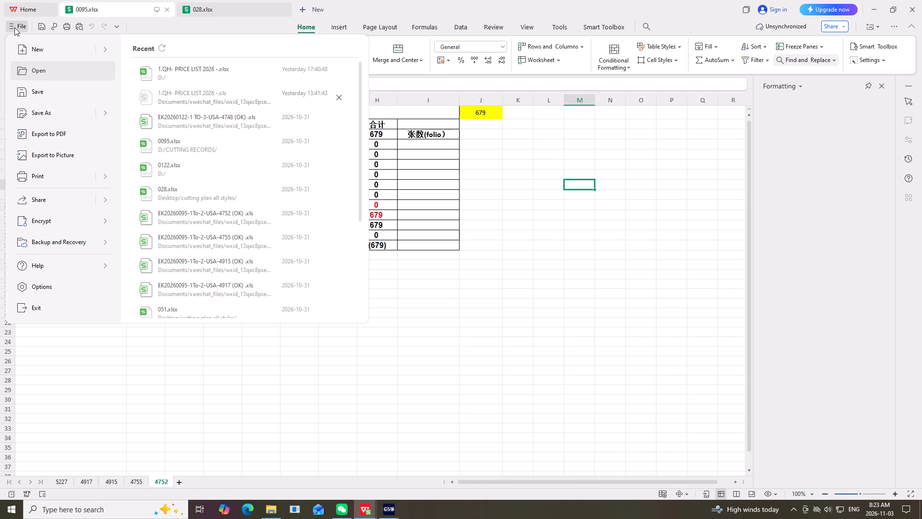
double_click(187, 172)
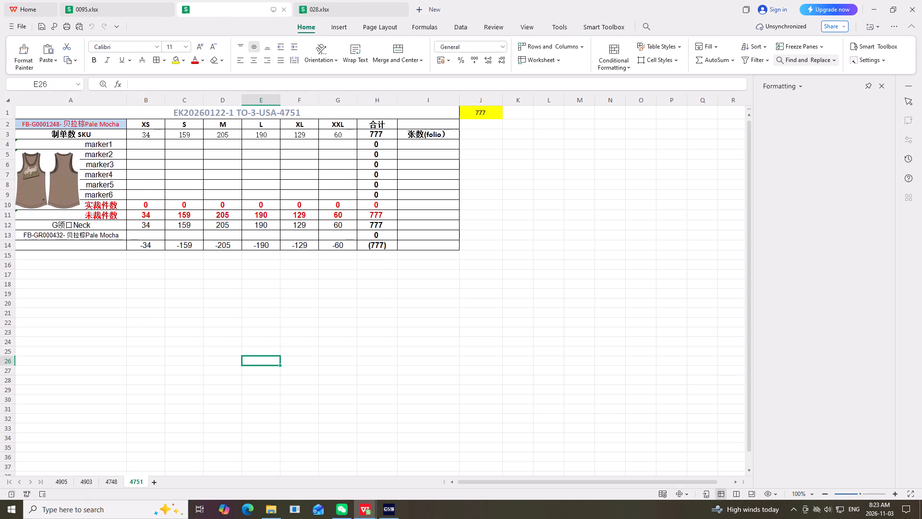
click(543, 248)
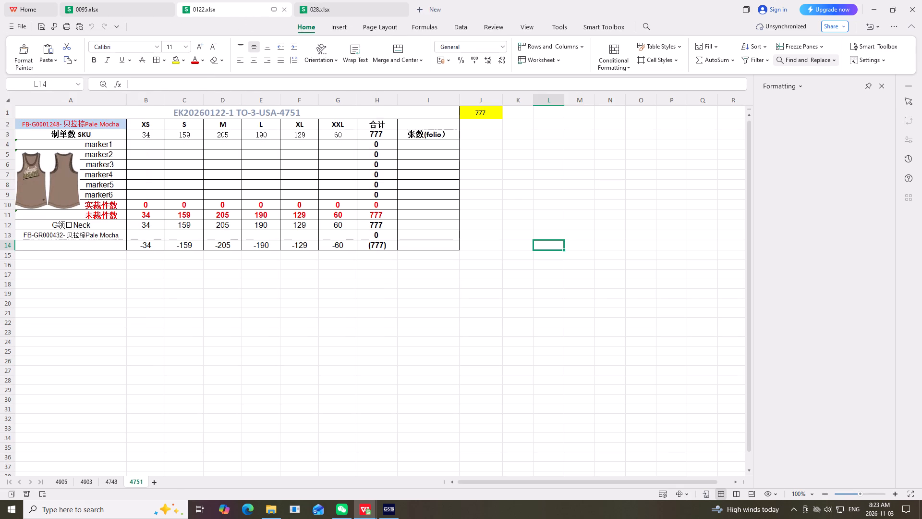
Look through sheets 4905, 4903, 4748 and 4751 of the 0122.xlsx workbook.
scroll(263, 172, up, 5)
scroll(168, 300, up, 1)
click(64, 482)
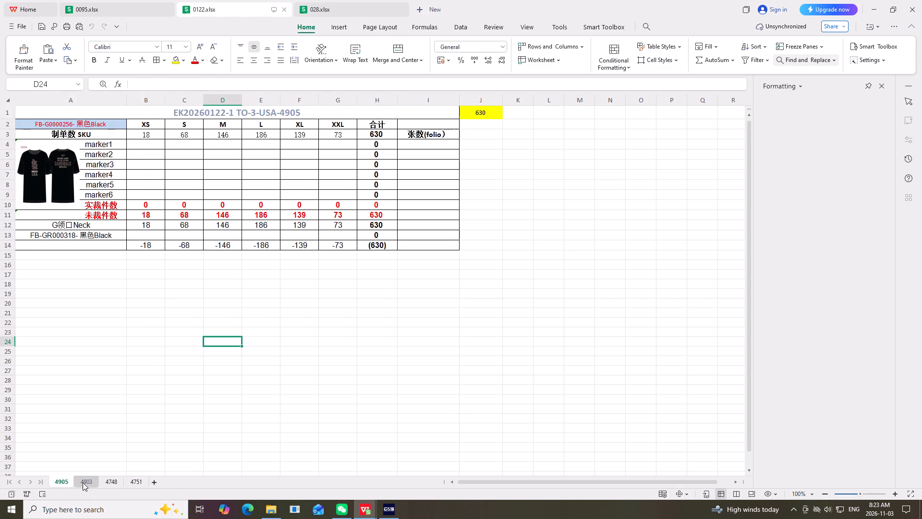
click(83, 482)
click(104, 482)
click(133, 485)
scroll(146, 401, up, 4)
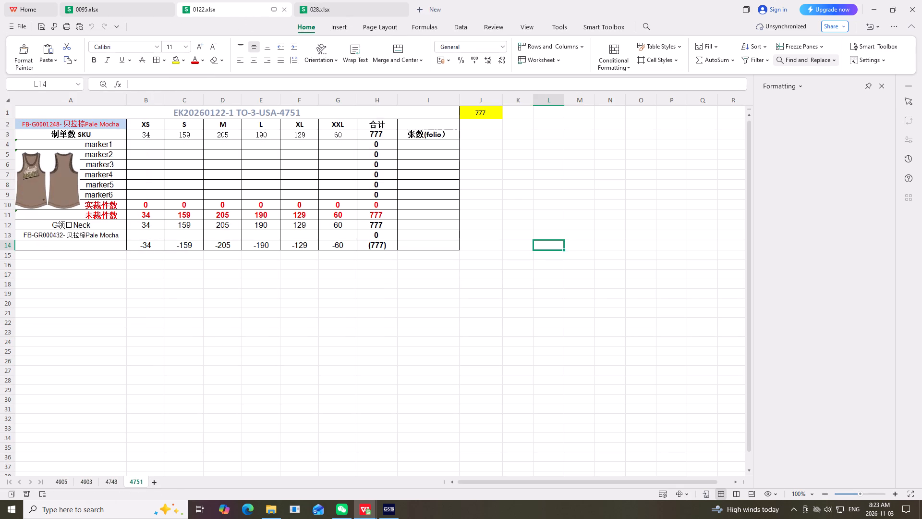
Go back to the top of sheet 3865 in 028.xlsx and close that workbook.
click(340, 12)
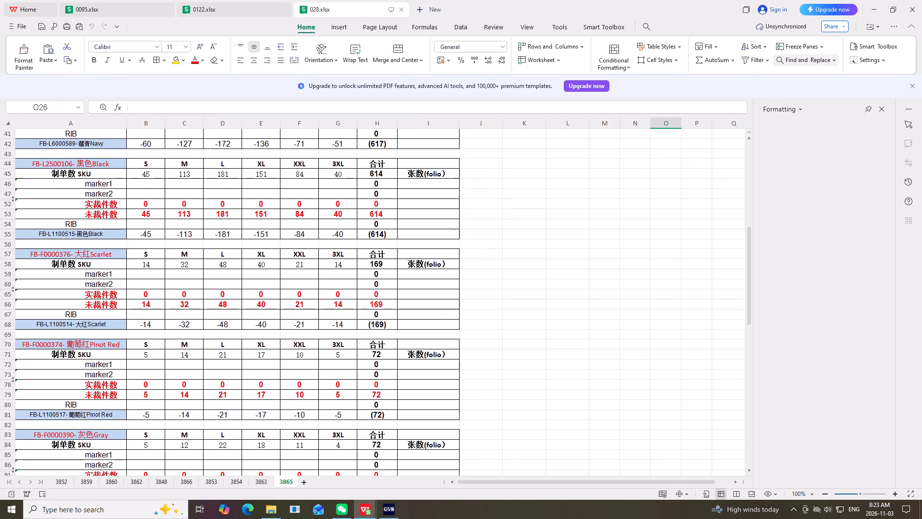
scroll(176, 304, up, 10)
scroll(180, 299, up, 13)
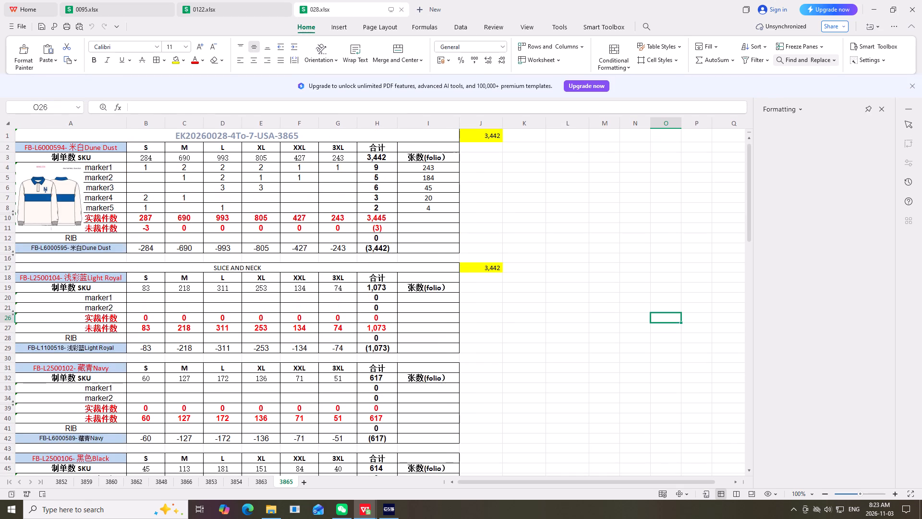
drag(572, 215, 565, 212)
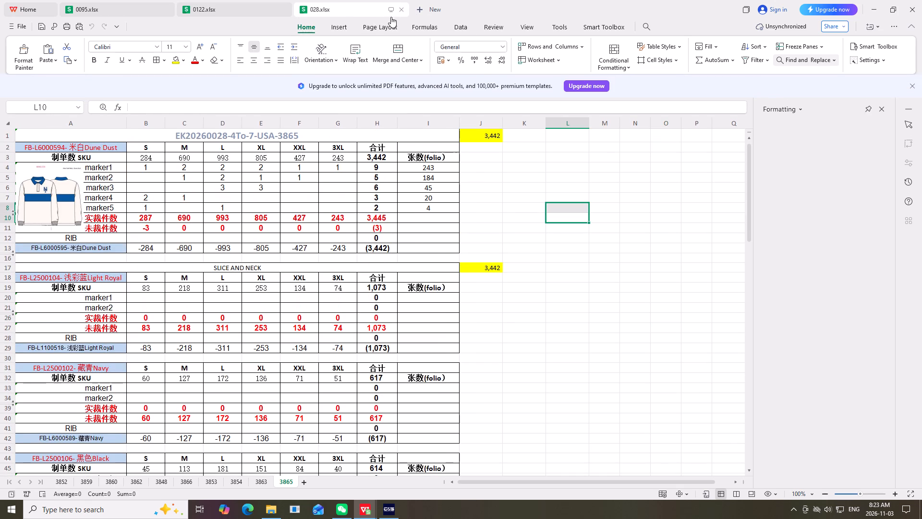
click(402, 8)
drag(316, 379, 315, 371)
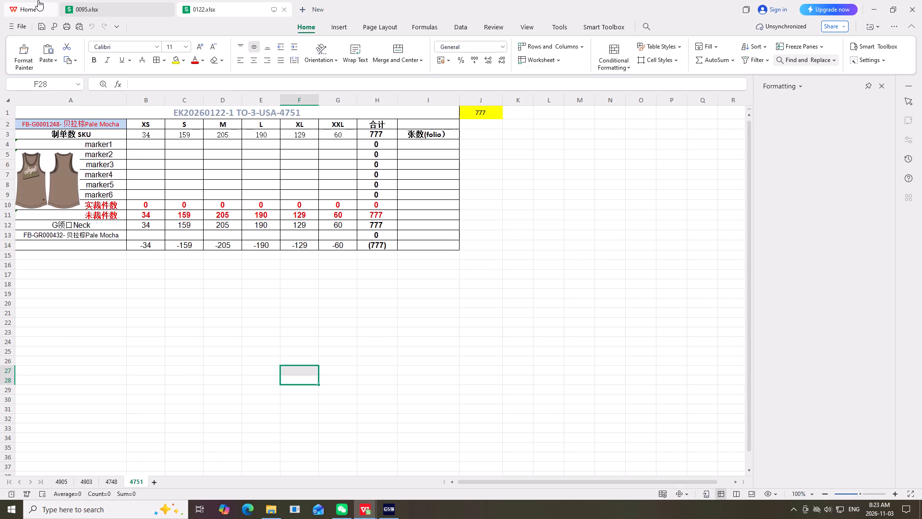
Copy columns A to J of sheet 4917 in 0095.xlsx and paste them at cell A1 of a new sheet.
click(113, 5)
click(66, 479)
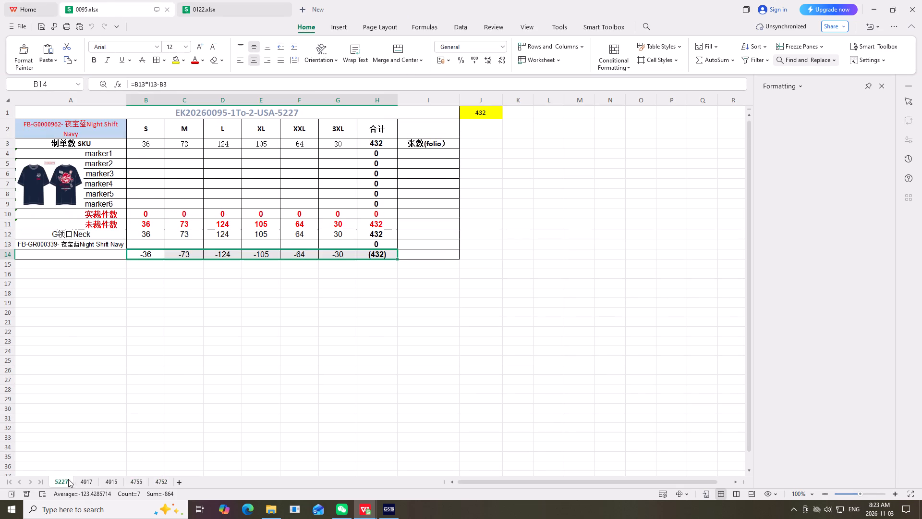
click(88, 483)
click(98, 482)
scroll(231, 223, up, 4)
click(260, 316)
scroll(131, 177, up, 5)
drag(36, 96, 485, 218)
right_click(485, 218)
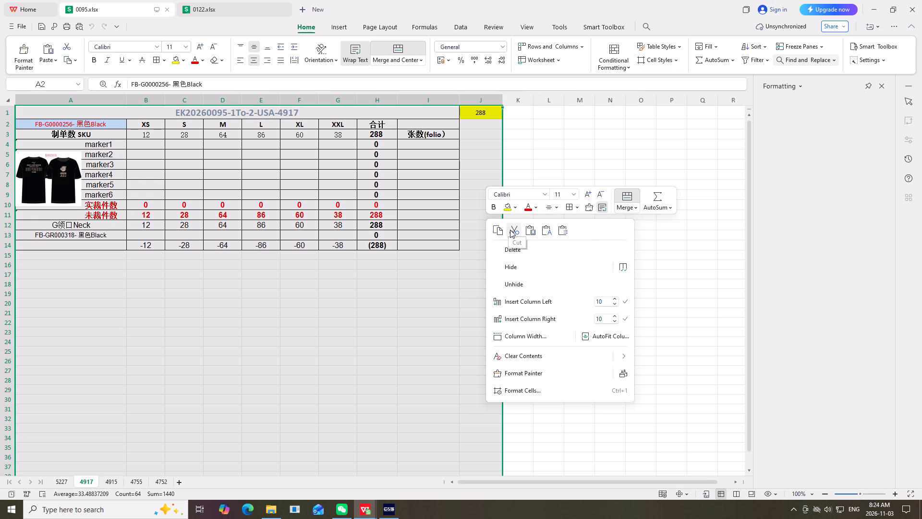
click(496, 230)
scroll(453, 276, up, 4)
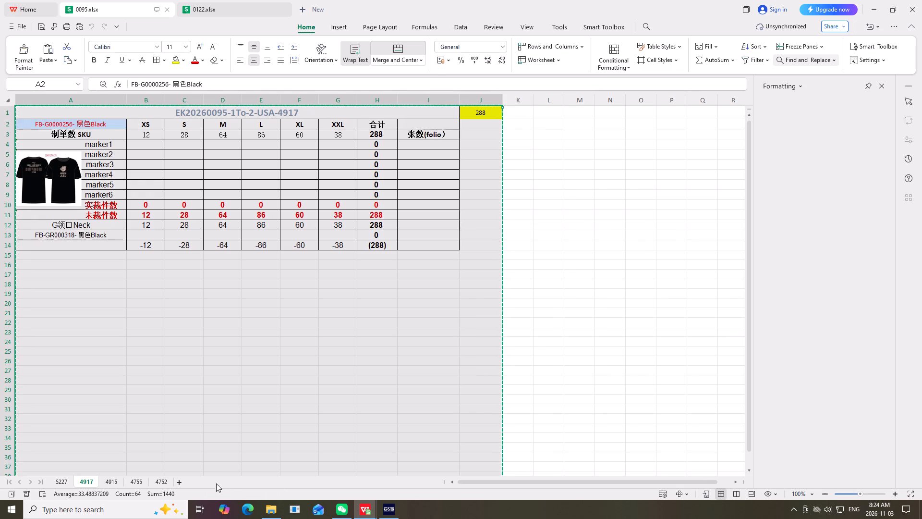
click(182, 482)
scroll(147, 359, up, 5)
right_click(21, 110)
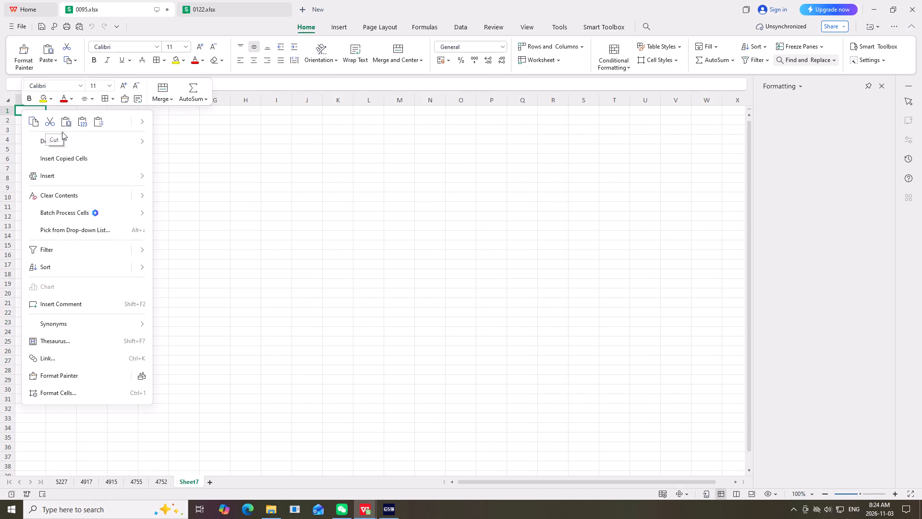
click(65, 127)
click(597, 190)
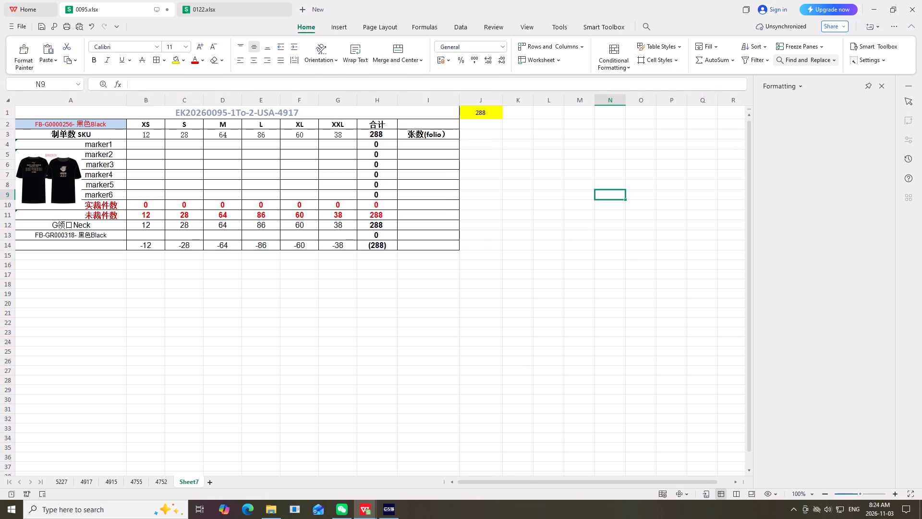
Clear the SKU order quantities, the G领口Neck quantities and the size labels from the copied cutting table.
drag(144, 133, 350, 137)
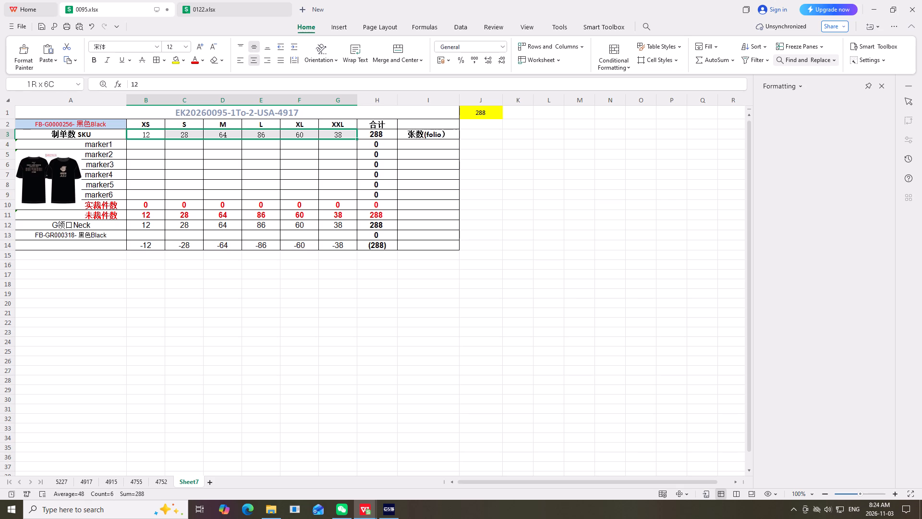
drag(350, 137, 351, 137)
key(Delete)
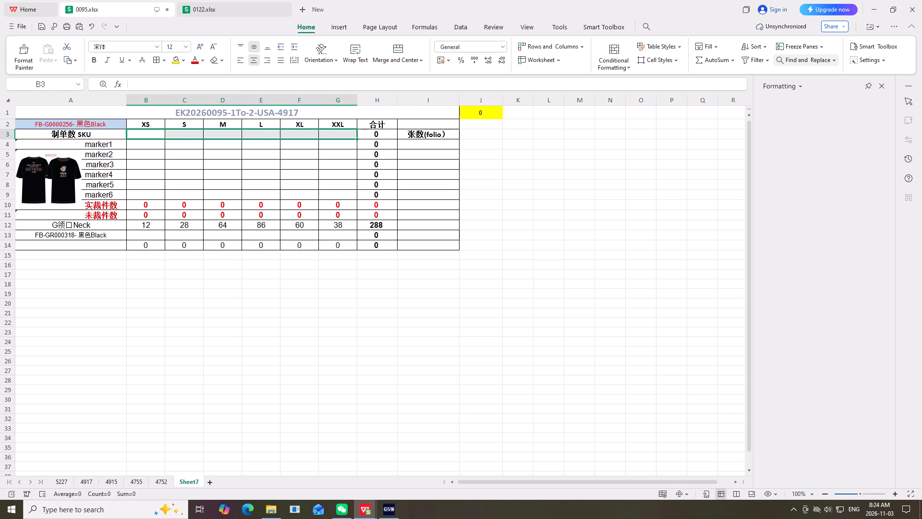
drag(150, 228, 330, 227)
key(Delete)
drag(147, 126, 357, 123)
key(Delete)
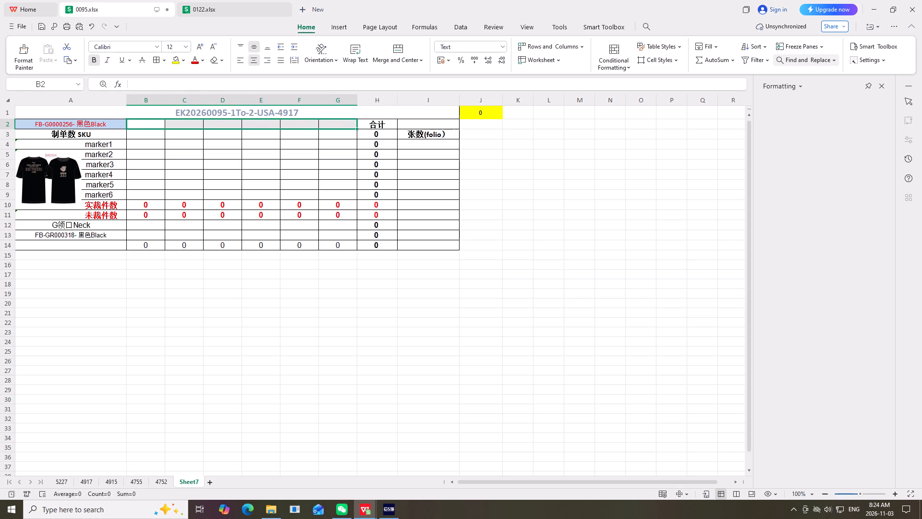
Delete the body fabric label, the neck rib fabric label and the black T-shirt picture from the copied table.
click(97, 127)
key(Delete)
click(82, 238)
key(Delete)
click(56, 170)
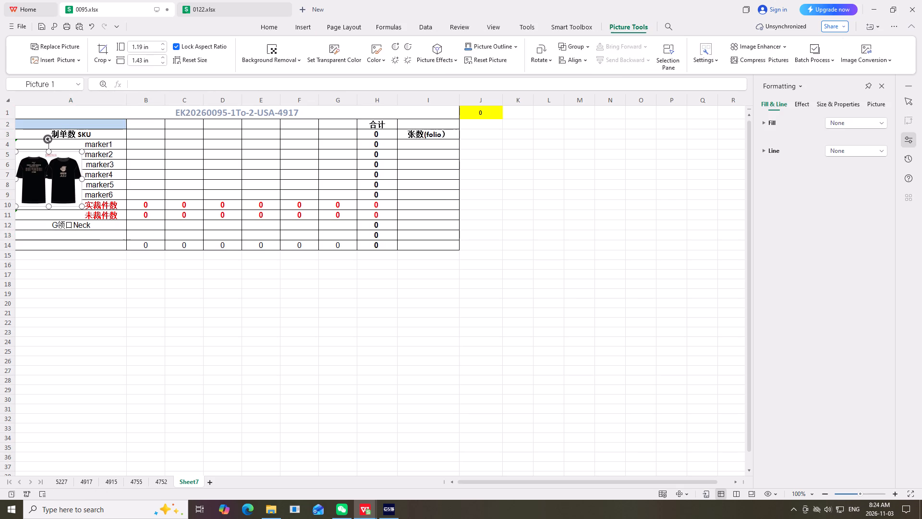
key(Delete)
click(513, 175)
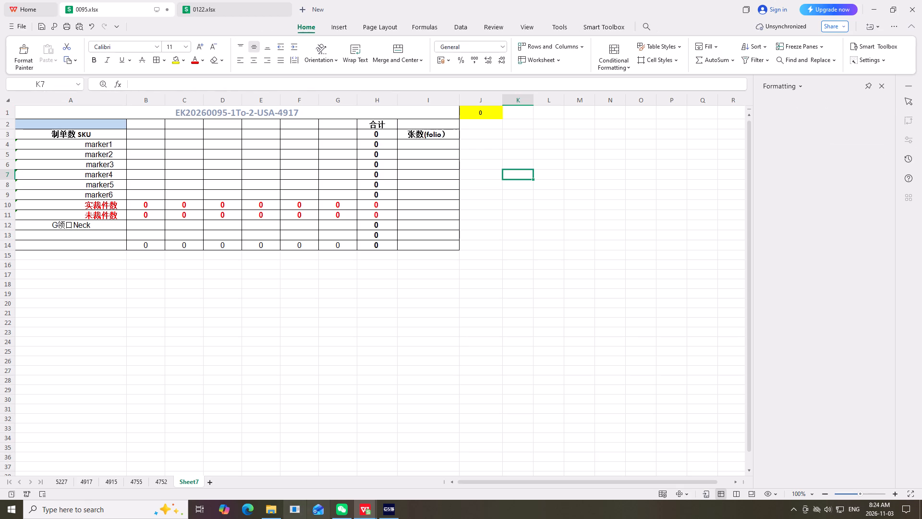
click(267, 510)
scroll(230, 394, up, 5)
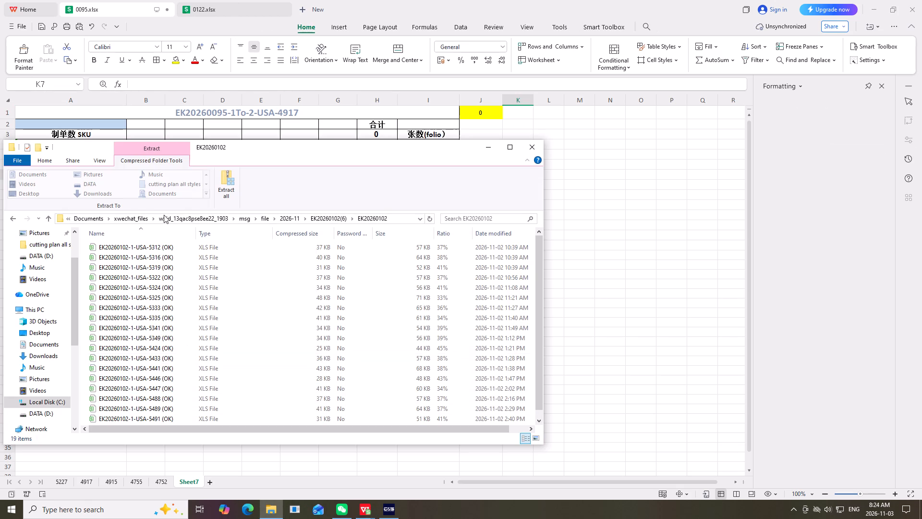
double_click(158, 247)
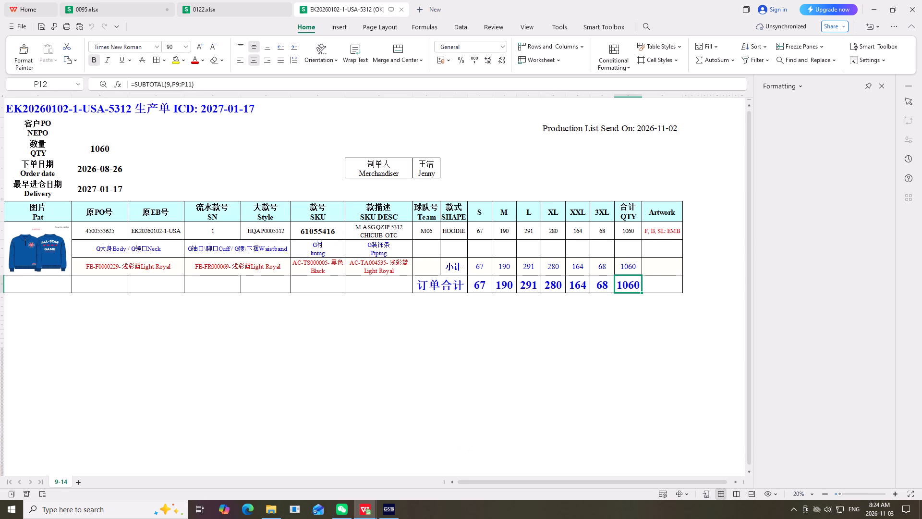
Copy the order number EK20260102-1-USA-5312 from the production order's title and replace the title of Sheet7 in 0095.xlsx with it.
scroll(159, 324, up, 9)
scroll(8, 156, up, 2)
click(40, 107)
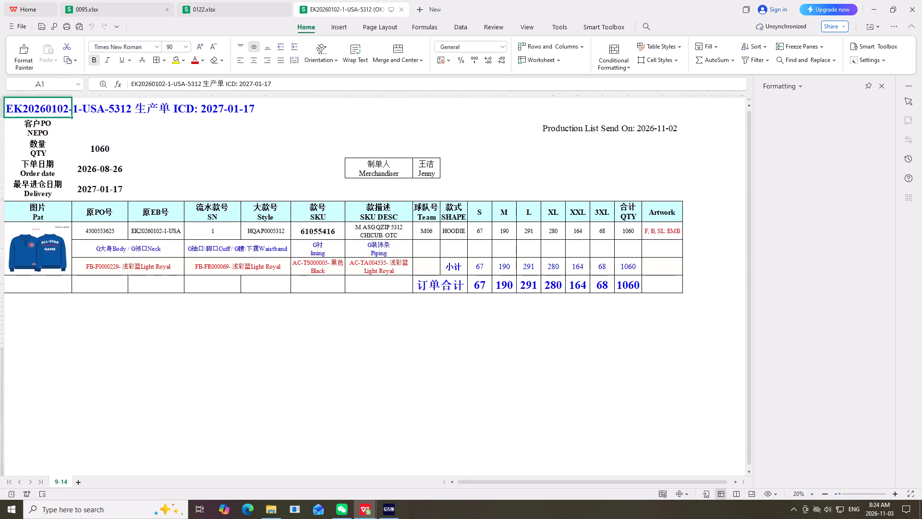
drag(132, 82, 194, 86)
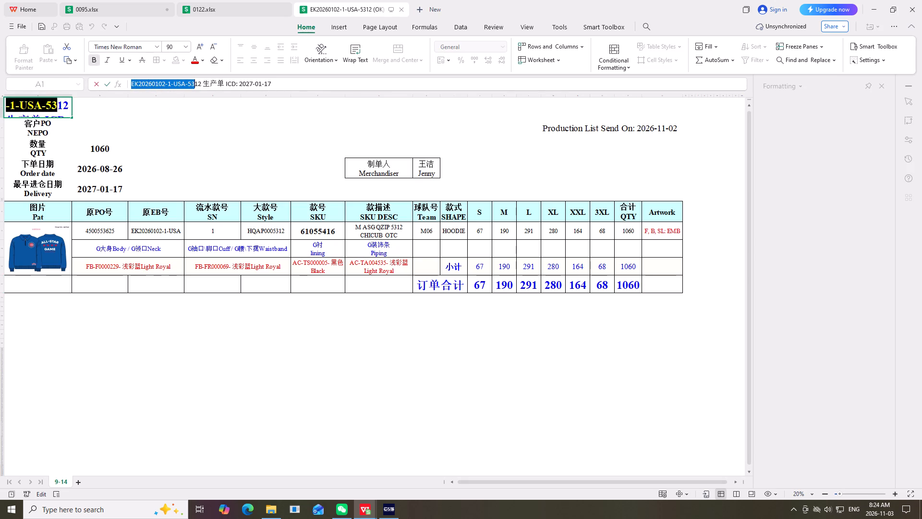
drag(194, 86, 200, 86)
click(207, 71)
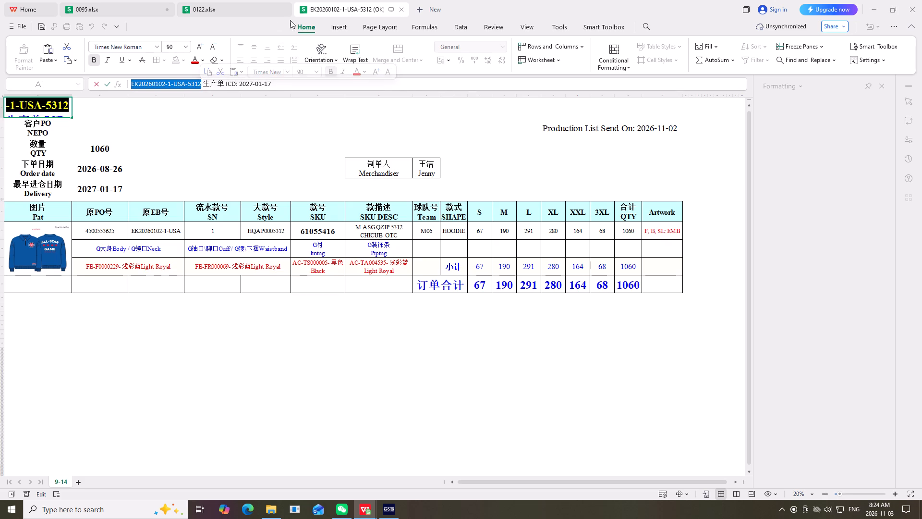
click(252, 12)
scroll(74, 385, up, 4)
scroll(115, 393, up, 2)
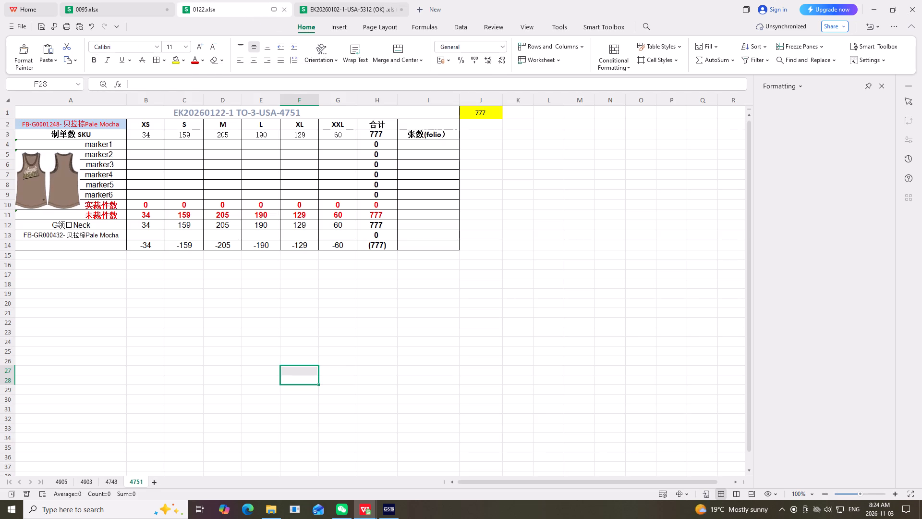
click(137, 483)
click(106, 3)
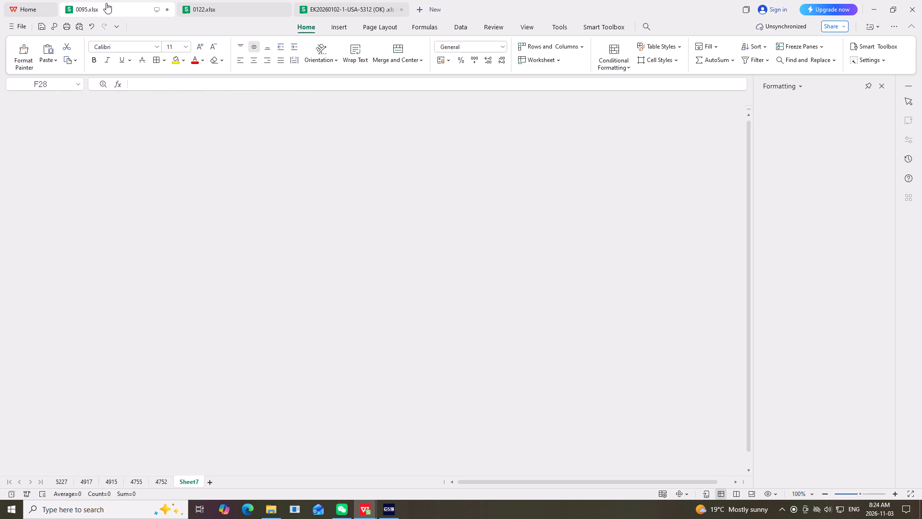
click(192, 487)
scroll(170, 268, up, 4)
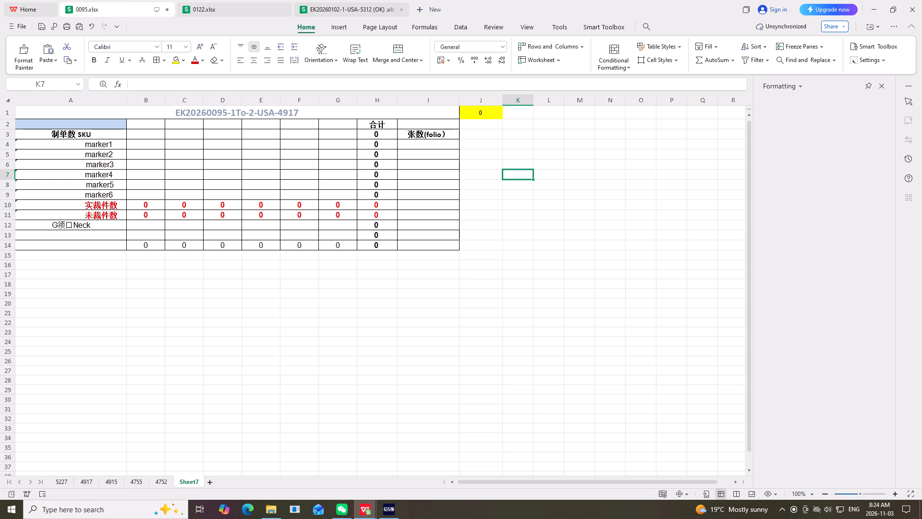
click(251, 116)
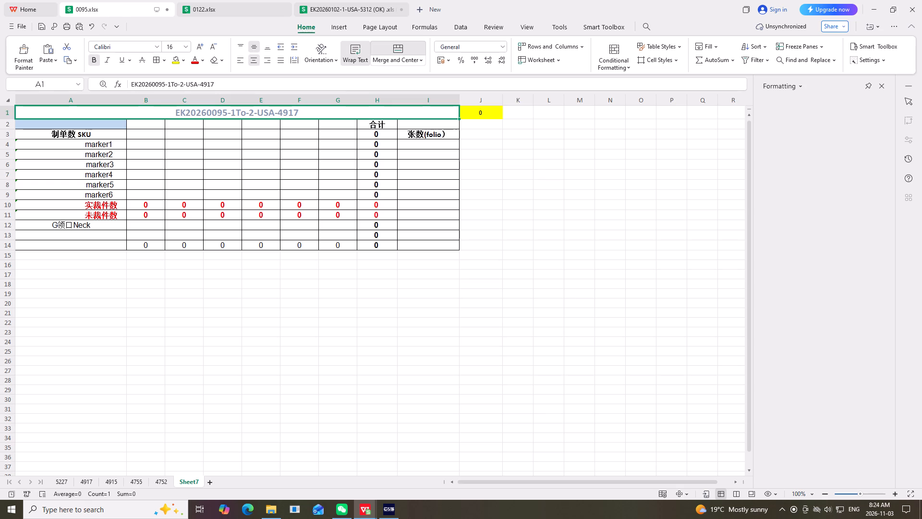
key(Delete)
double_click(235, 110)
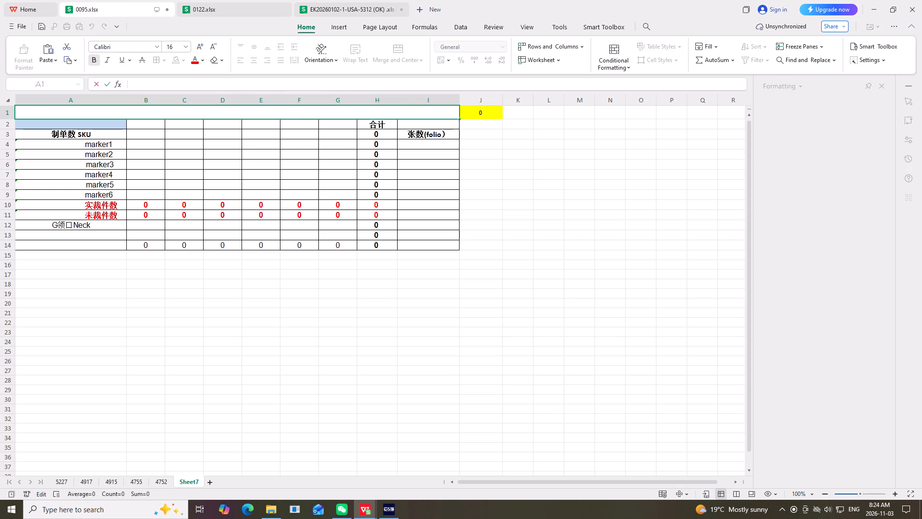
right_click(244, 114)
click(284, 126)
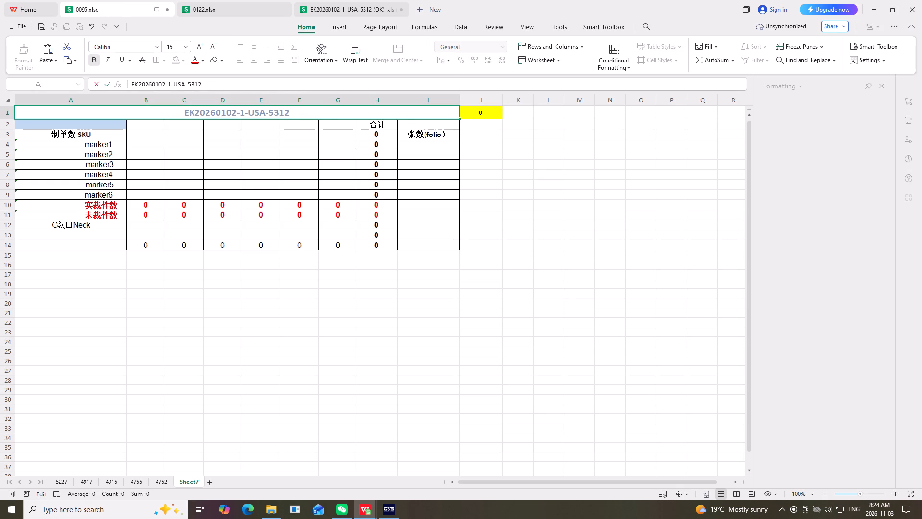
click(518, 314)
Copy the blue garment picture from the production order, paste it beside the cutting table in Sheet7, and close the formatting pane.
click(369, 6)
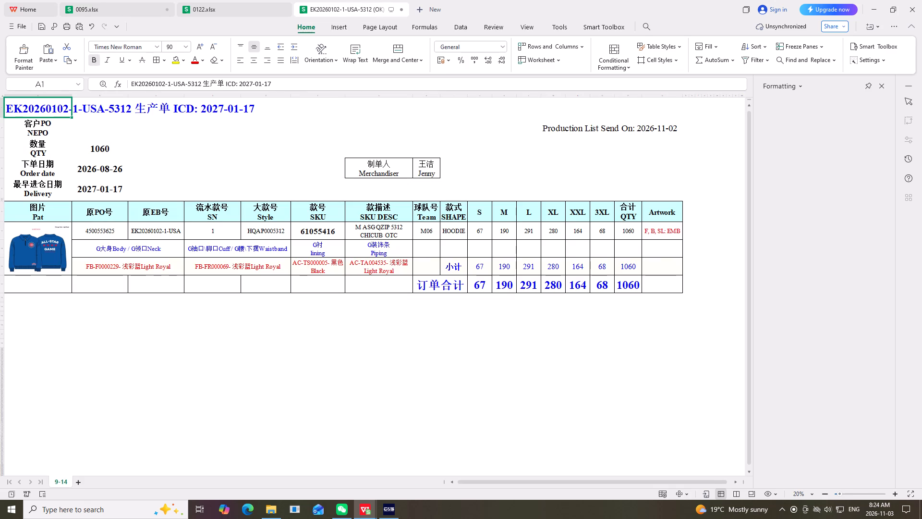
click(49, 248)
right_click(49, 250)
click(62, 261)
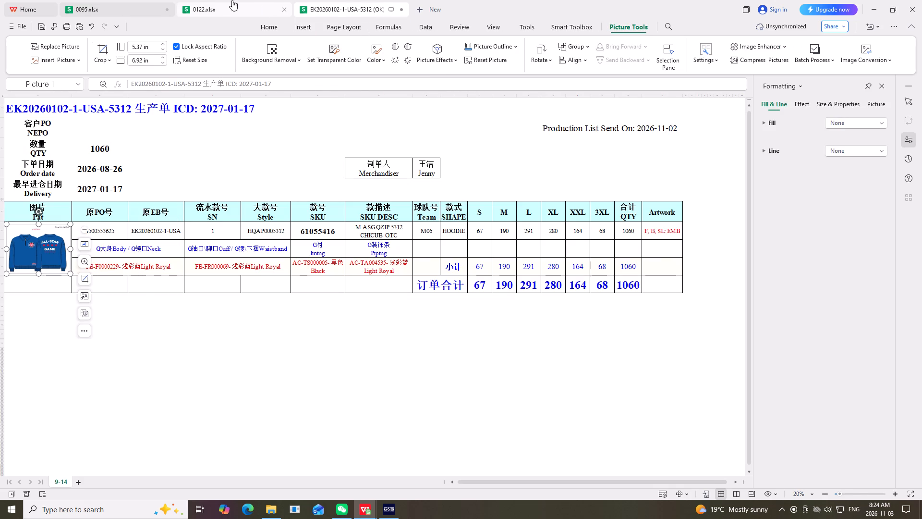
click(229, 4)
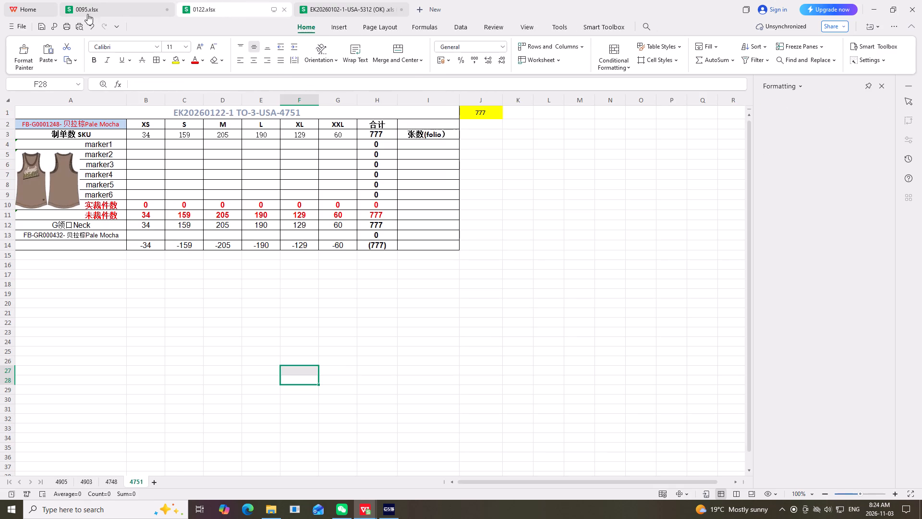
click(92, 0)
scroll(235, 278, up, 4)
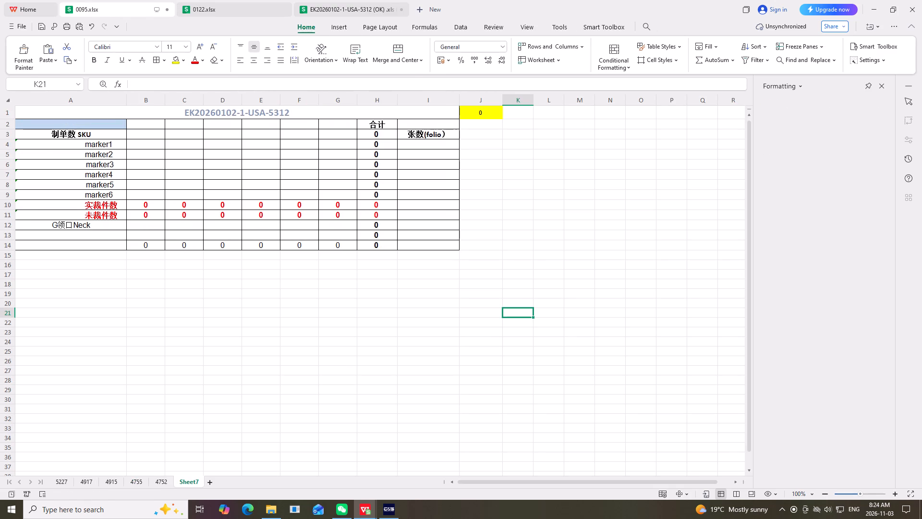
right_click(525, 147)
click(571, 159)
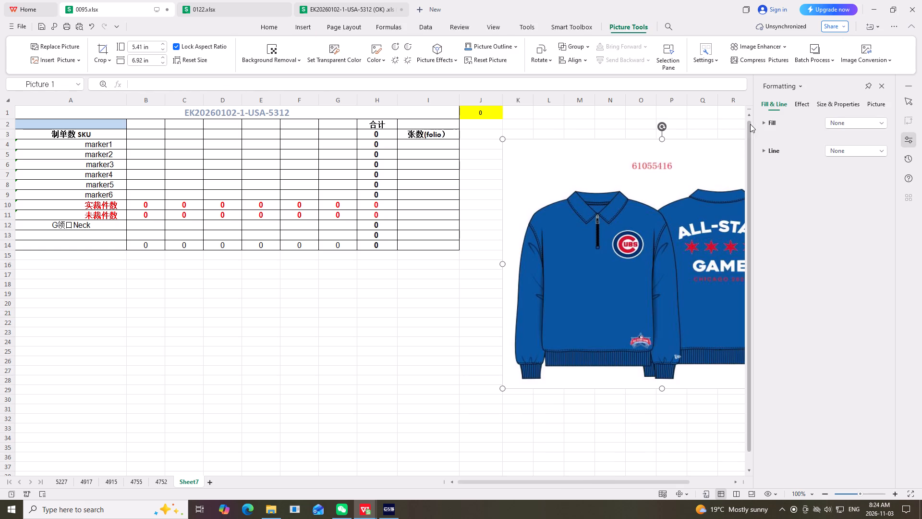
click(881, 86)
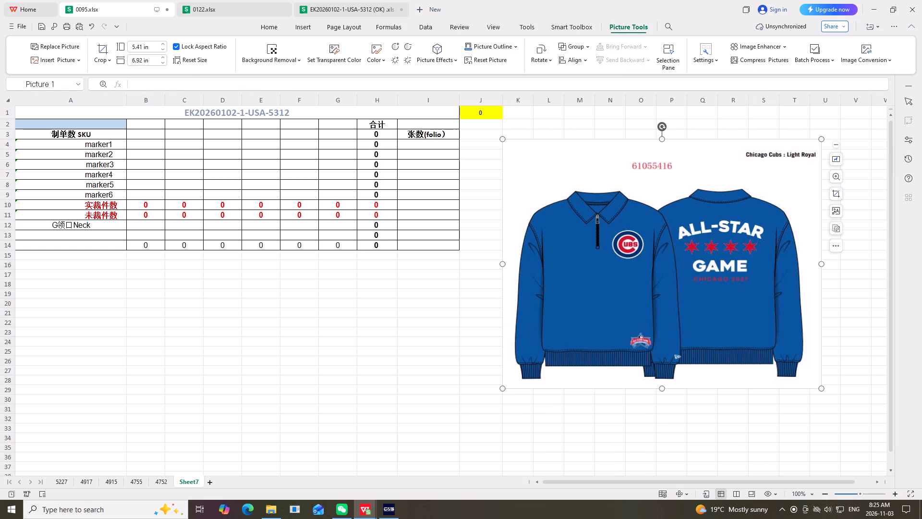
Shrink the garment picture to about 0.95 by 1.22 in and place it in column A beside the marker labels.
drag(823, 138, 478, 344)
drag(487, 353, 315, 459)
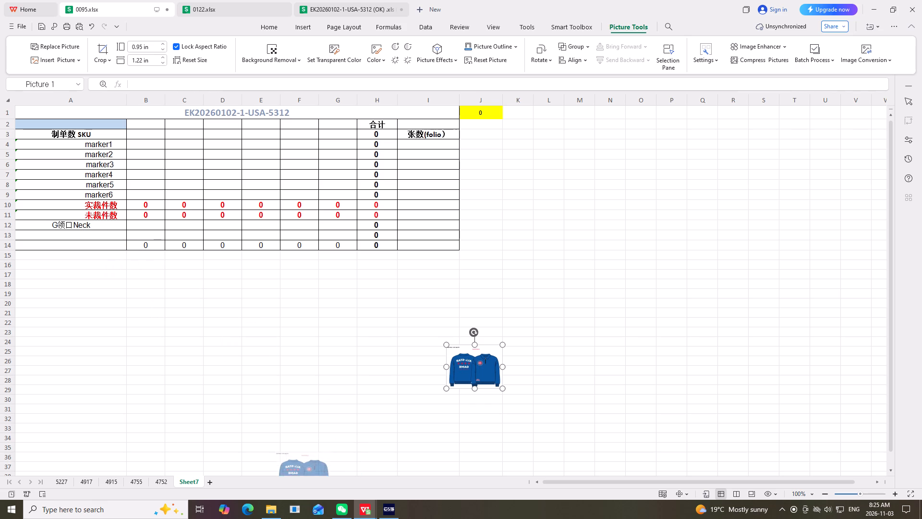
drag(315, 459, 236, 374)
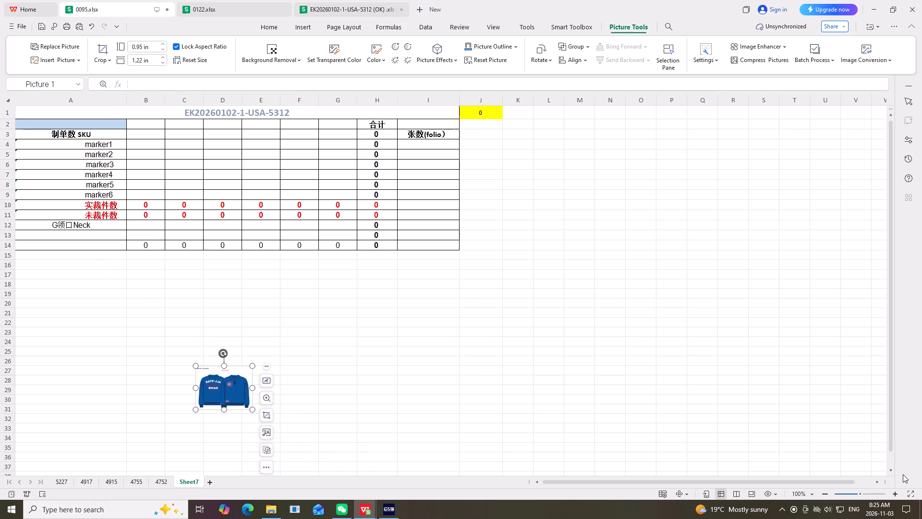
scroll(903, 474, up, 1)
drag(231, 378, 56, 153)
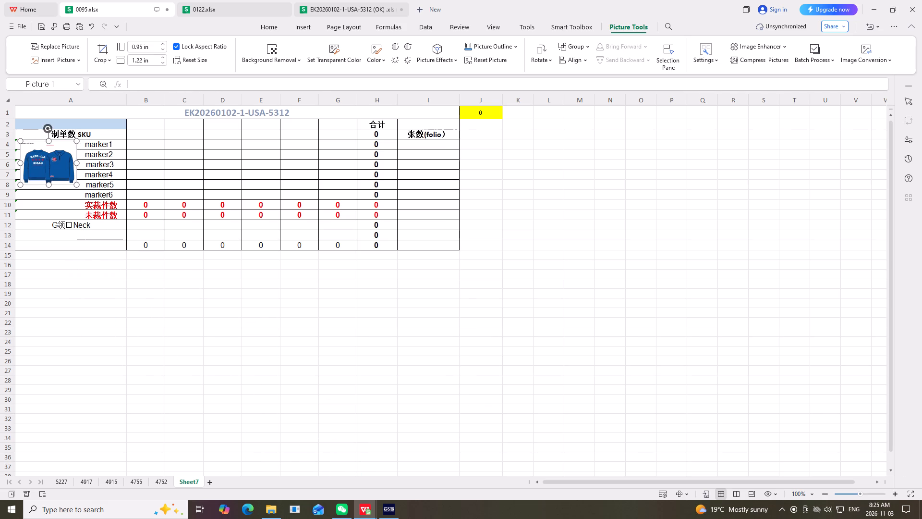
Stretch the garment picture to about 1.70 in high and widen it to fill column A's space beside the labels in rows 4 to 11.
drag(99, 248, 97, 242)
click(48, 158)
drag(49, 185, 50, 203)
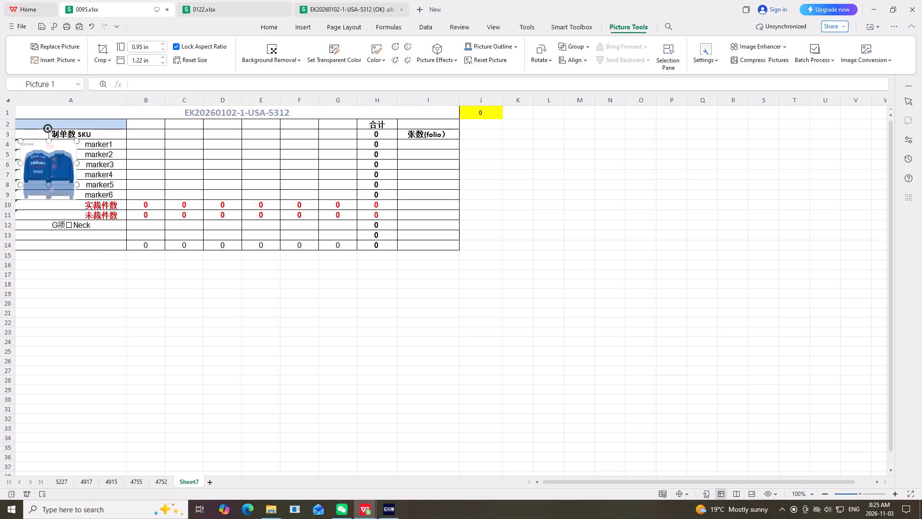
drag(50, 203, 49, 220)
click(87, 308)
click(46, 192)
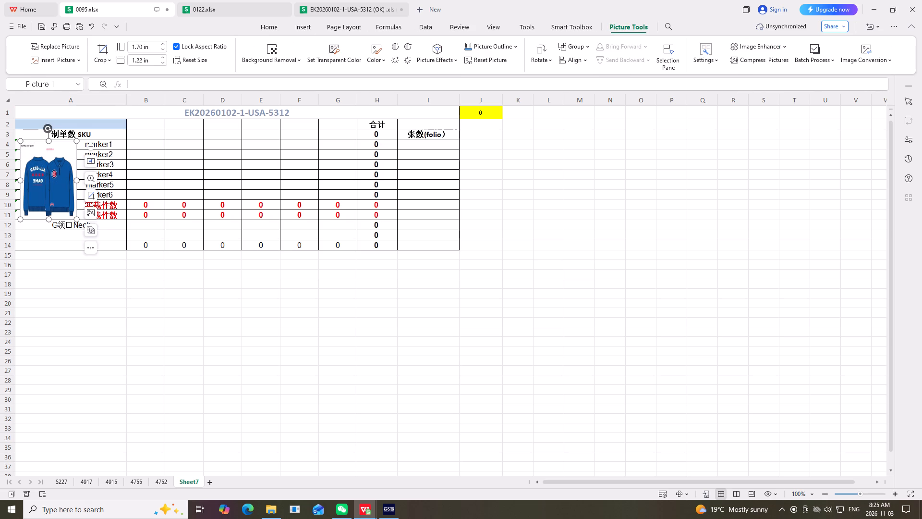
drag(21, 180, 11, 184)
click(103, 297)
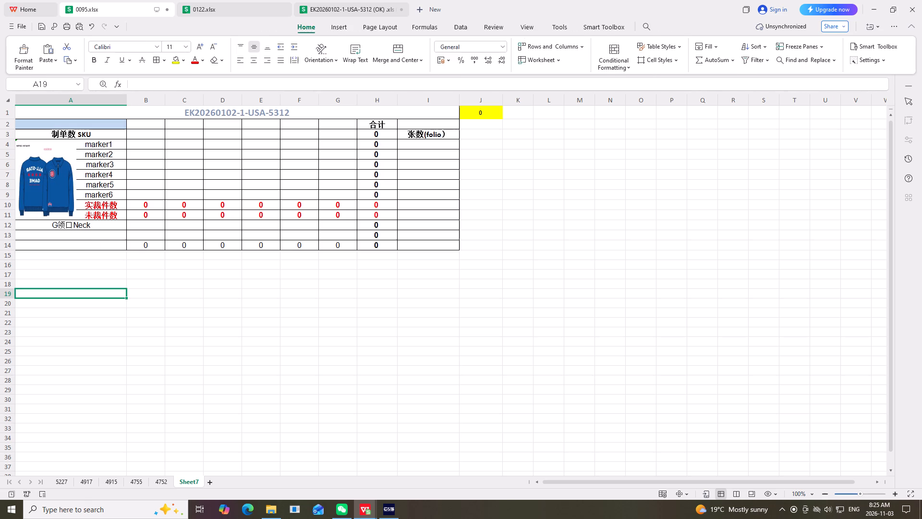
click(71, 182)
drag(75, 180, 83, 185)
click(156, 279)
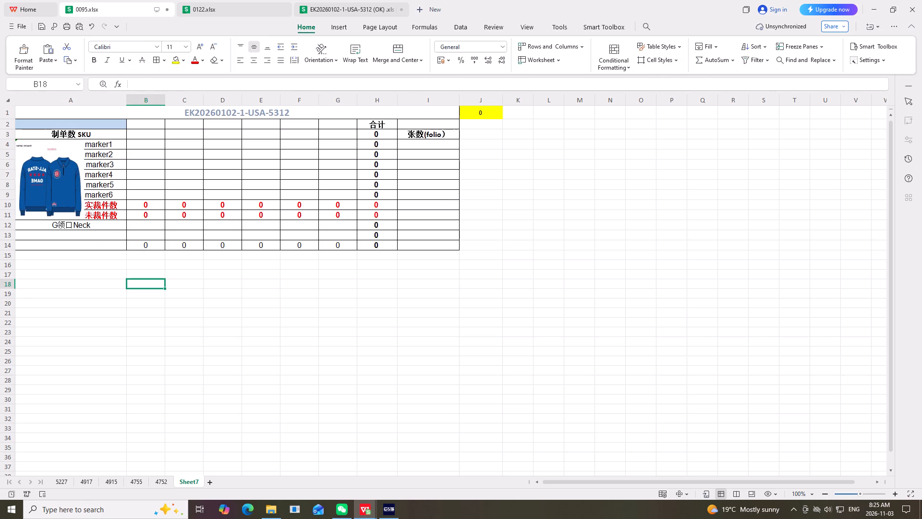
Copy the body fabric label FB-F0000229- 浅彩蓝Light Royal from the production order and paste it without its formatting into cell A2 of Sheet7.
scroll(9, 186, up, 3)
click(362, 9)
scroll(207, 181, up, 3)
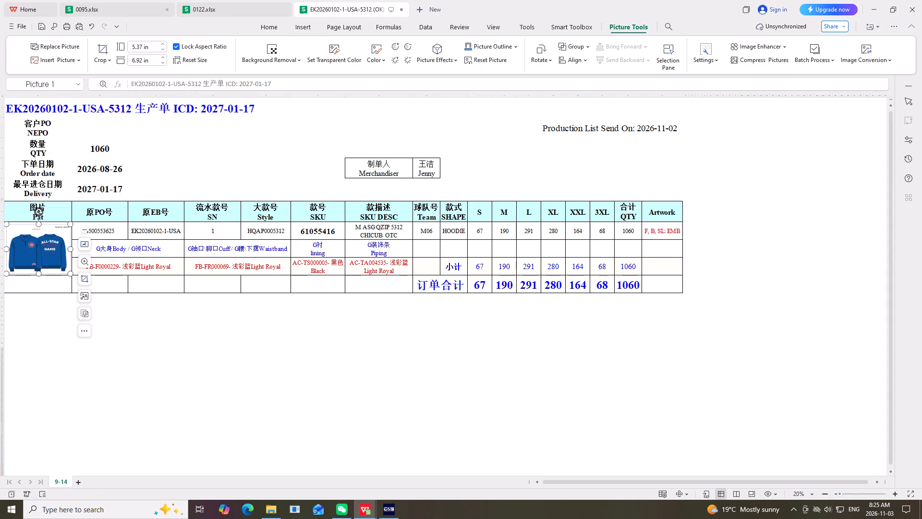
click(161, 316)
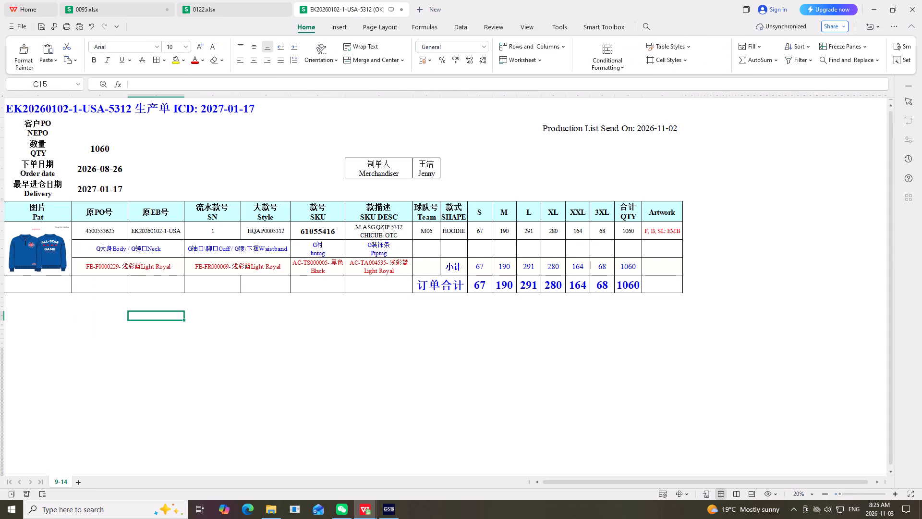
scroll(102, 238, up, 3)
click(140, 268)
right_click(140, 268)
click(155, 11)
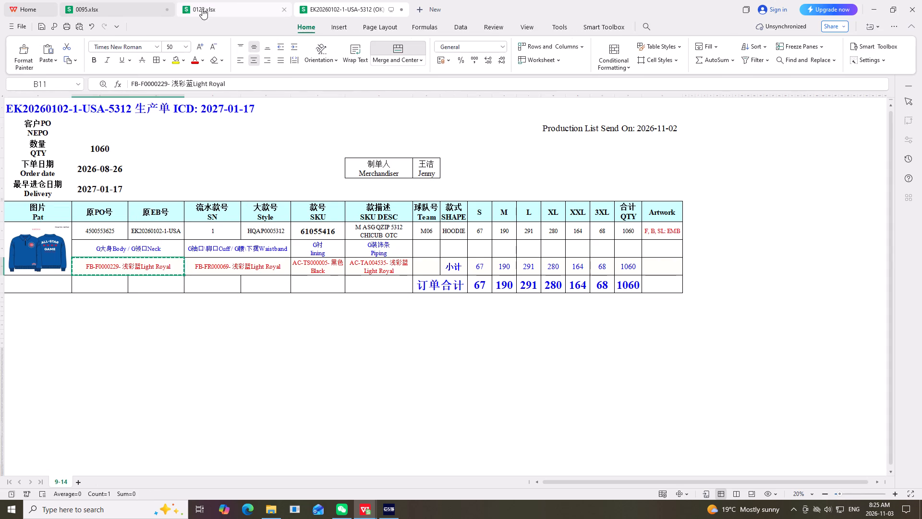
click(126, 11)
scroll(85, 193, up, 2)
click(55, 124)
right_click(55, 124)
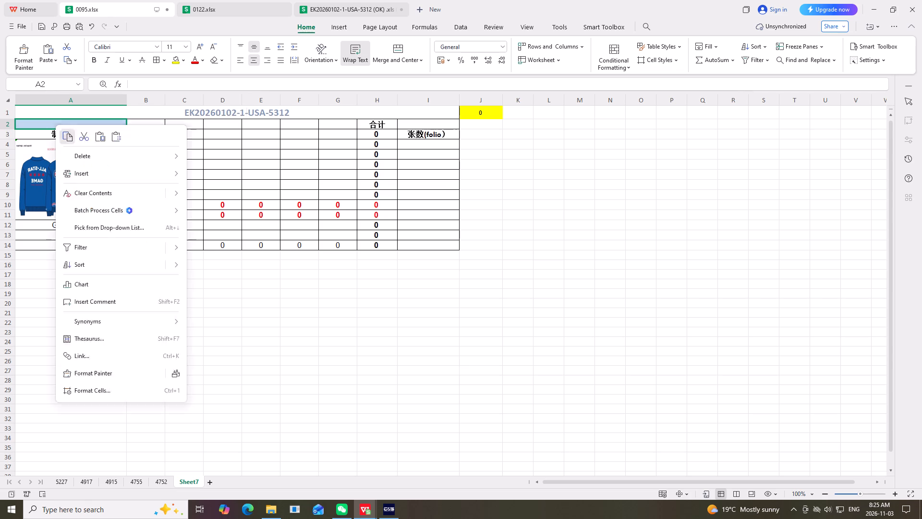
click(114, 132)
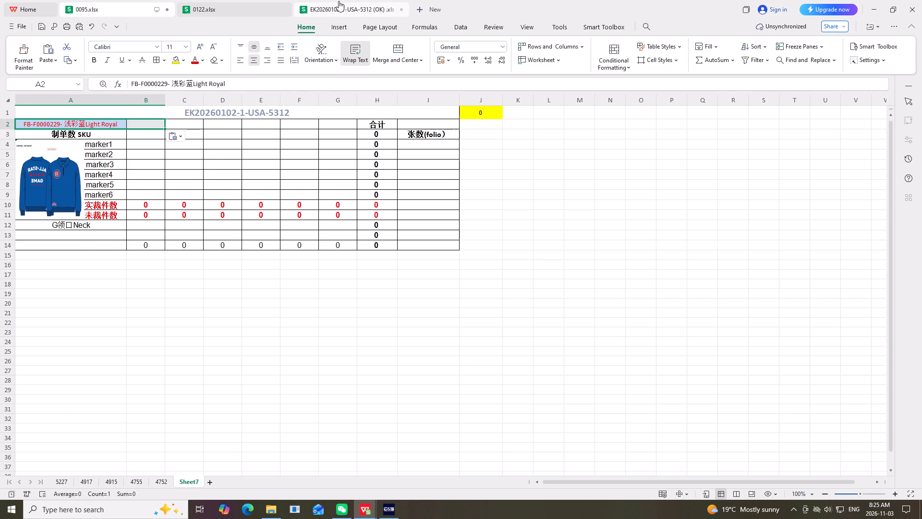
Copy the size labels S, M, L, XL, XXL and 3XL from the production order and paste them without formatting into B2:G2 of Sheet7.
click(342, 0)
scroll(330, 394, up, 4)
drag(482, 210, 520, 212)
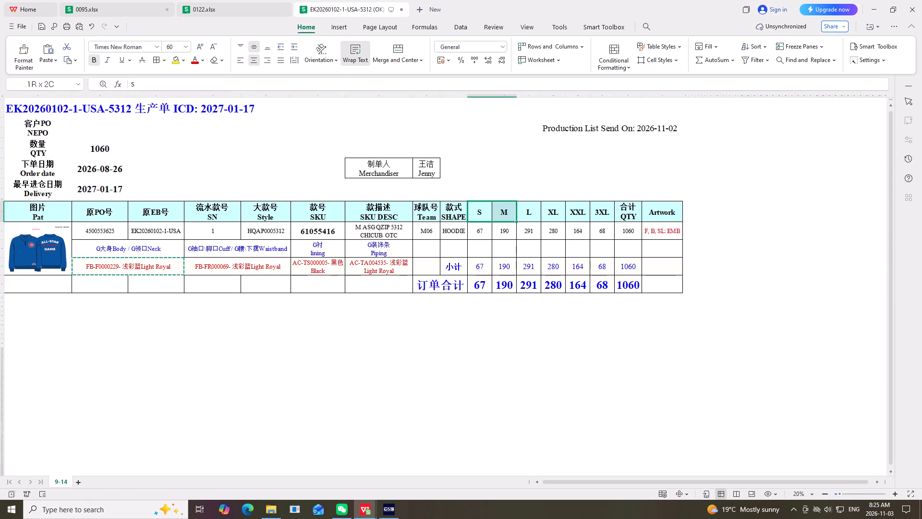
drag(520, 212, 601, 215)
right_click(600, 215)
click(609, 224)
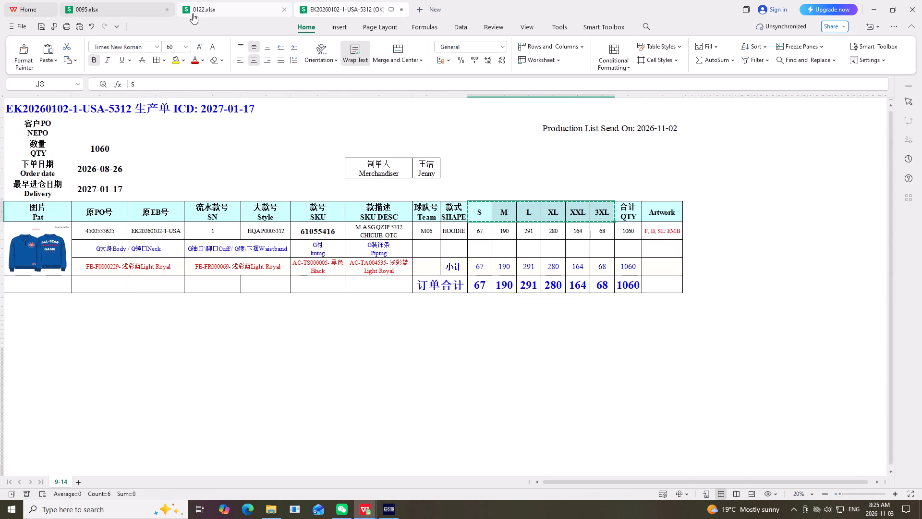
click(114, 2)
click(145, 122)
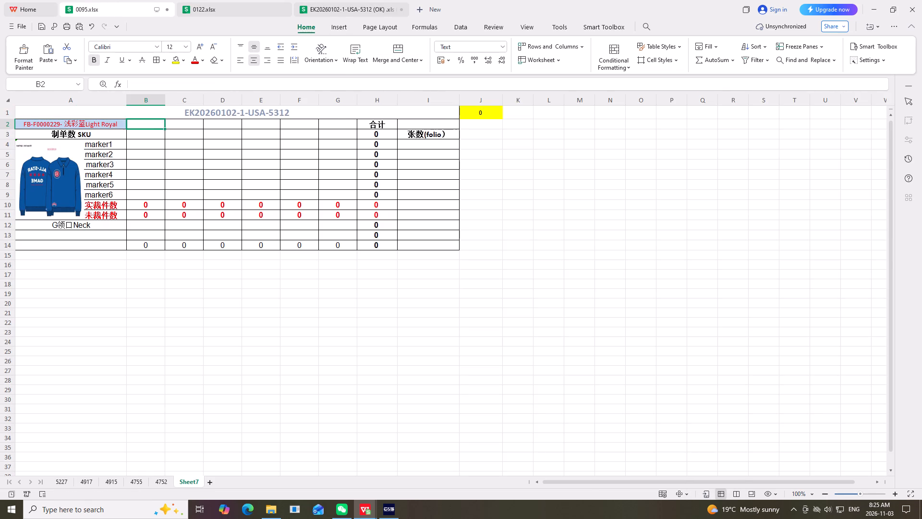
right_click(147, 122)
click(210, 130)
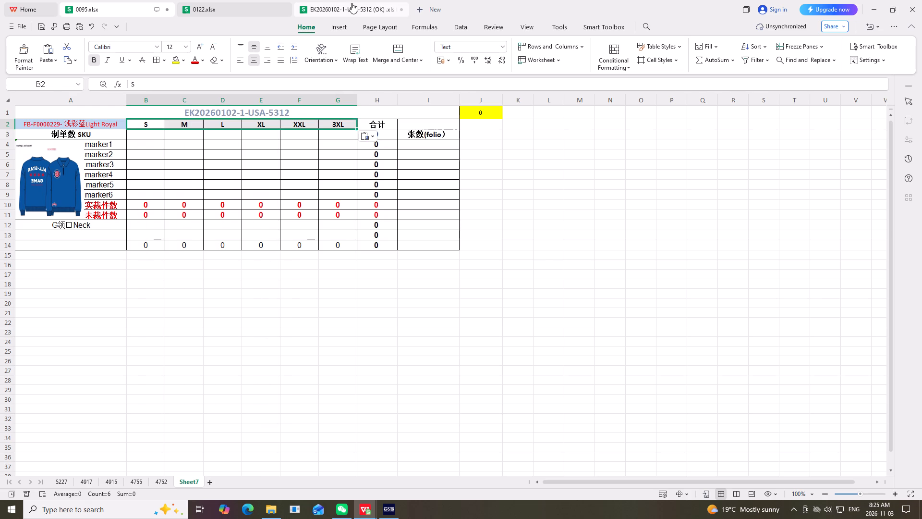
Copy the order total quantities 67, 190, 291, 280, 164 and 68 from the production order and paste them as values into B3:G3 of Sheet7.
click(352, 3)
drag(480, 282, 592, 283)
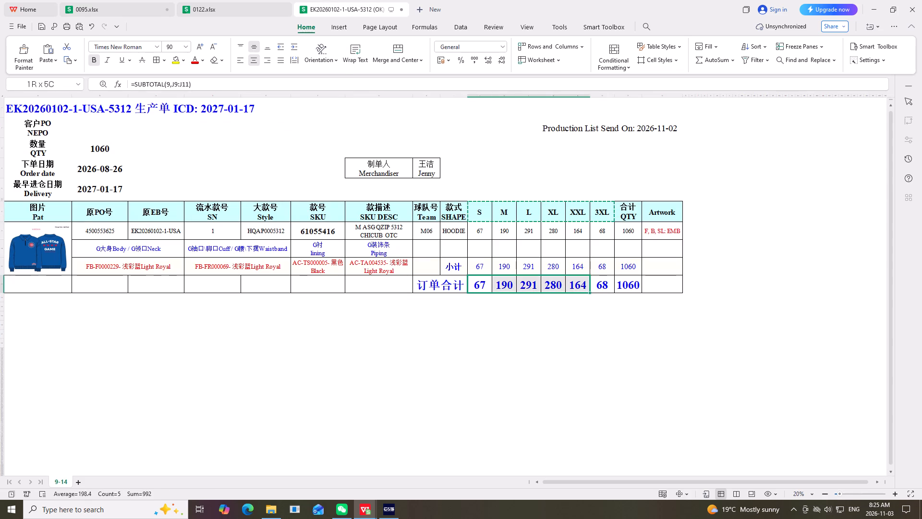
drag(592, 283, 593, 283)
right_click(593, 283)
click(605, 20)
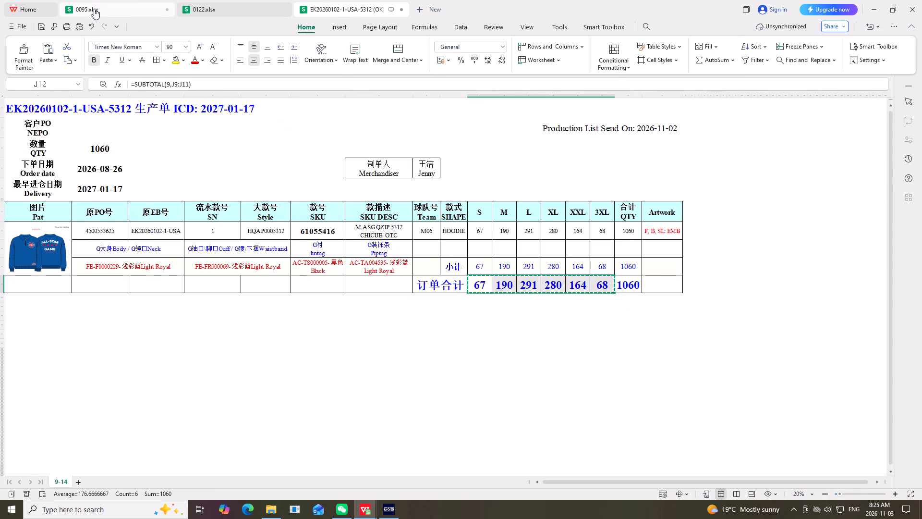
click(95, 9)
click(152, 135)
right_drag(152, 135, 167, 140)
click(216, 147)
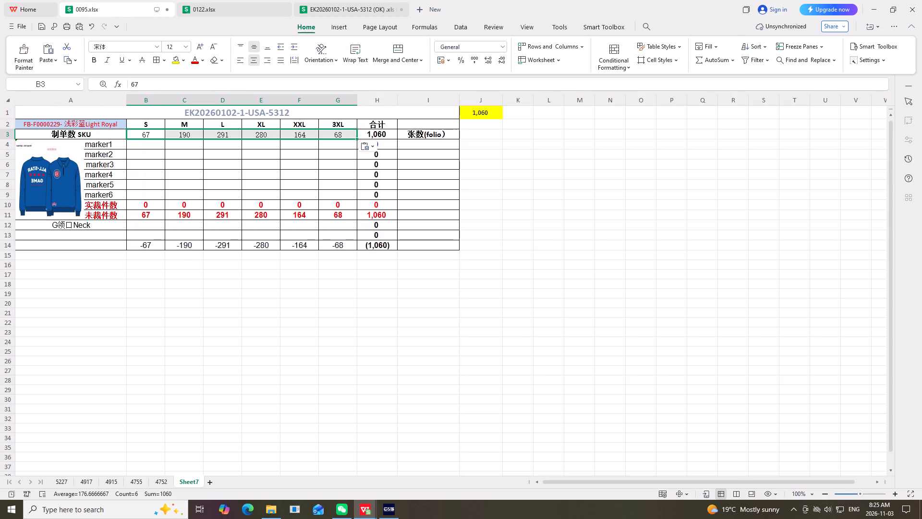
scroll(230, 231, up, 4)
click(300, 281)
Copy the fabric label FB-FR000069- 浅彩蓝Light Royal from the production order and paste it without its formatting into cell A13 of Sheet7.
click(356, 5)
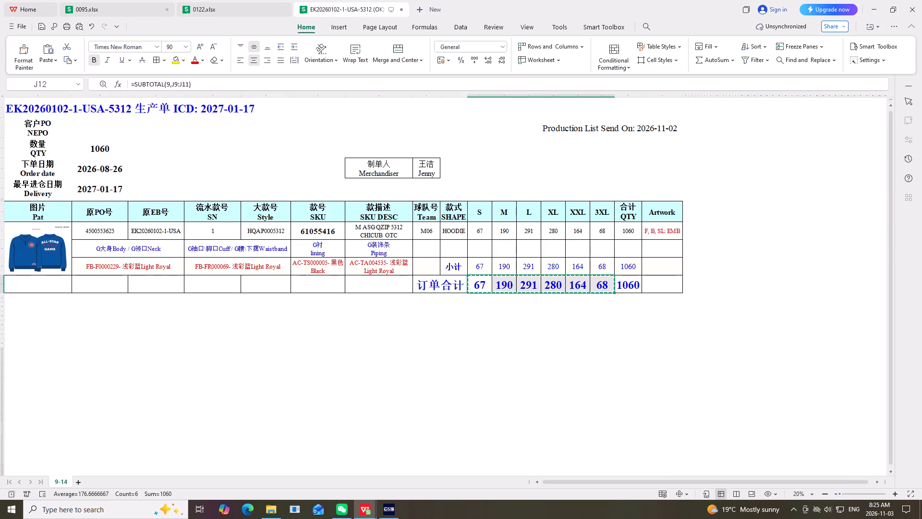
scroll(400, 297, up, 3)
scroll(318, 273, up, 1)
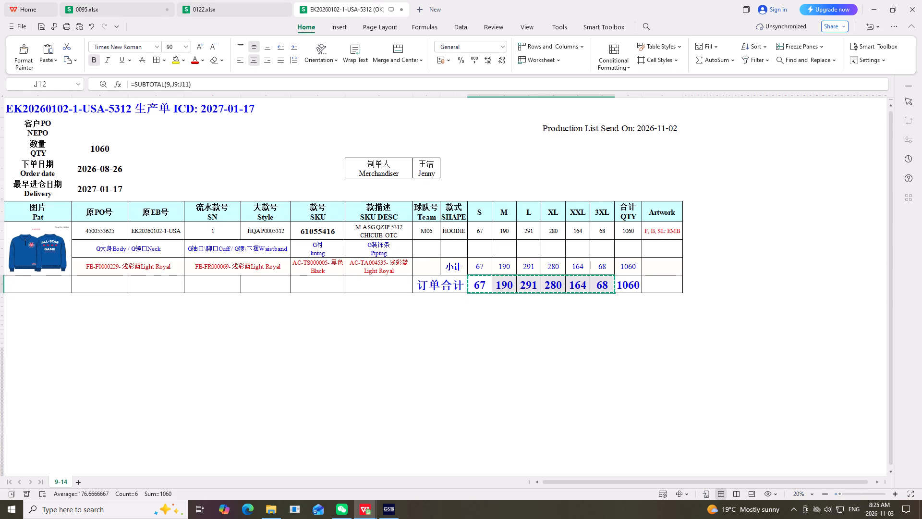
click(266, 249)
click(238, 267)
right_click(238, 267)
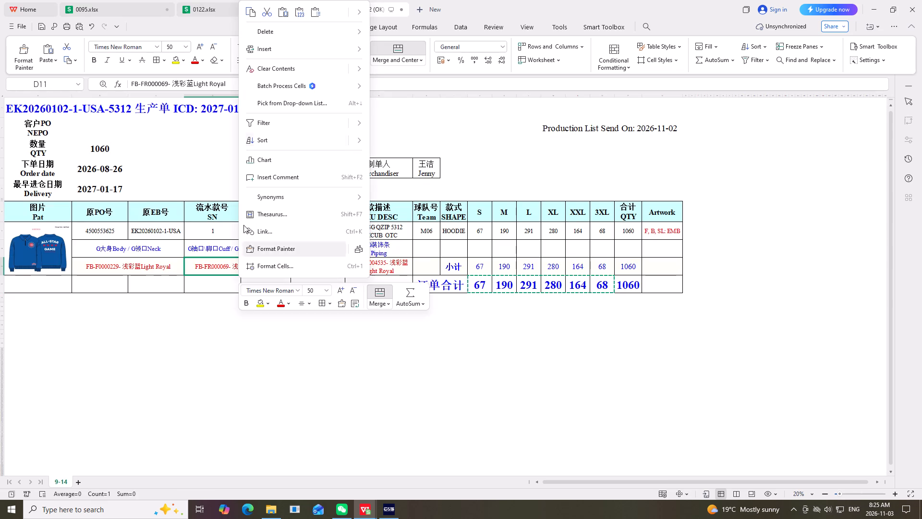
click(252, 12)
click(110, 5)
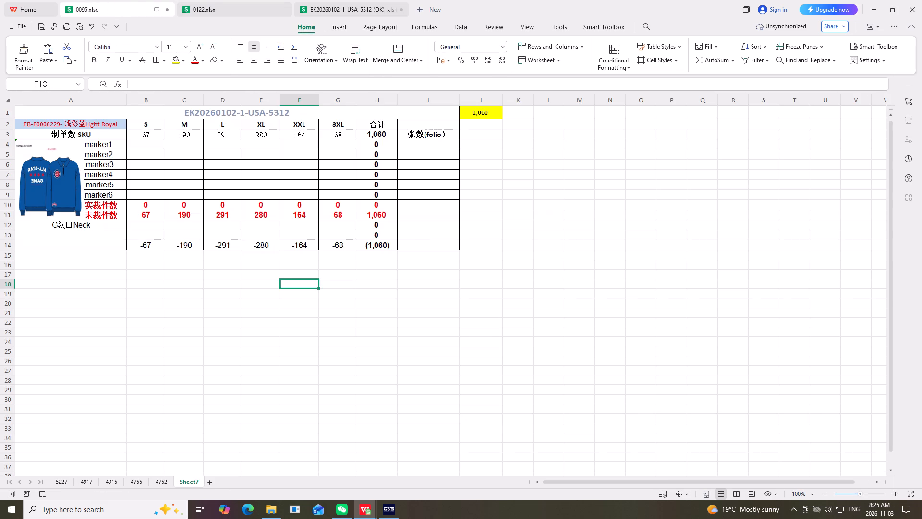
click(77, 234)
right_click(77, 234)
click(140, 11)
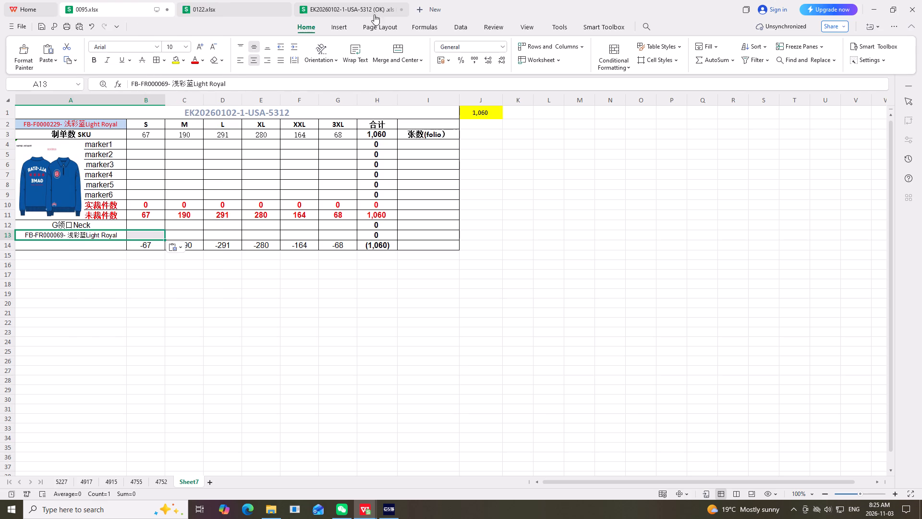
Copy the order total quantities for S to 3XL from the production order and paste them as values into B13:G13 of Sheet7.
click(359, 5)
drag(479, 280, 603, 284)
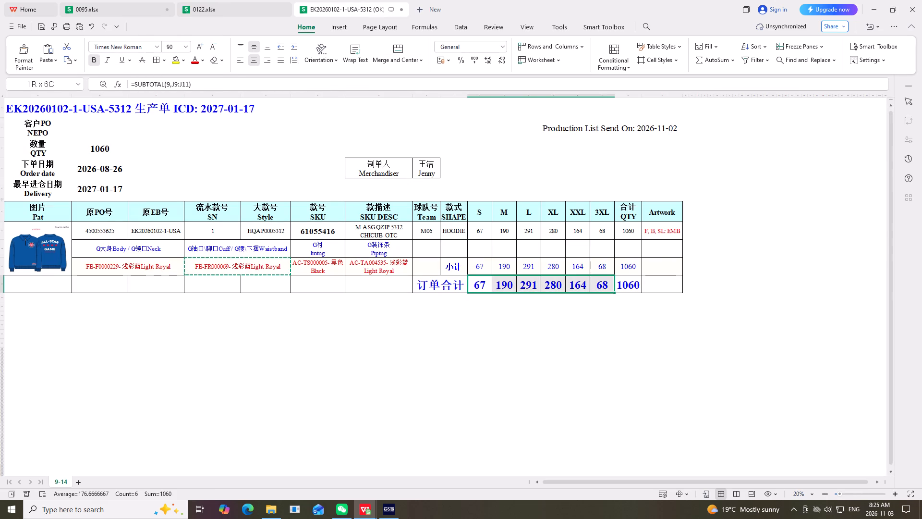
drag(603, 284, 601, 284)
right_click(601, 284)
click(612, 14)
click(80, 0)
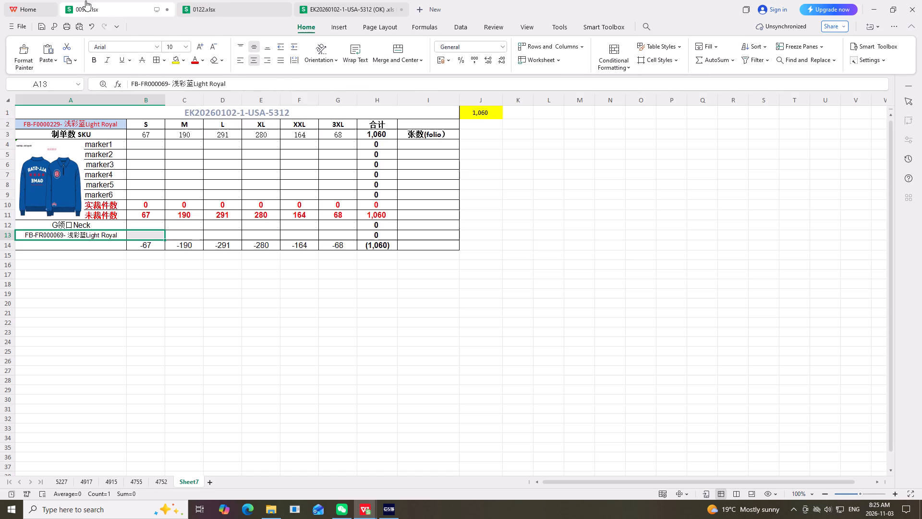
click(146, 235)
right_click(146, 235)
click(210, 11)
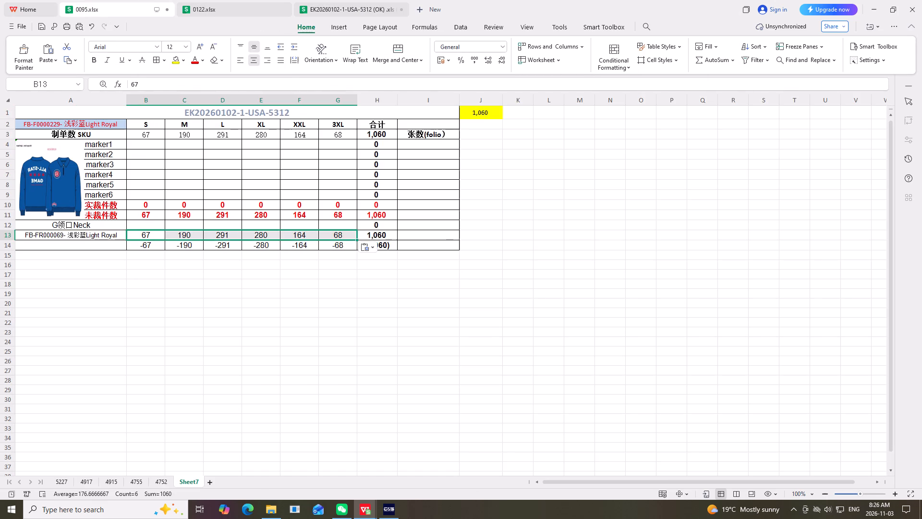
click(388, 300)
click(571, 289)
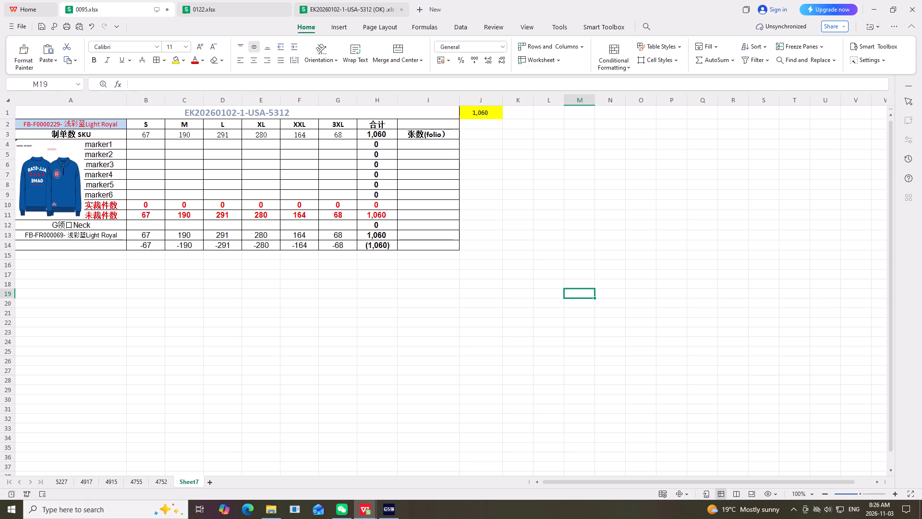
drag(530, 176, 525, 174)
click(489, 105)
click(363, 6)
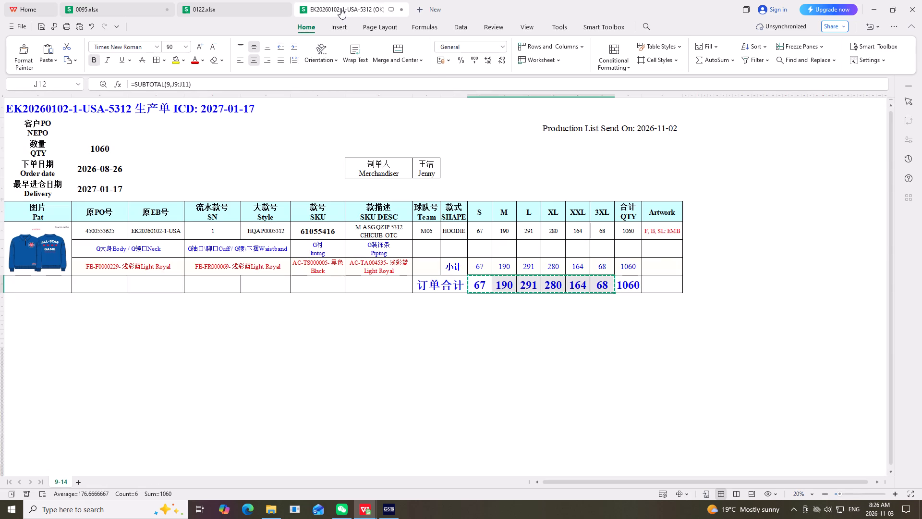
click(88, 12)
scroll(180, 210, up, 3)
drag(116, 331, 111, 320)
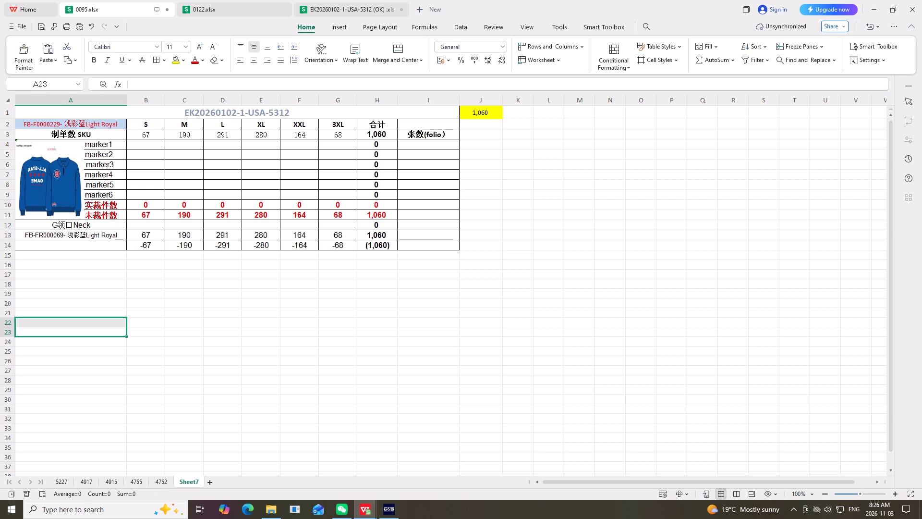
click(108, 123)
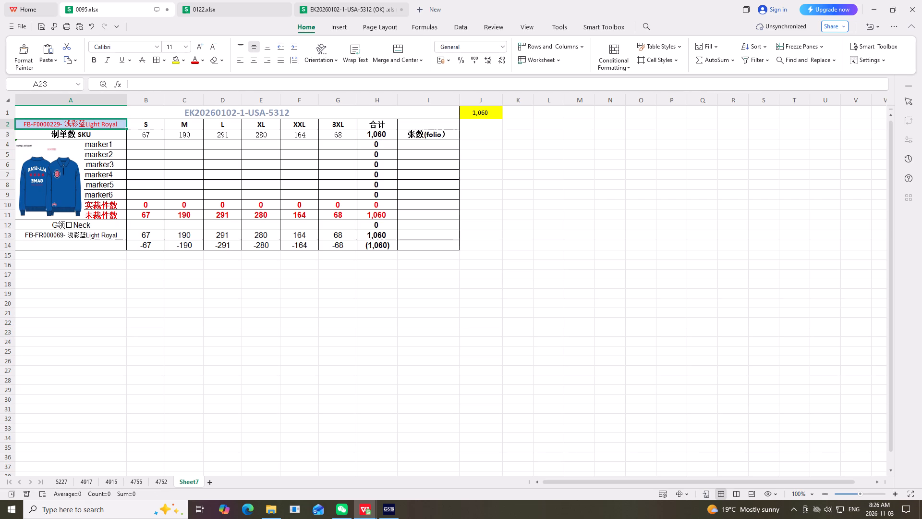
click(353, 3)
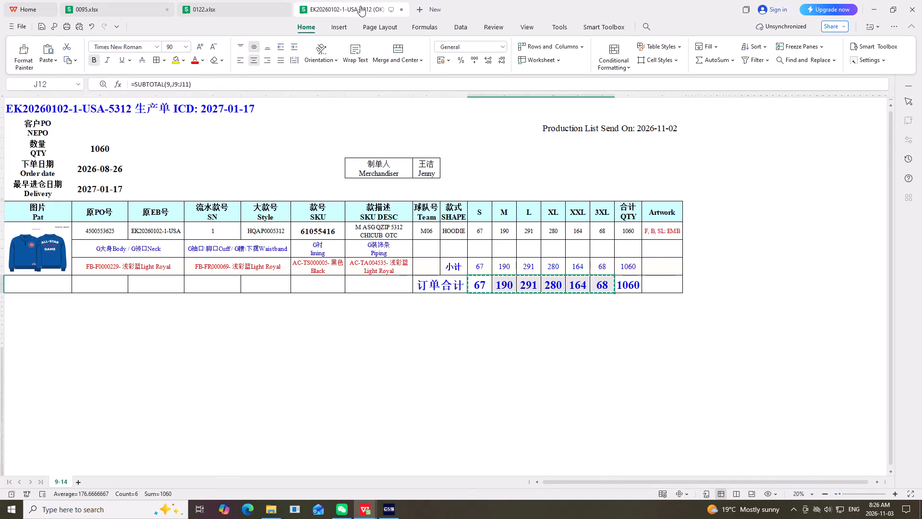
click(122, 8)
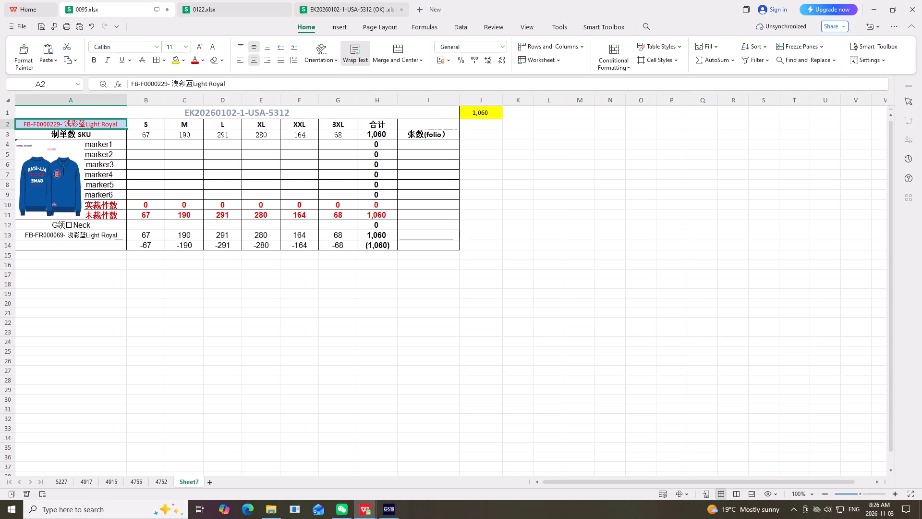
Reduce the garment picture's height in column A to about 1.47 in, keeping its bottom edge in place.
click(49, 201)
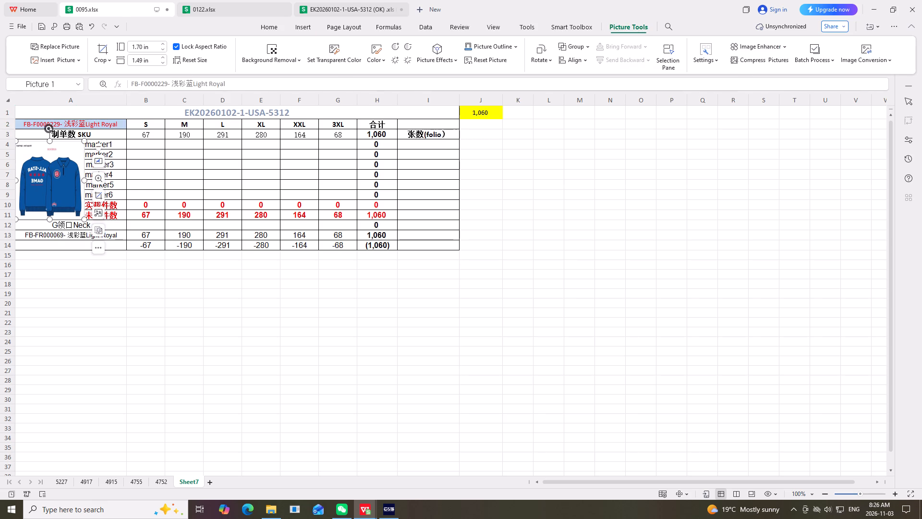
click(50, 143)
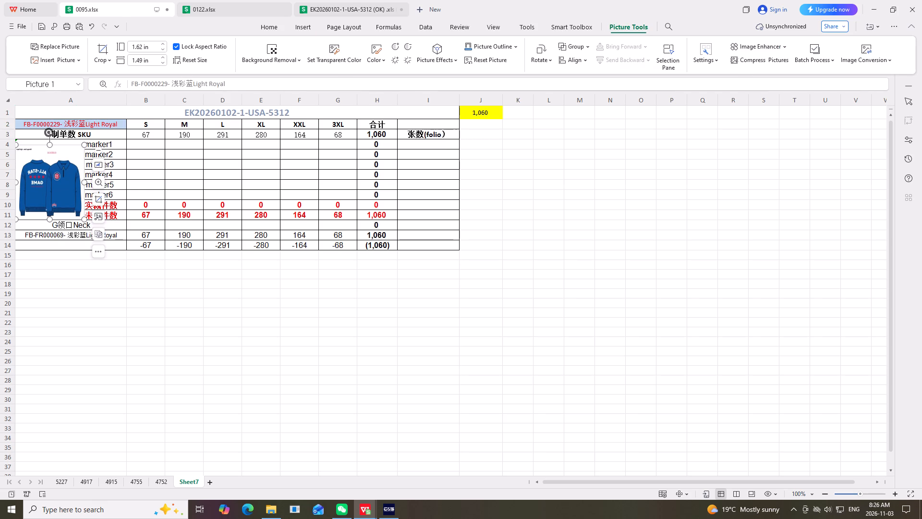
click(49, 145)
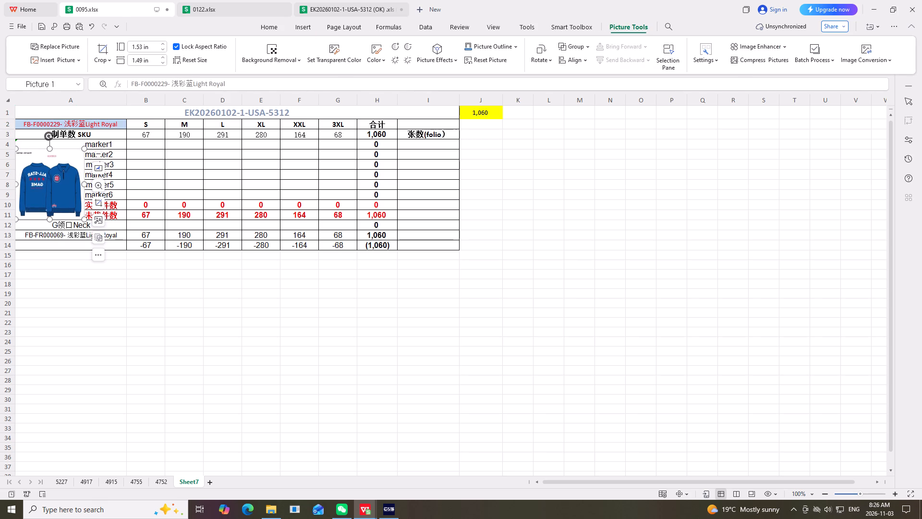
drag(49, 149, 50, 155)
click(148, 288)
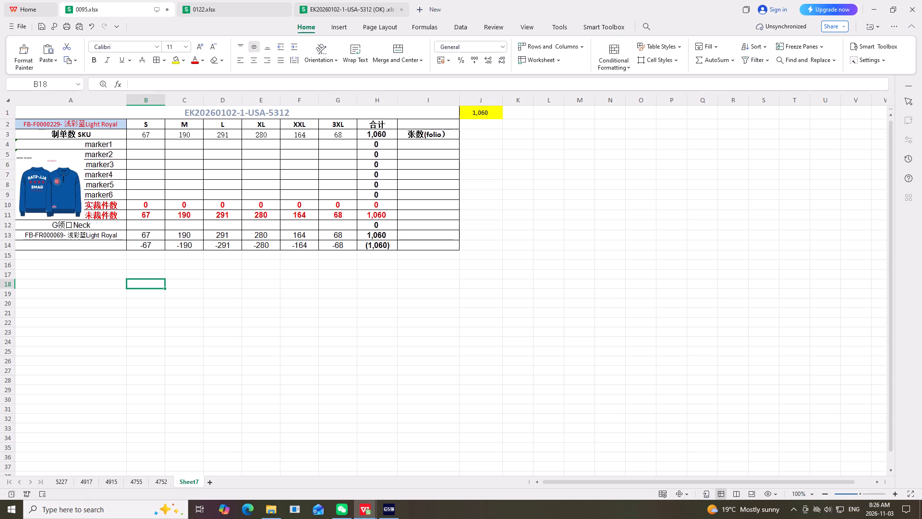
click(49, 193)
click(48, 152)
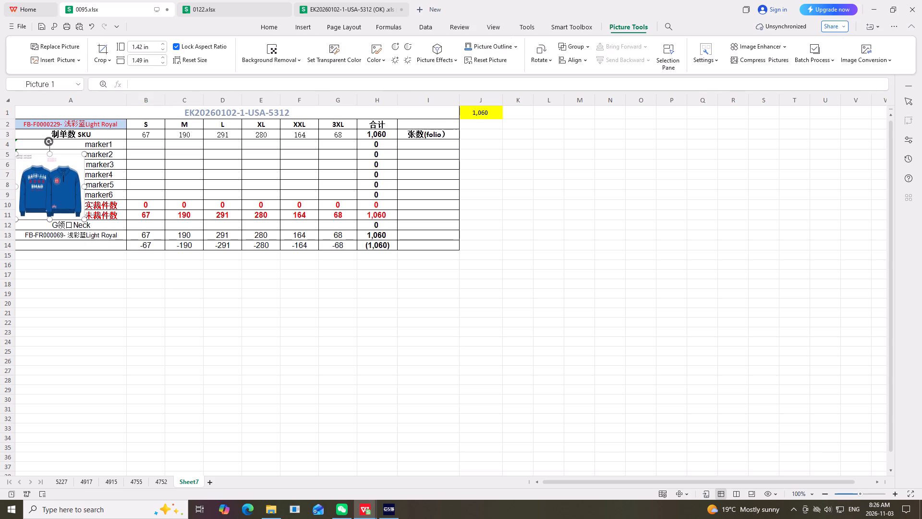
click(192, 340)
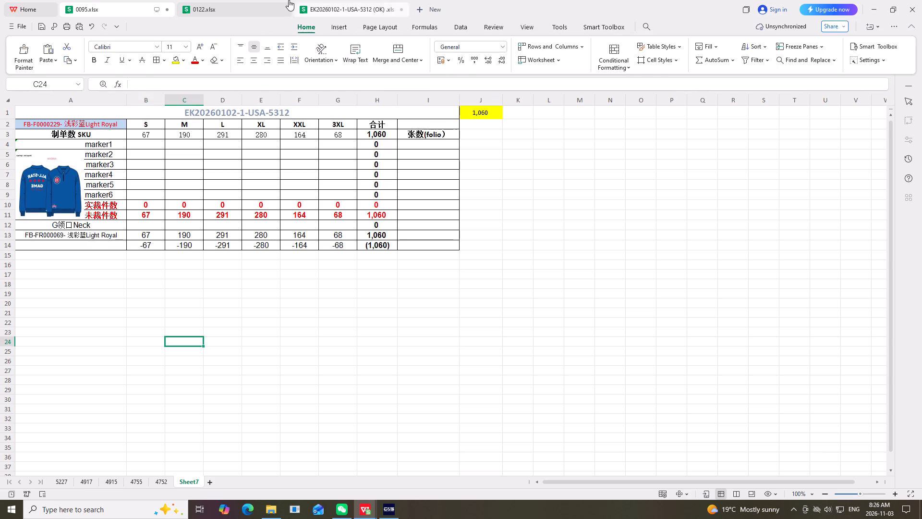
scroll(264, 451, up, 5)
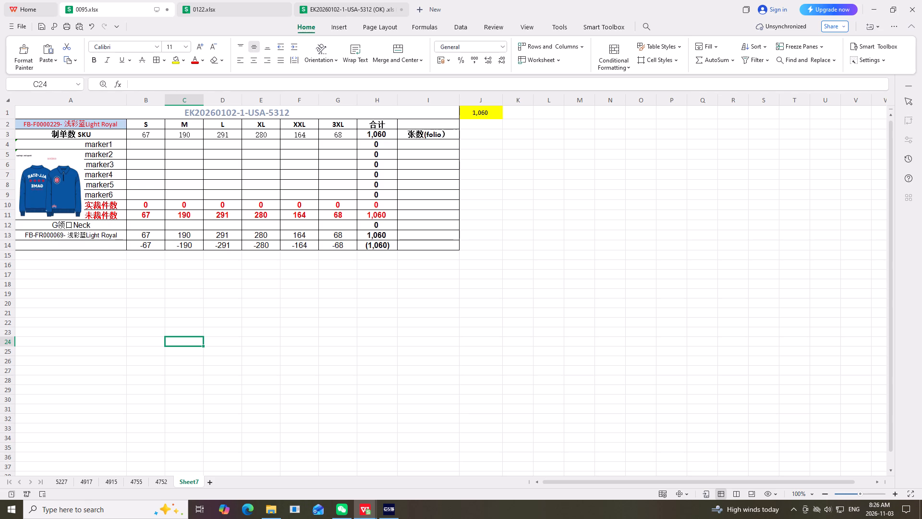
click(56, 184)
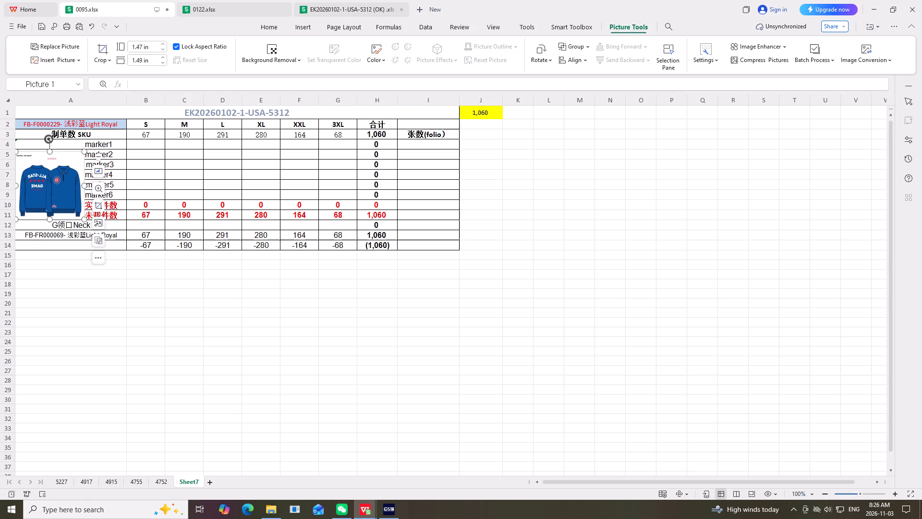
drag(15, 186, 0, 187)
click(200, 322)
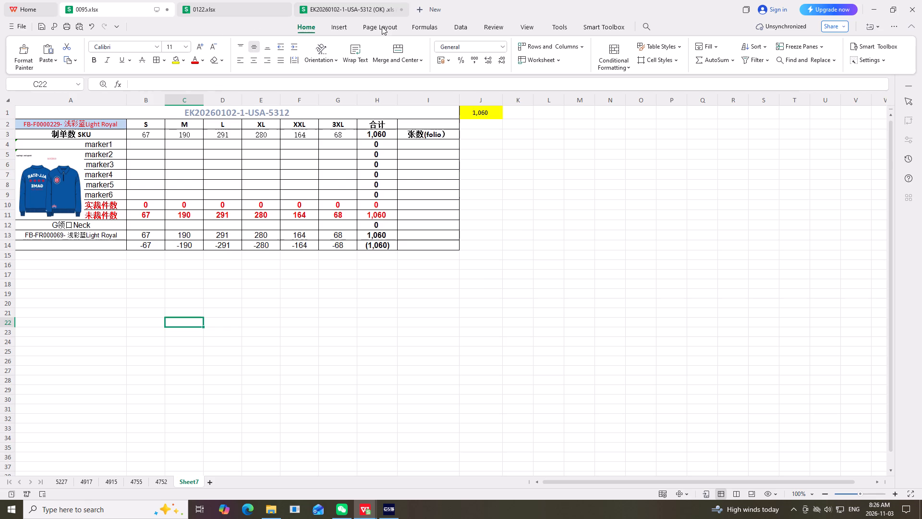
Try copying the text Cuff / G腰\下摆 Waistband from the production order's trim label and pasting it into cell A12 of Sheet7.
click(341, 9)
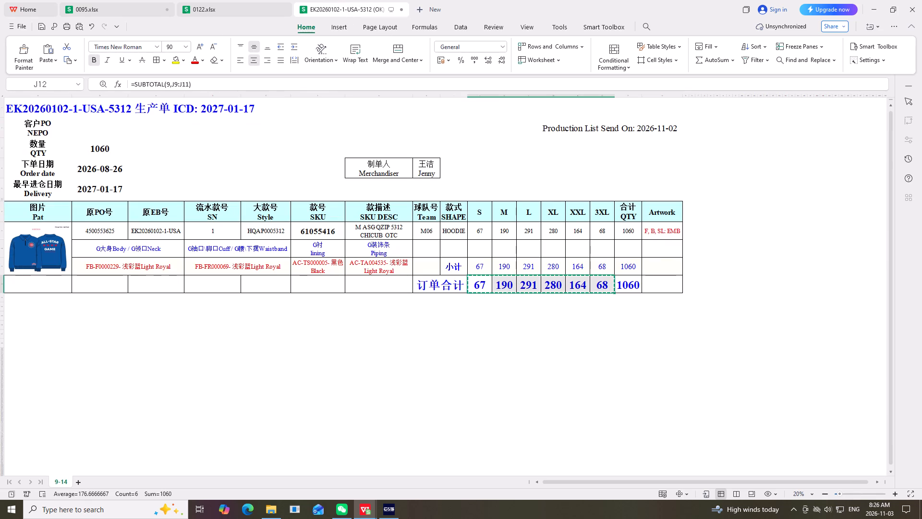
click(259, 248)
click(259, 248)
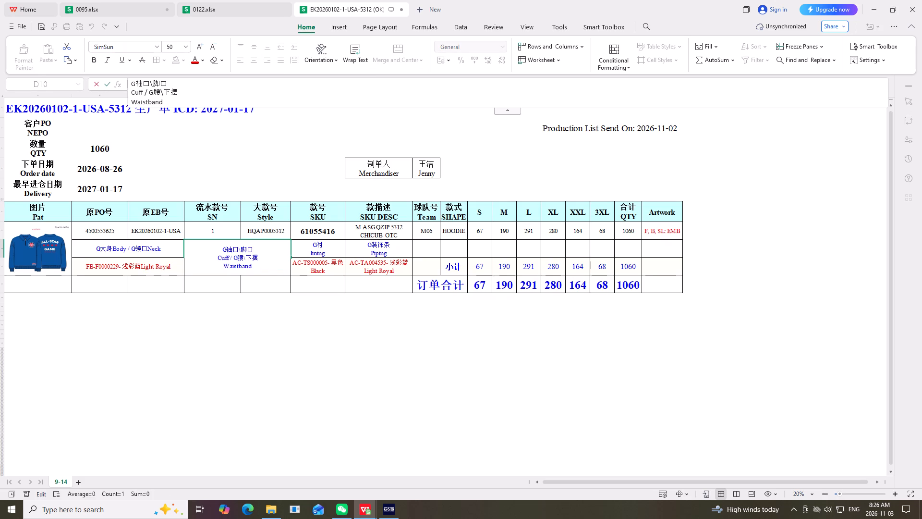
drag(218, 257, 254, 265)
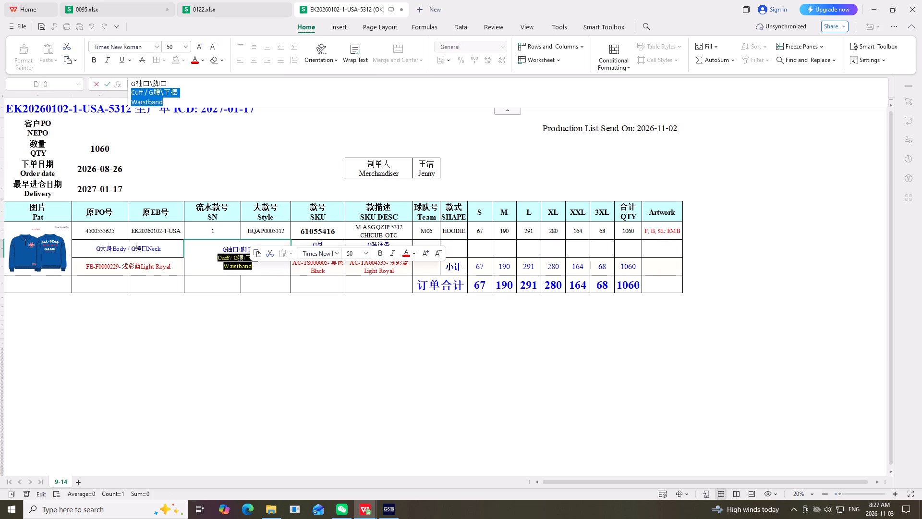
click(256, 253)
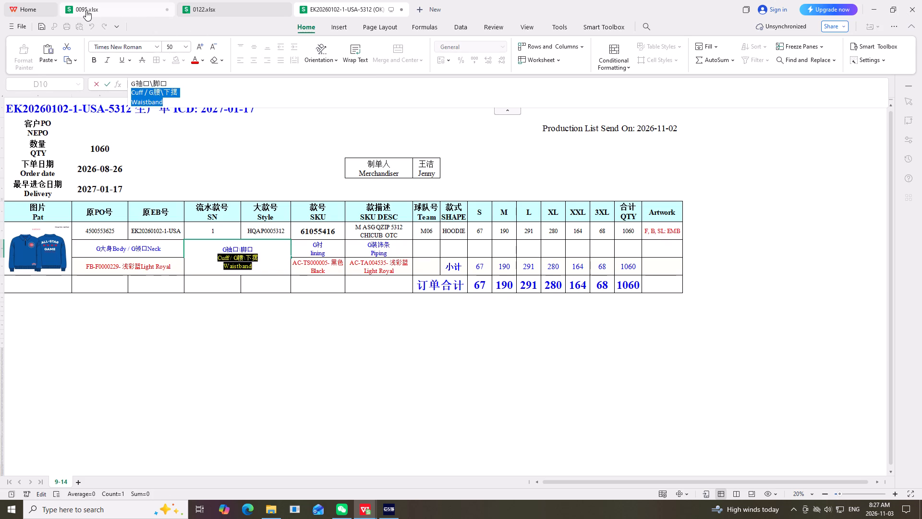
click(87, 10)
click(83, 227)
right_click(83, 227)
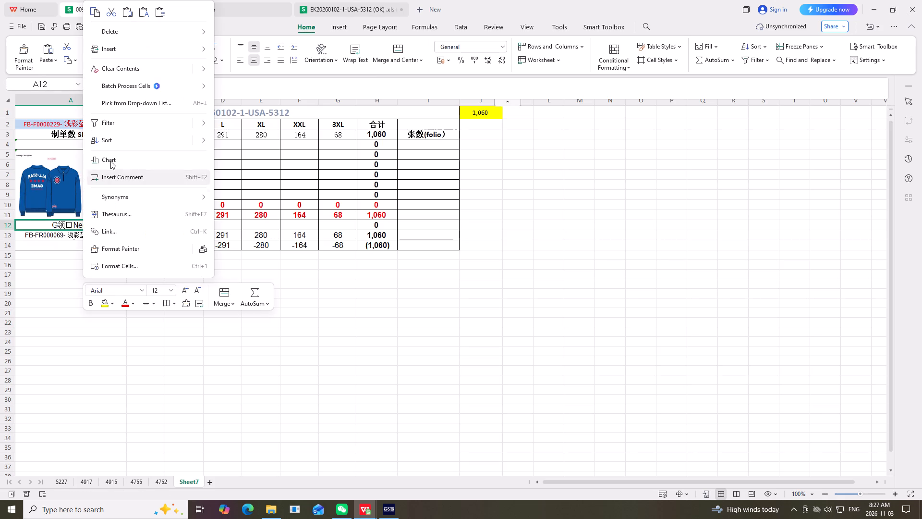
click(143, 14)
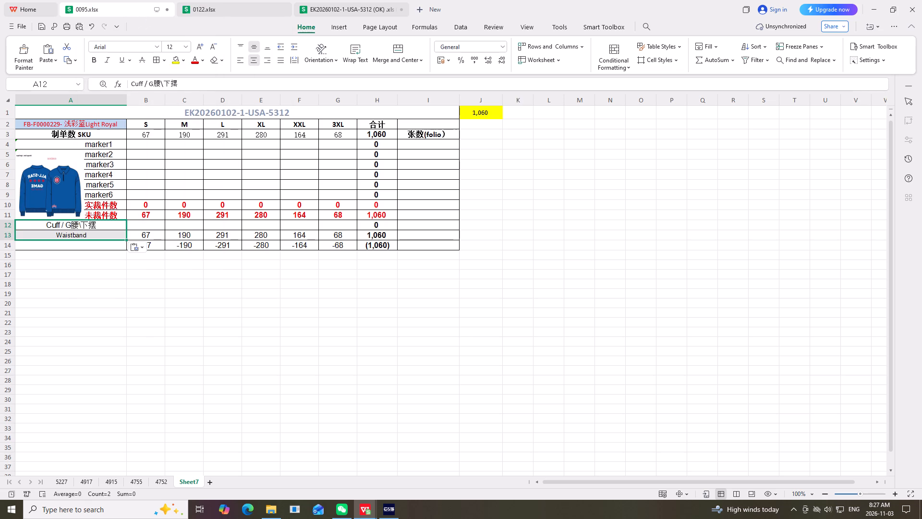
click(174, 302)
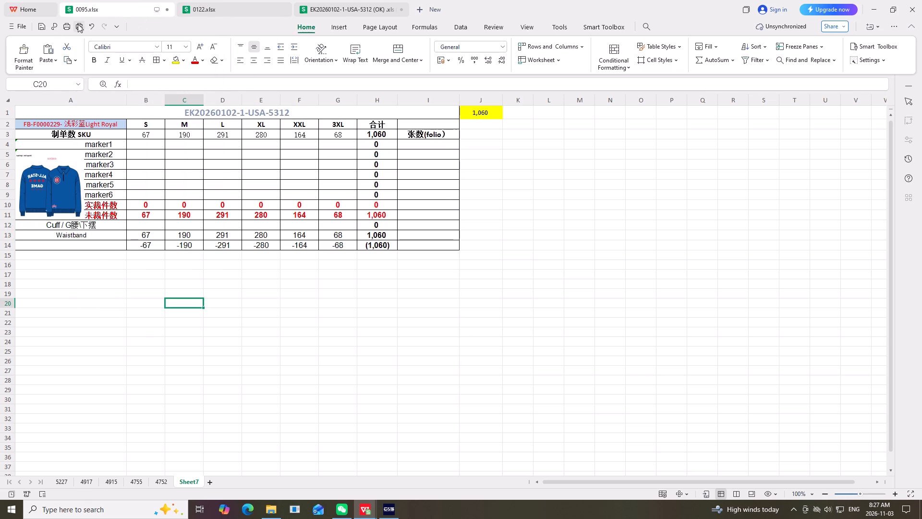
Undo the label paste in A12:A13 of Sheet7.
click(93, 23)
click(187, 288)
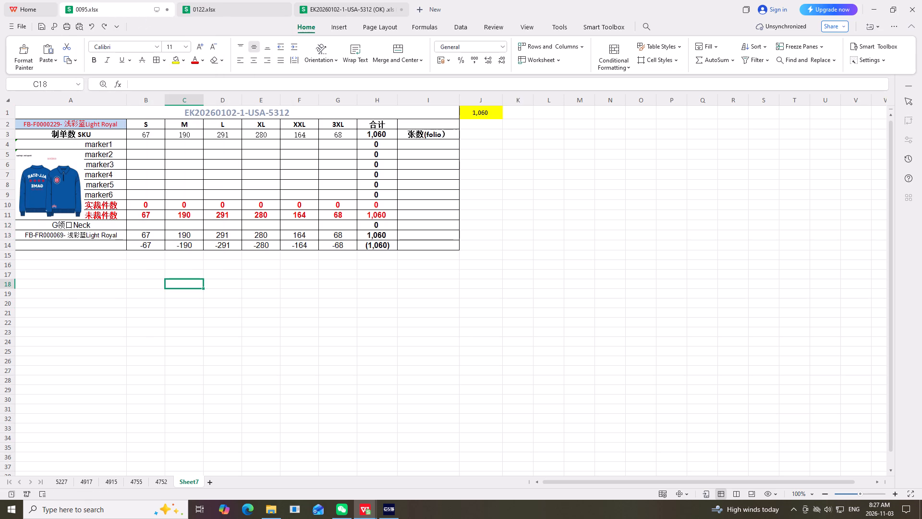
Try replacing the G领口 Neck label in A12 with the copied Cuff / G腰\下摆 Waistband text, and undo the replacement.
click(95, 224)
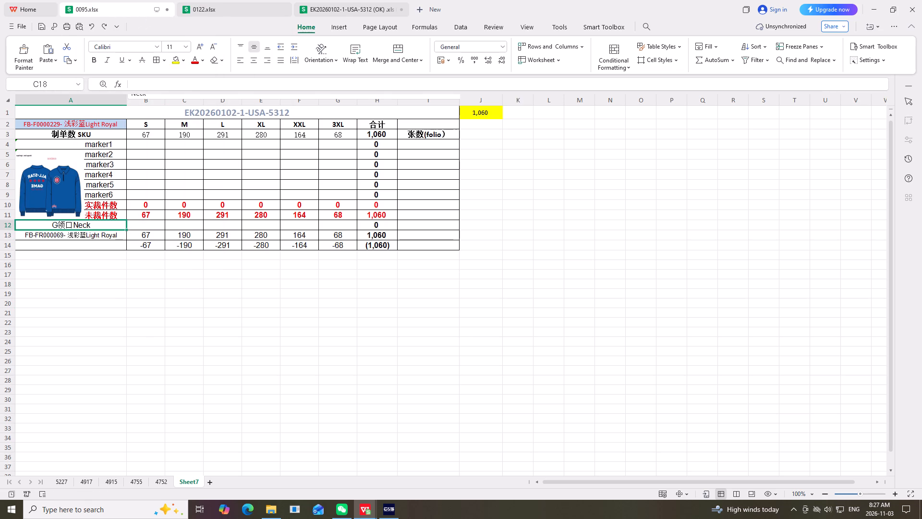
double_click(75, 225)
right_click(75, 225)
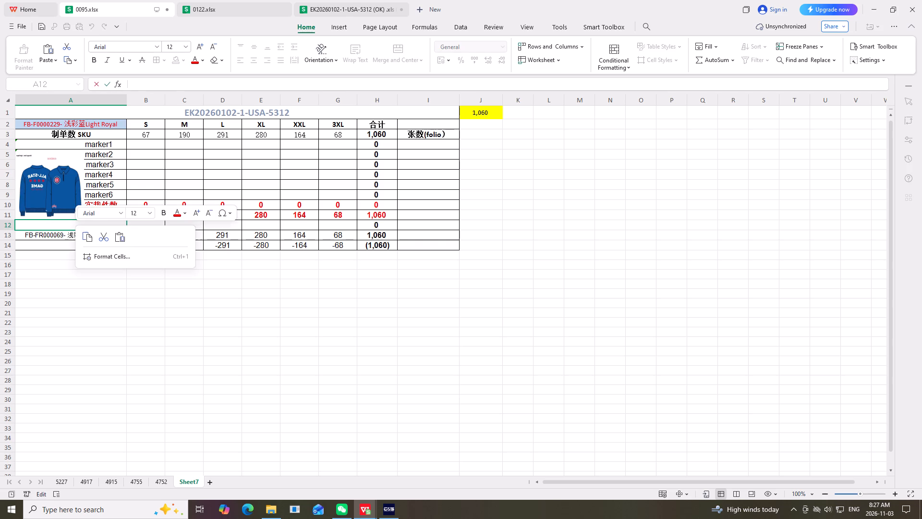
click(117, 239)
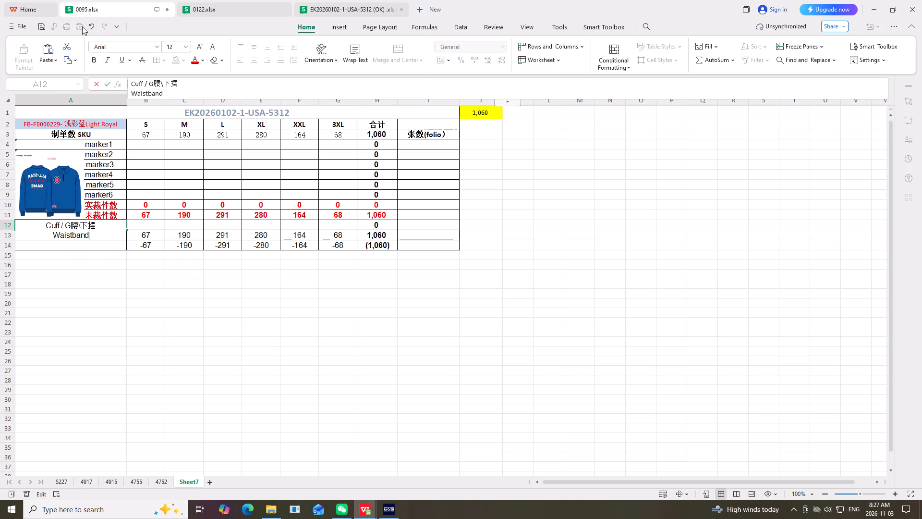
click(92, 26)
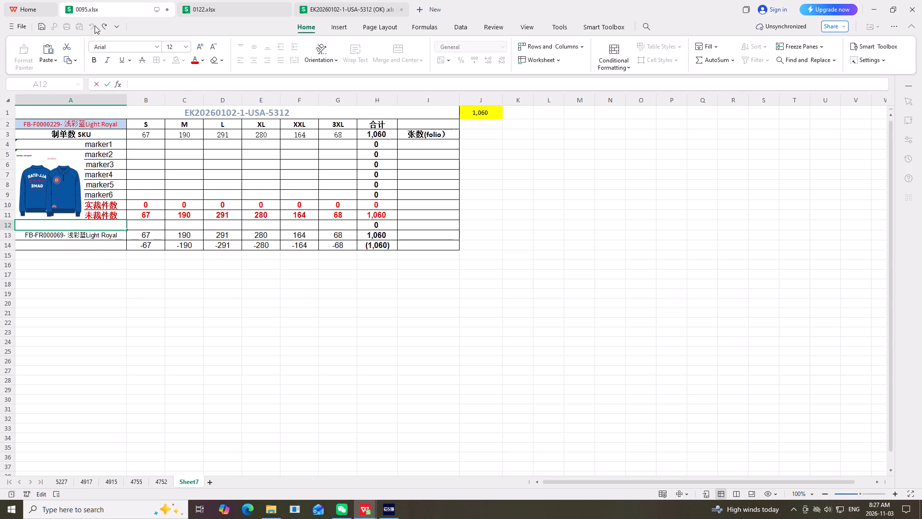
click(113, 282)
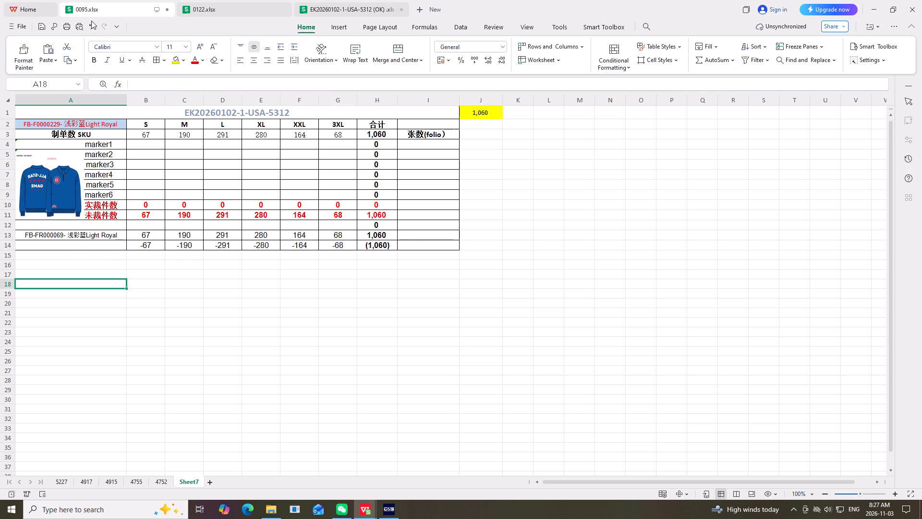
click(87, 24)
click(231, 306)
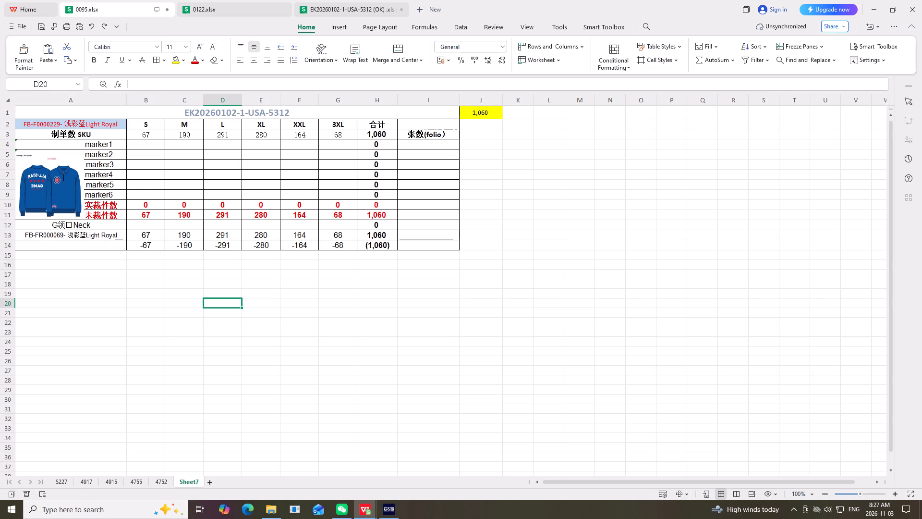
Clear the G领口 Neck label from cell A12 of Sheet7.
click(68, 225)
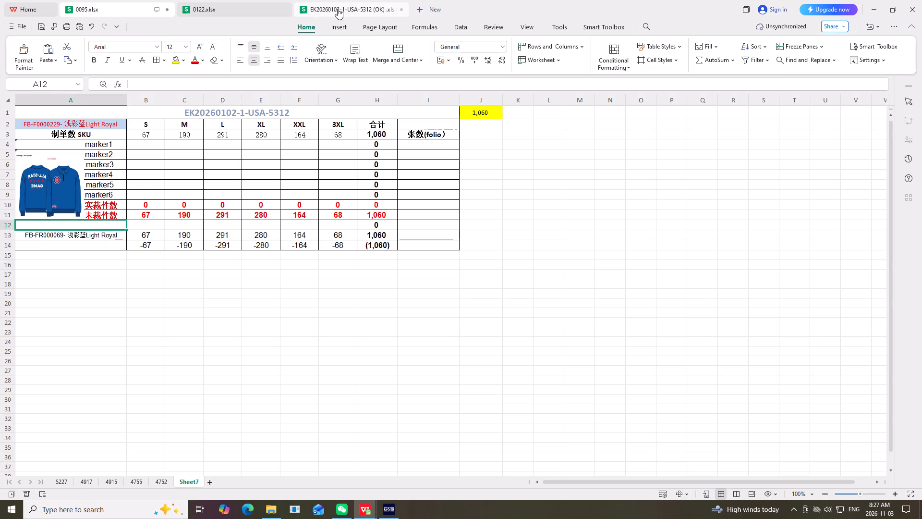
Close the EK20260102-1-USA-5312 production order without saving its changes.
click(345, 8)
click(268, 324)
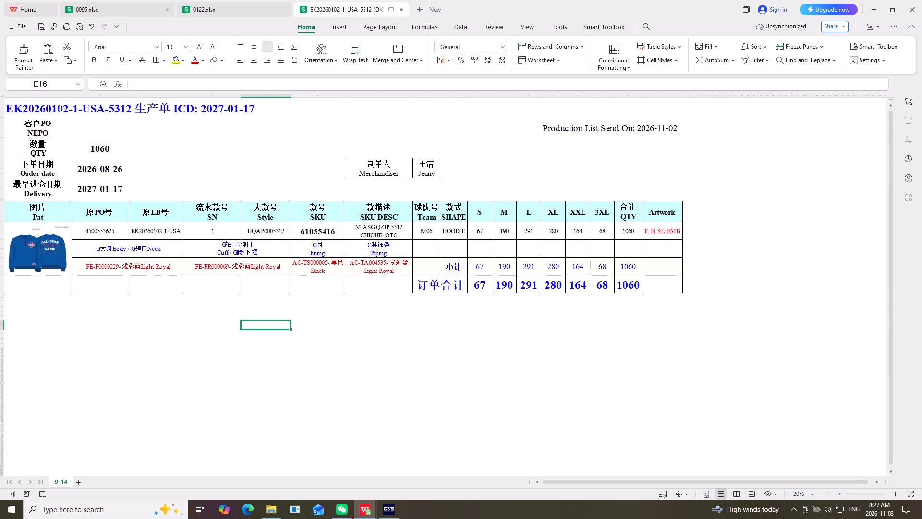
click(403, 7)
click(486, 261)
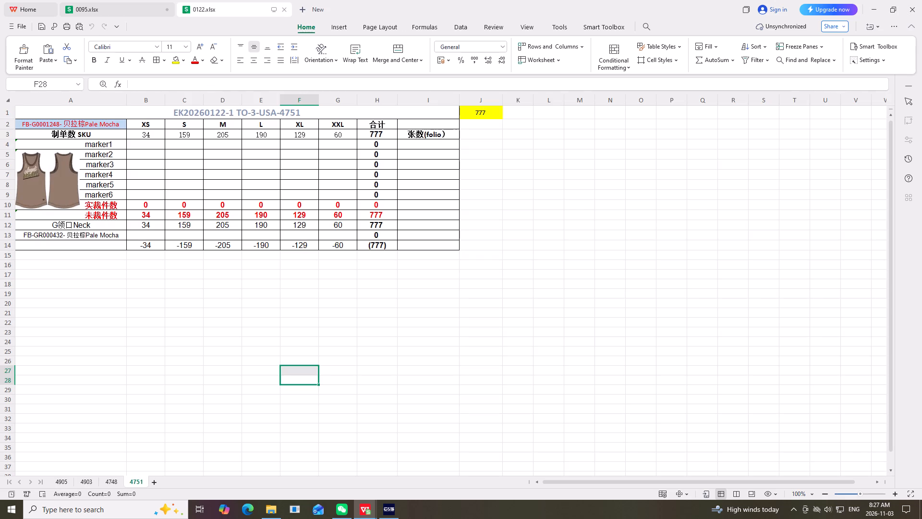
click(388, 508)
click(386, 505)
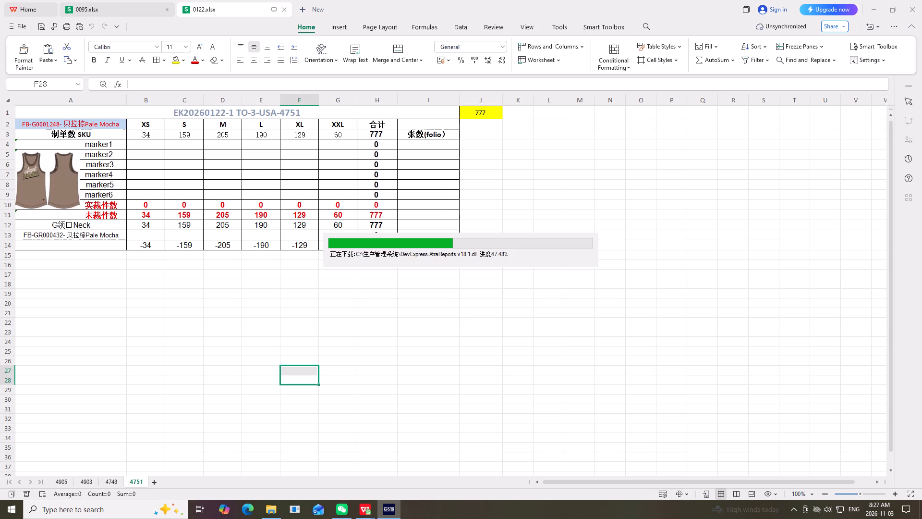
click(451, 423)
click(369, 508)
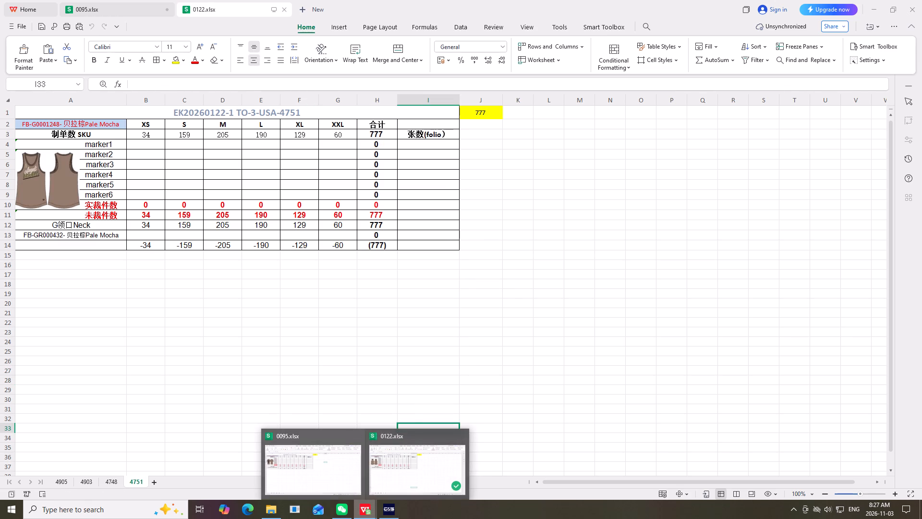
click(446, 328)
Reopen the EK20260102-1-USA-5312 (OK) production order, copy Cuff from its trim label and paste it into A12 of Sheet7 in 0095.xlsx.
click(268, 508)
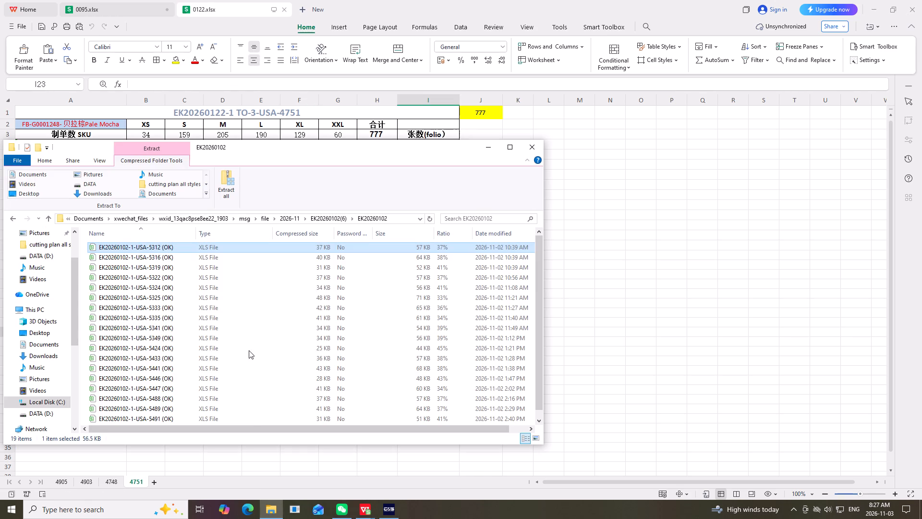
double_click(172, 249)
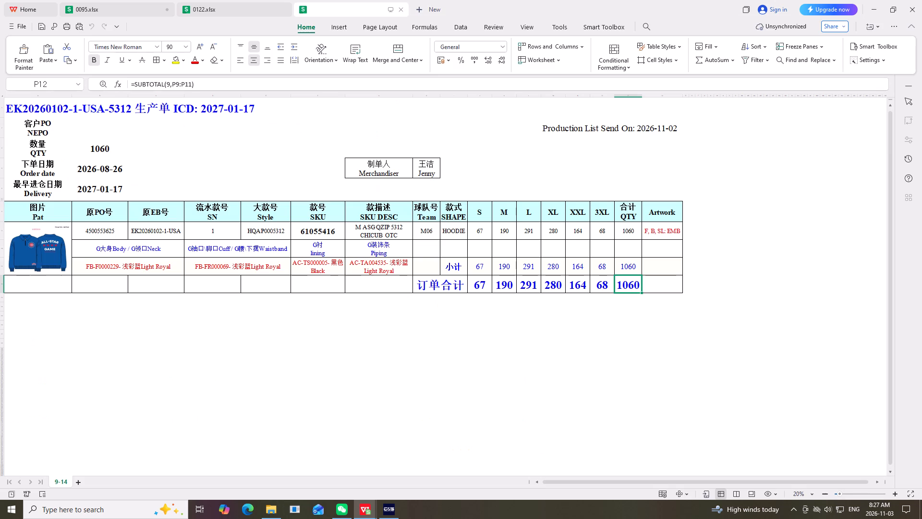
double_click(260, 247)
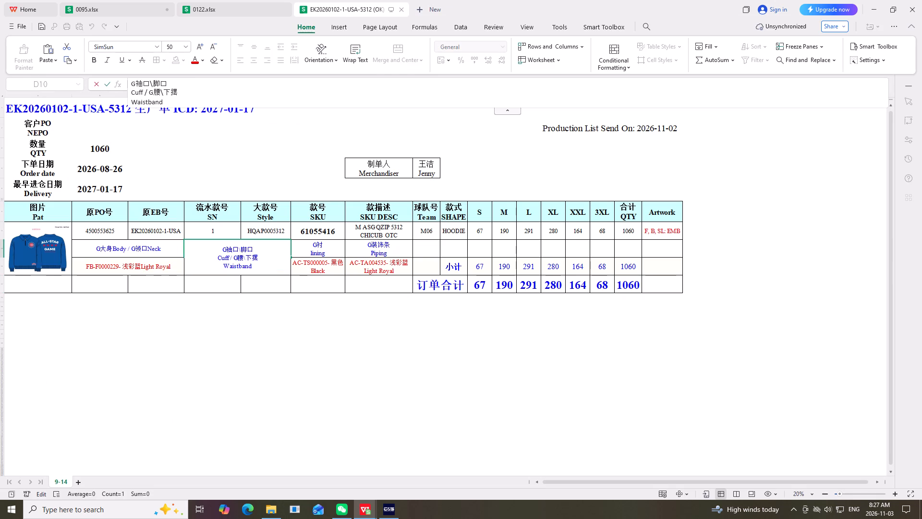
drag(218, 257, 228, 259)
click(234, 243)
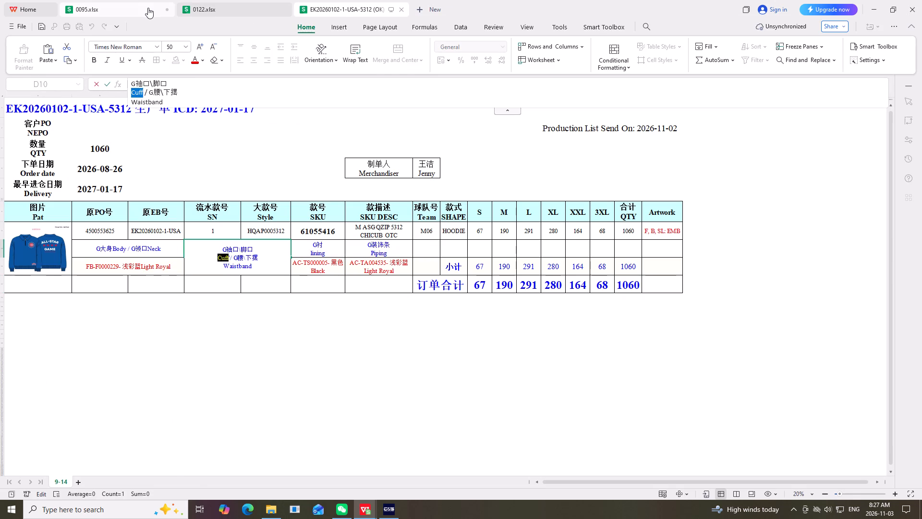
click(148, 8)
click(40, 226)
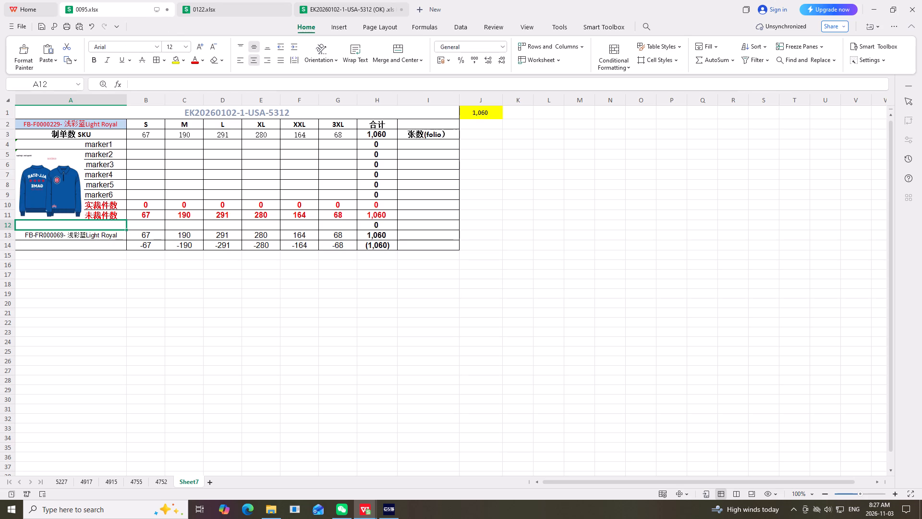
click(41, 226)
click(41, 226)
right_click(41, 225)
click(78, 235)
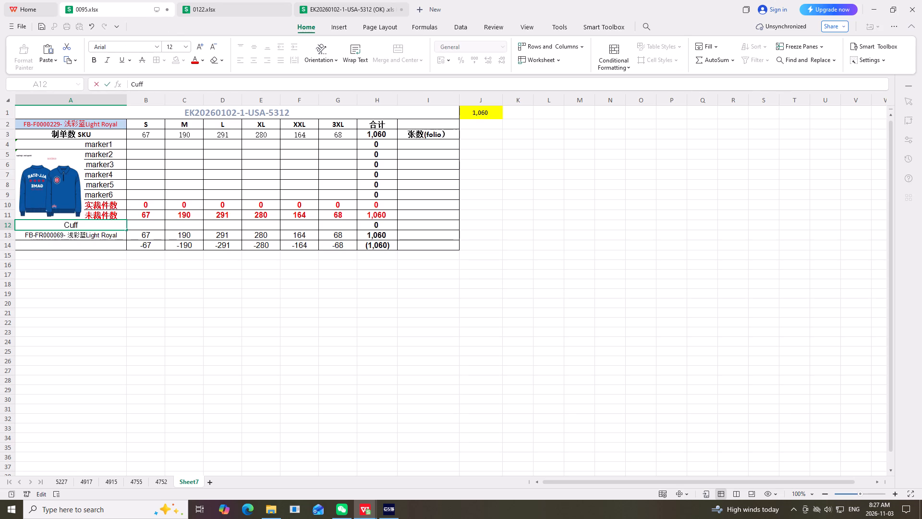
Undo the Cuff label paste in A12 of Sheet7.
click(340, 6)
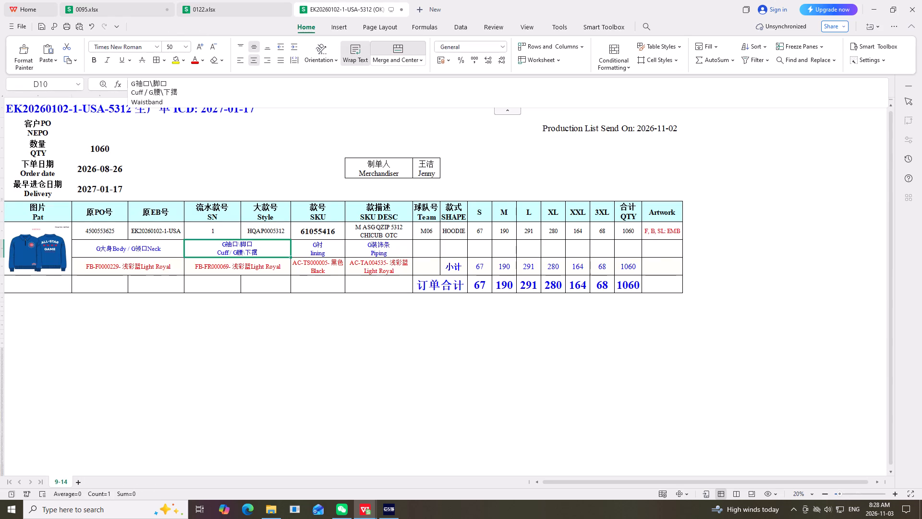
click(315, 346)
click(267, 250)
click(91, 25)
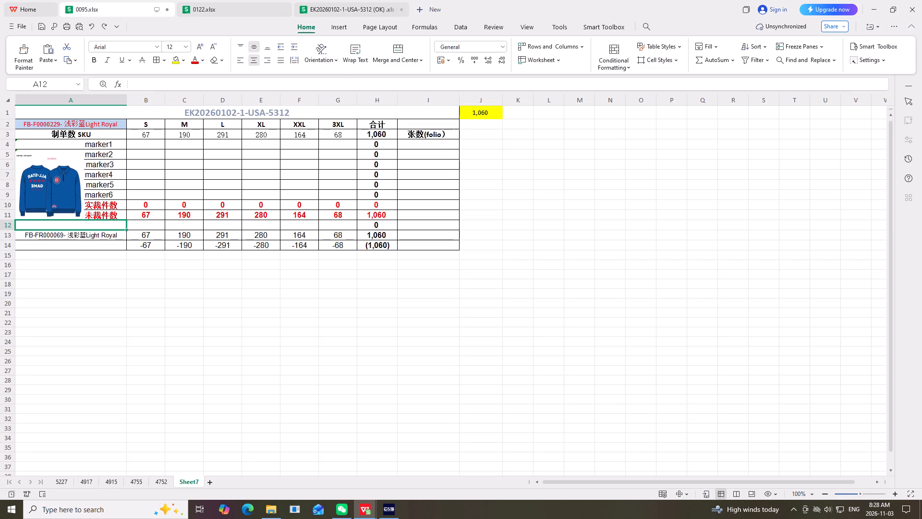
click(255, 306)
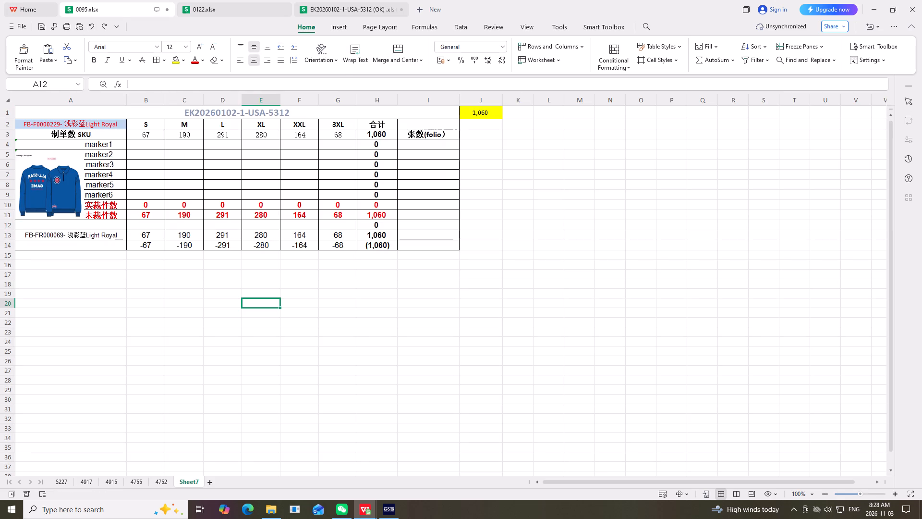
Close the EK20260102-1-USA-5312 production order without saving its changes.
click(341, 8)
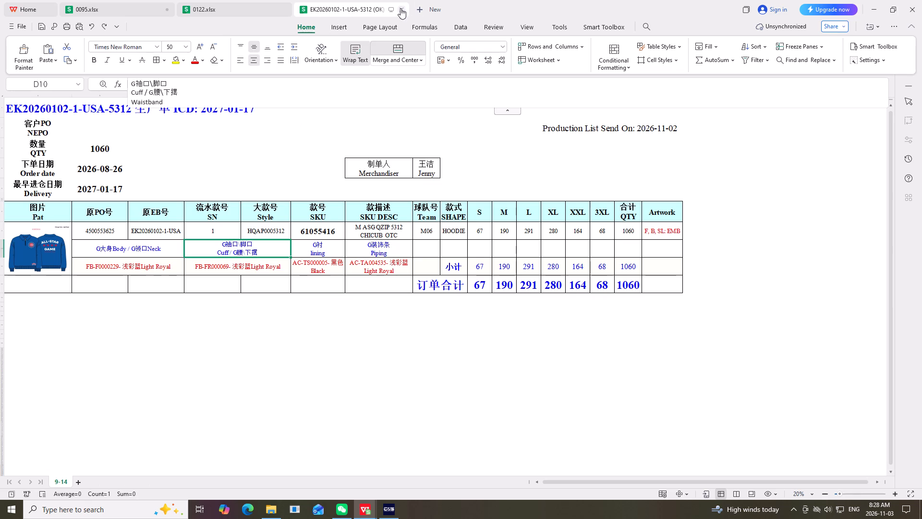
click(400, 10)
click(482, 268)
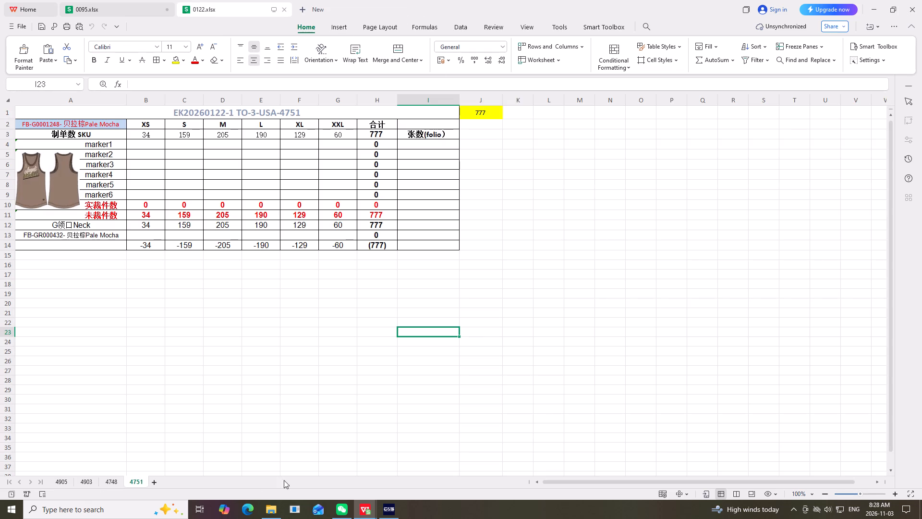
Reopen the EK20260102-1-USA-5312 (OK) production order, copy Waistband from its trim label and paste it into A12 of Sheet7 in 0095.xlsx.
click(272, 506)
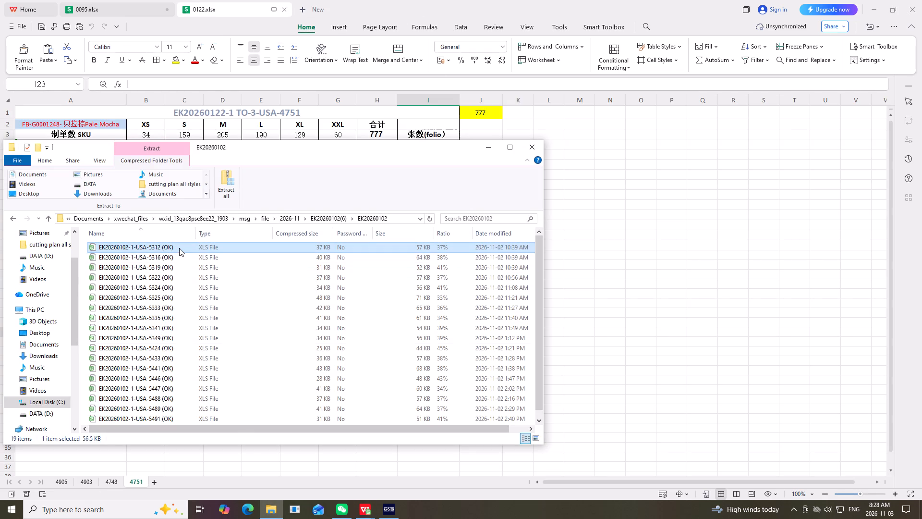
double_click(179, 248)
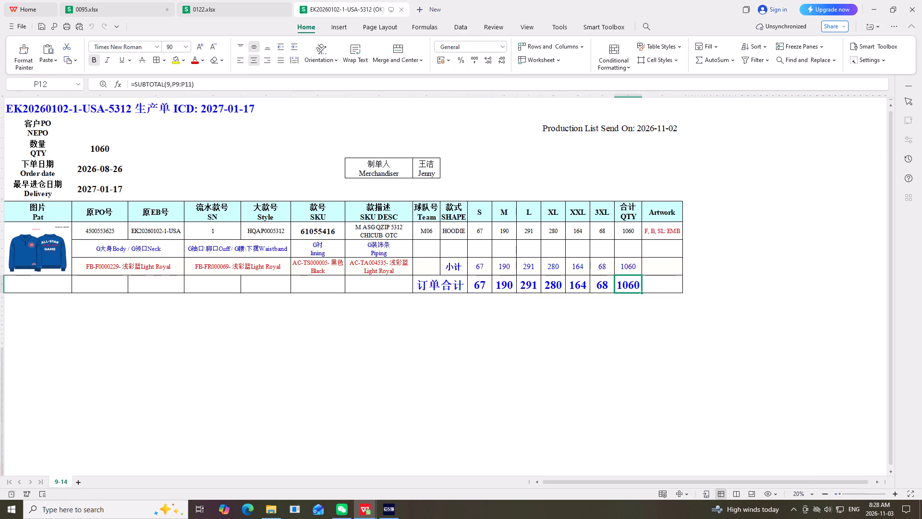
double_click(259, 247)
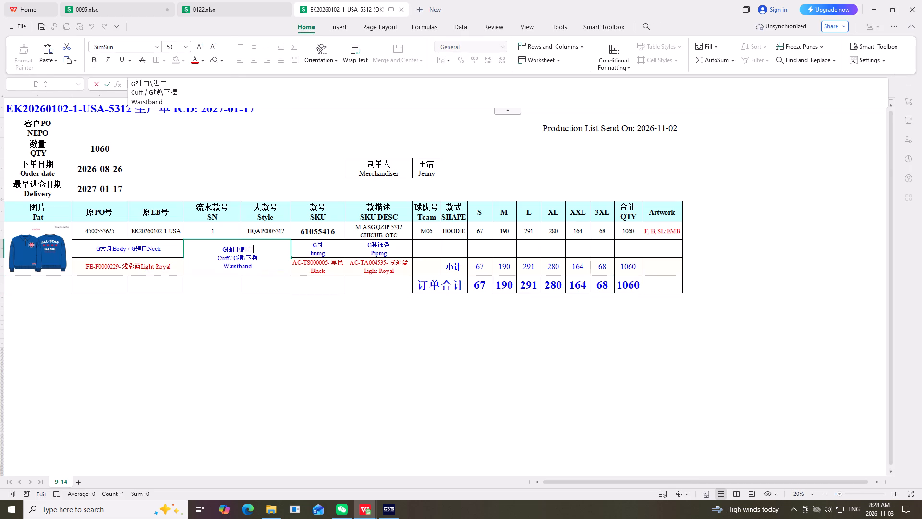
drag(224, 265, 252, 269)
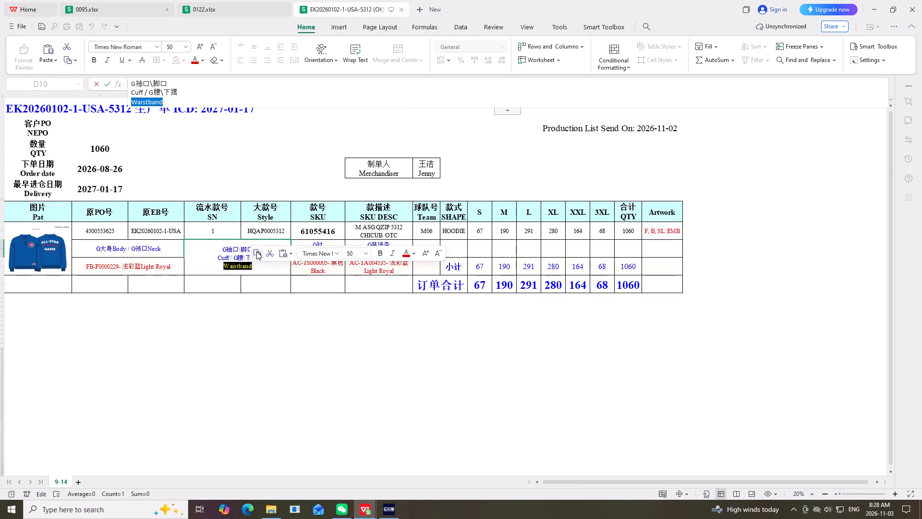
click(256, 251)
click(114, 9)
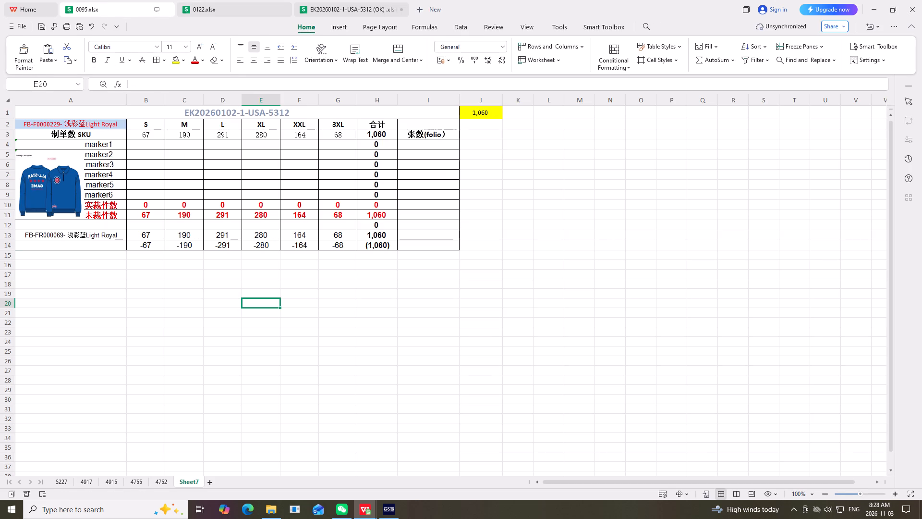
scroll(85, 247, up, 3)
click(66, 222)
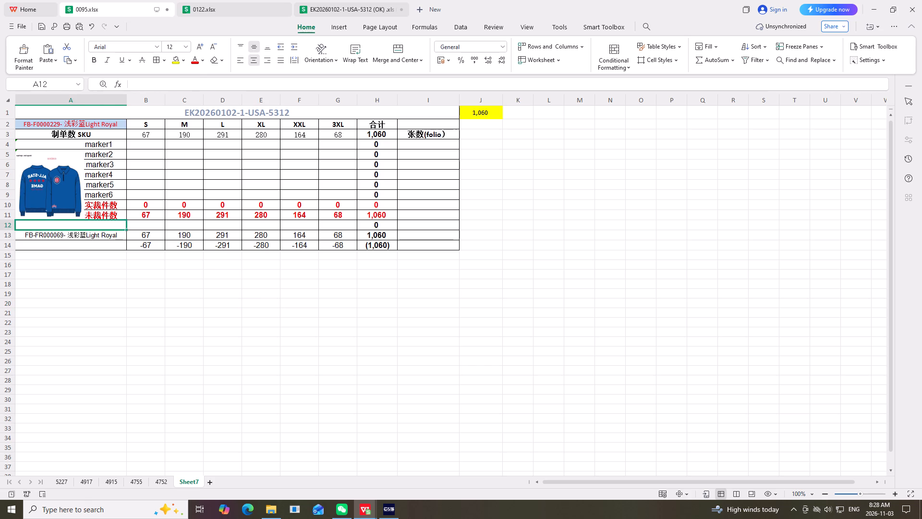
right_click(68, 225)
click(128, 15)
drag(100, 325, 97, 321)
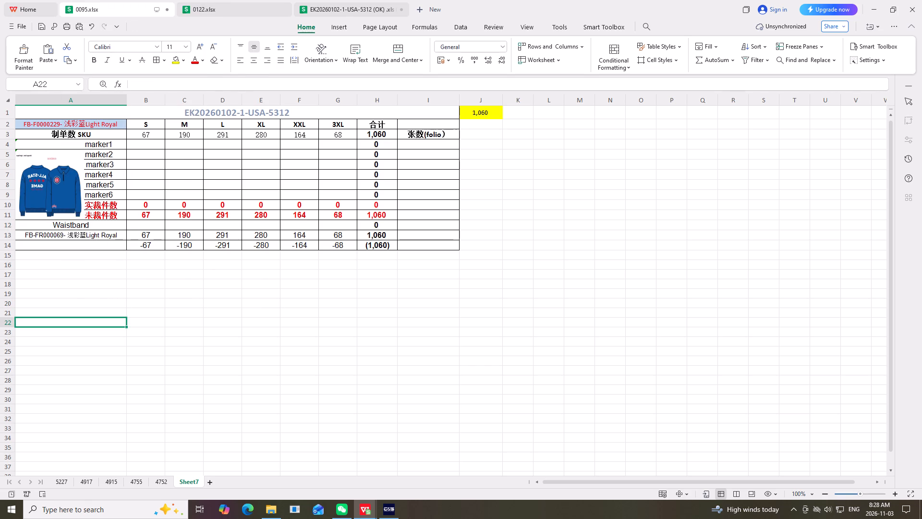
Add Cuff/ in front of the A12 label so that it reads Cuff/Waistband.
double_click(50, 224)
key(slash)
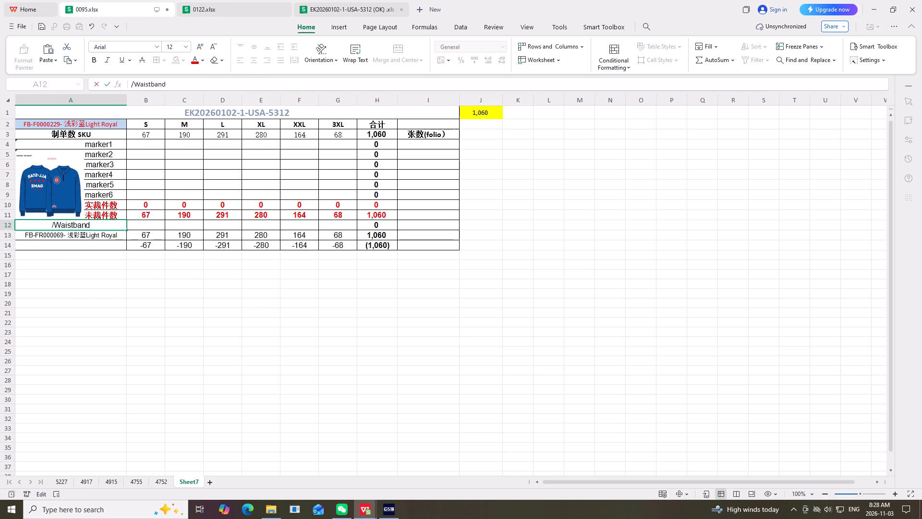
click(46, 227)
key(c)
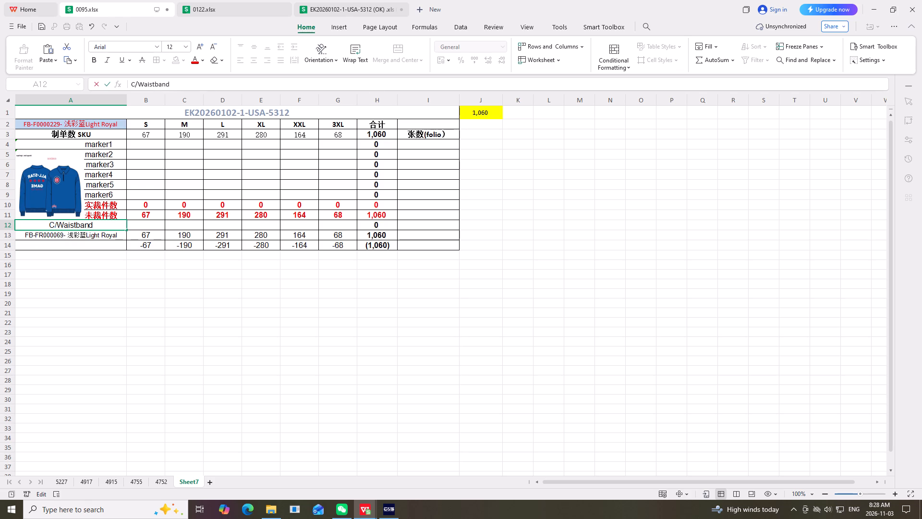
text(uff)
click(216, 329)
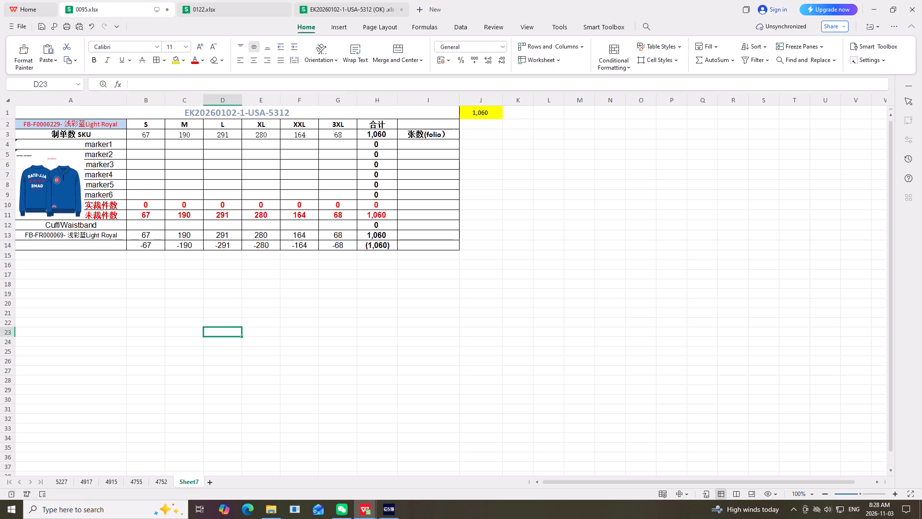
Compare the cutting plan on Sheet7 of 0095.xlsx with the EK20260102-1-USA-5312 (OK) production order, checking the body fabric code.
click(619, 273)
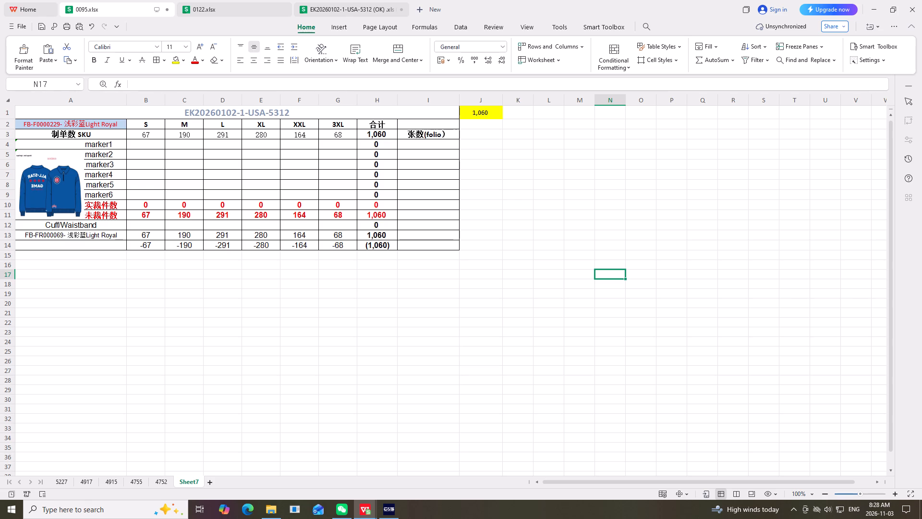
scroll(365, 502, up, 1)
click(365, 8)
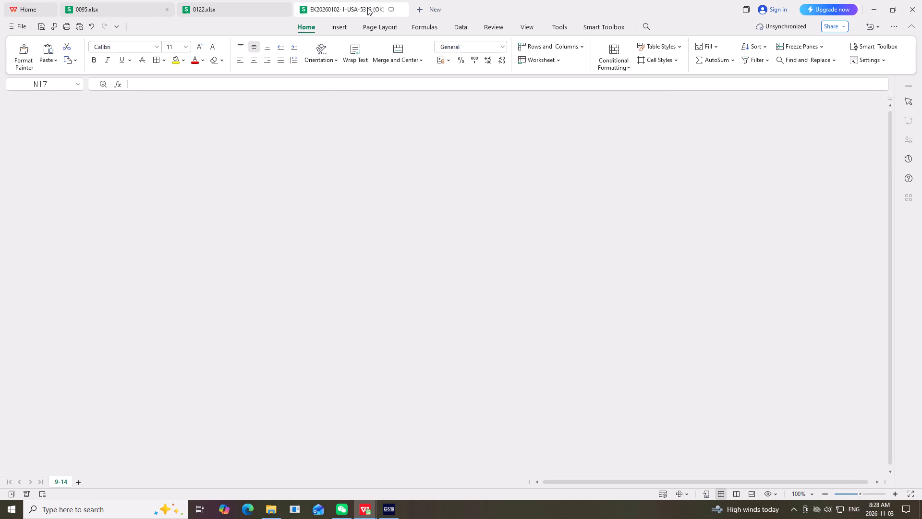
scroll(268, 417, up, 2)
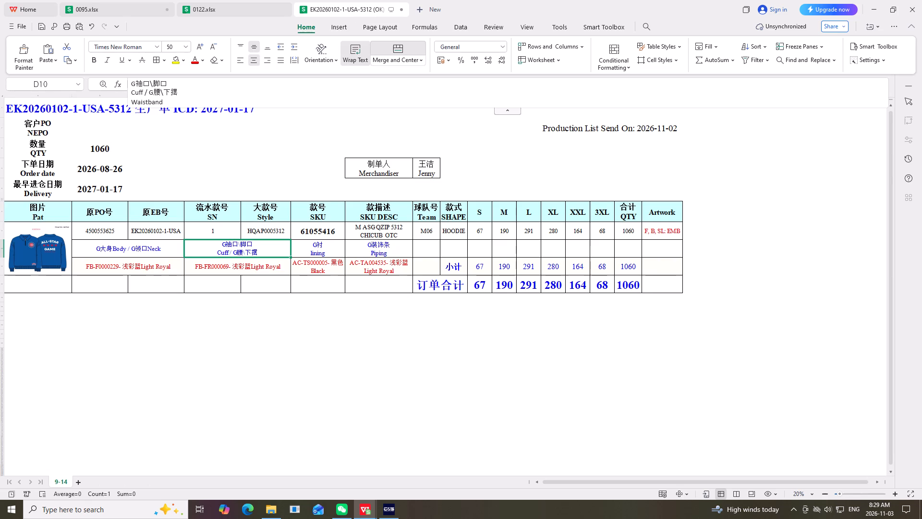
scroll(190, 230, up, 4)
drag(304, 339, 303, 343)
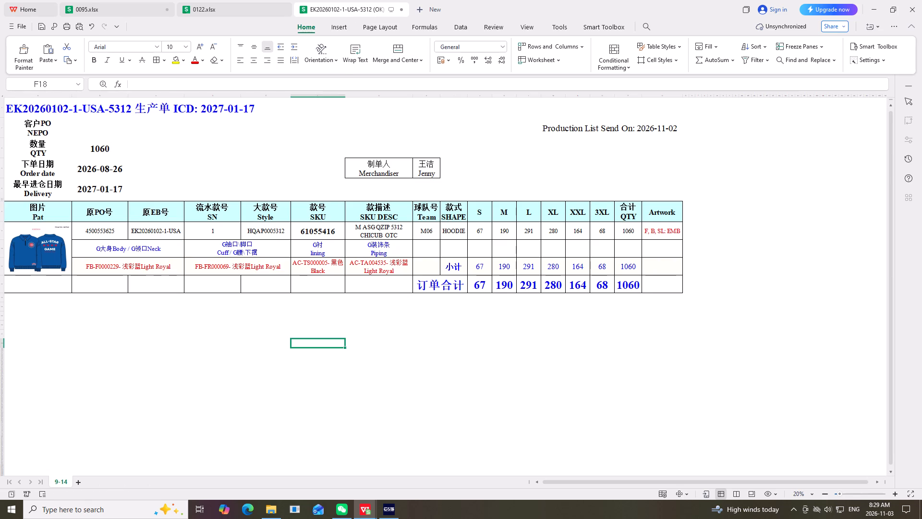
click(151, 266)
scroll(155, 265, up, 3)
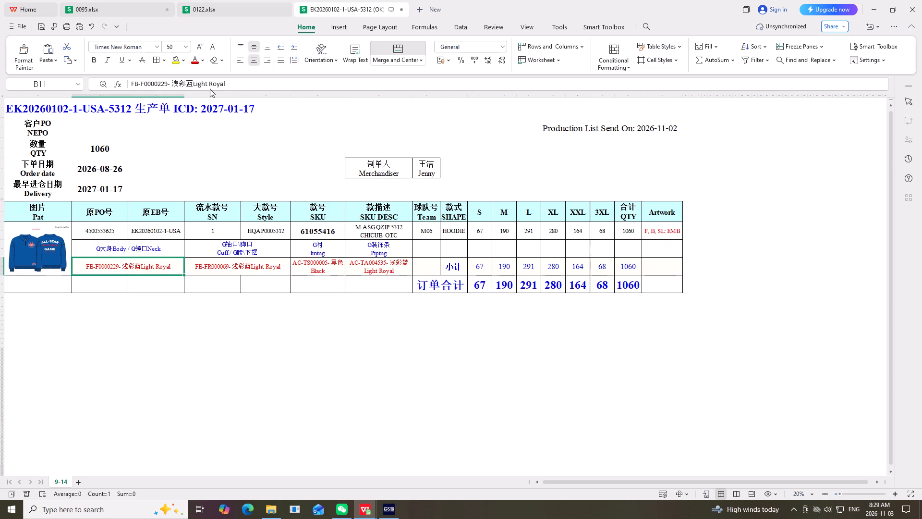
click(106, 5)
scroll(132, 227, up, 3)
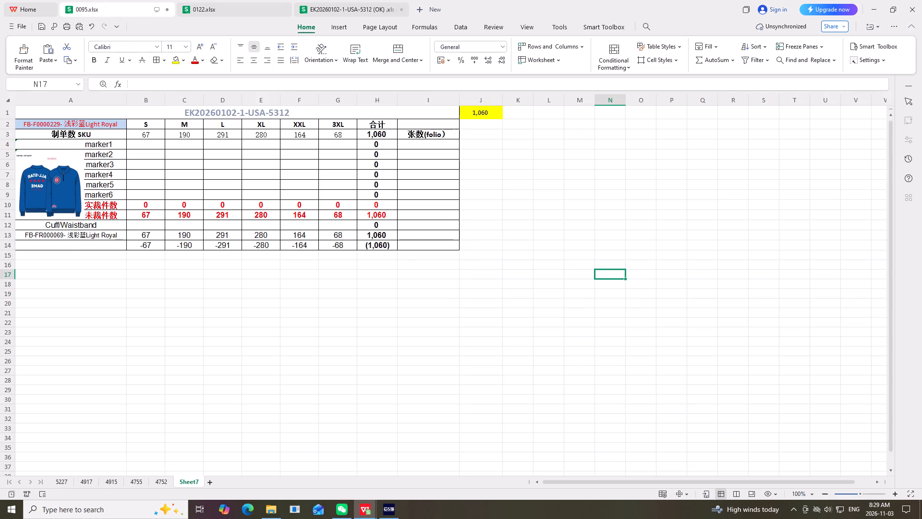
click(359, 7)
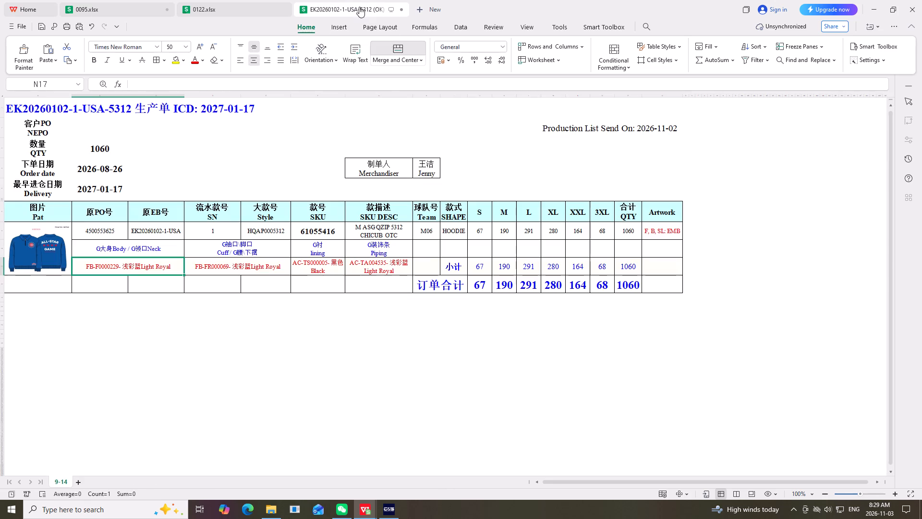
scroll(200, 316, up, 3)
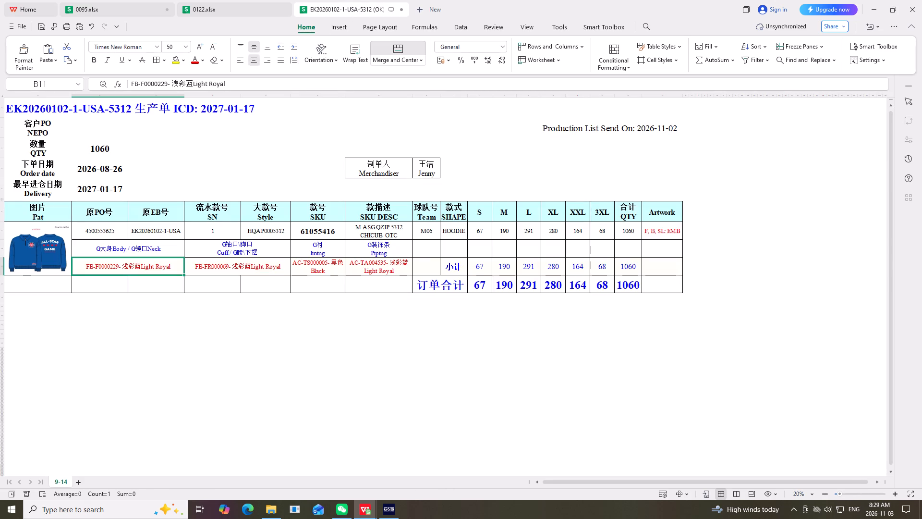
click(125, 7)
click(233, 316)
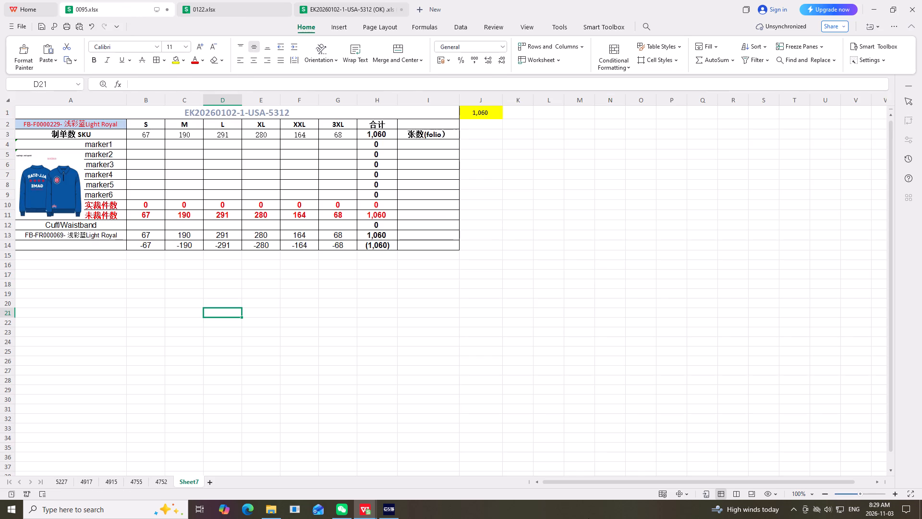
click(183, 486)
click(342, 370)
scroll(347, 247, up, 5)
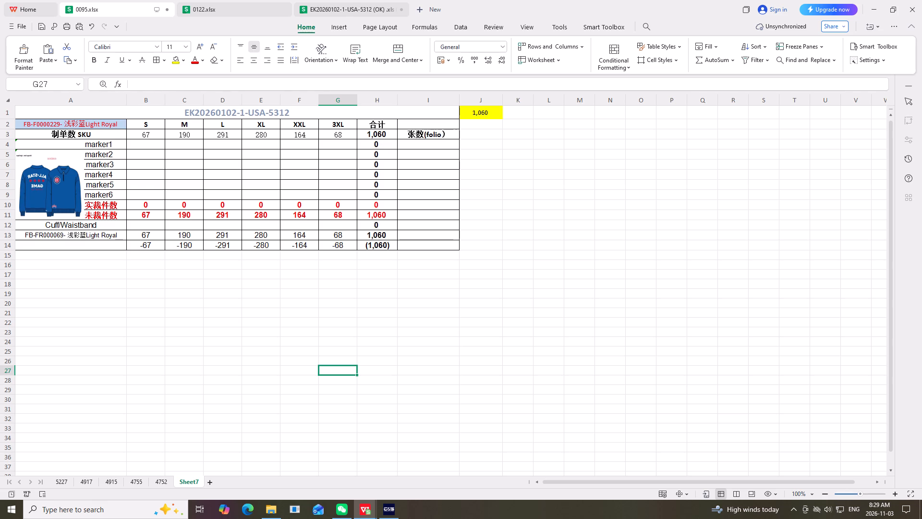
Cut columns A to J from Sheet7 of 0095.xlsx and paste them at A1 of a new blank workbook.
drag(41, 101, 361, 192)
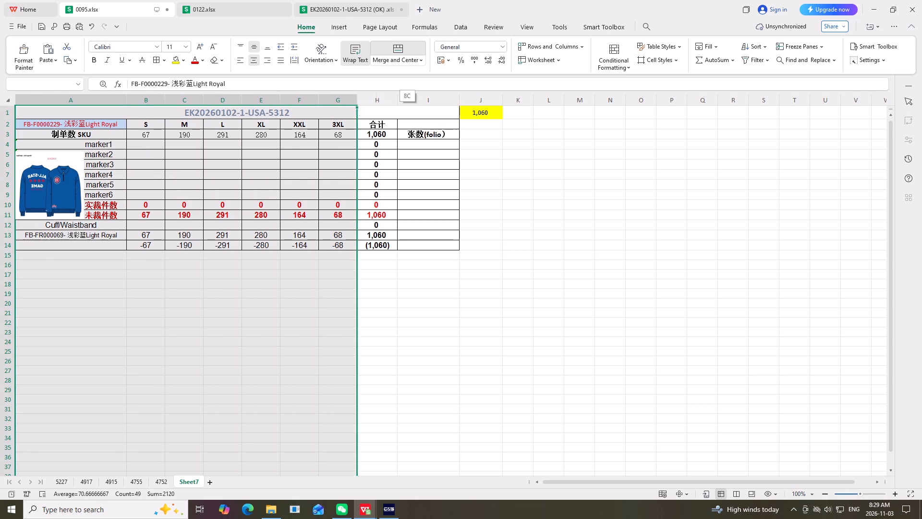
drag(361, 192, 470, 220)
scroll(257, 370, up, 4)
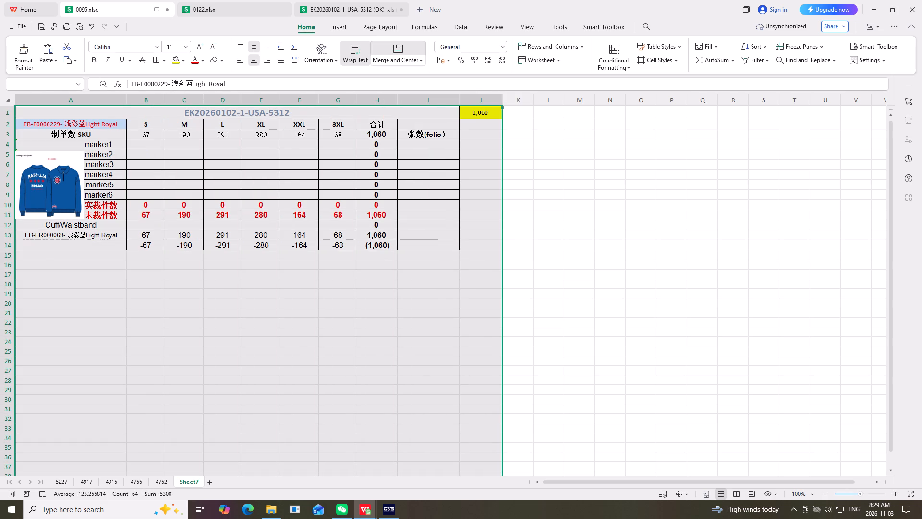
right_click(297, 334)
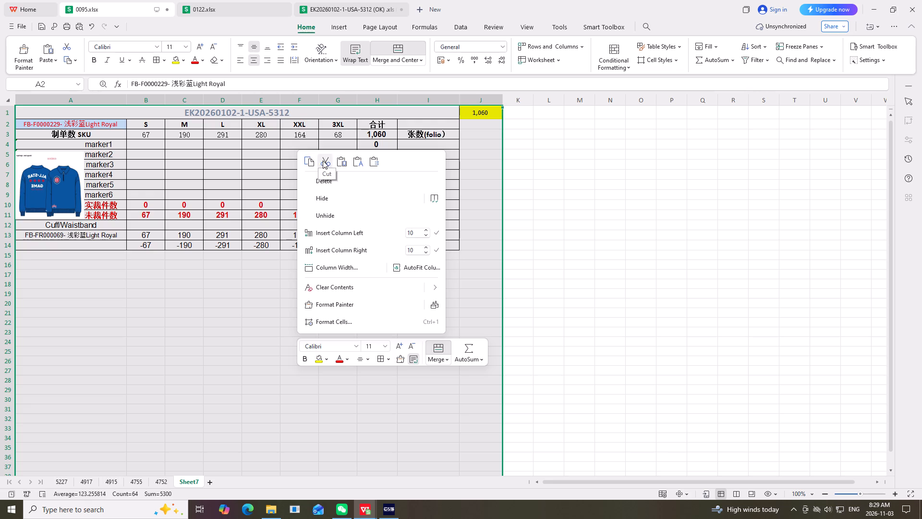
click(323, 161)
scroll(198, 363, up, 5)
scroll(135, 330, up, 1)
click(13, 29)
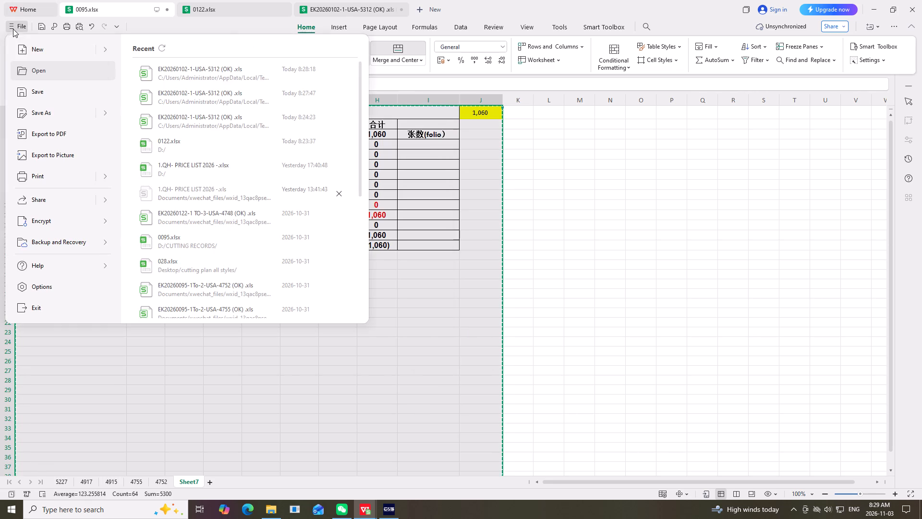
click(45, 52)
click(166, 97)
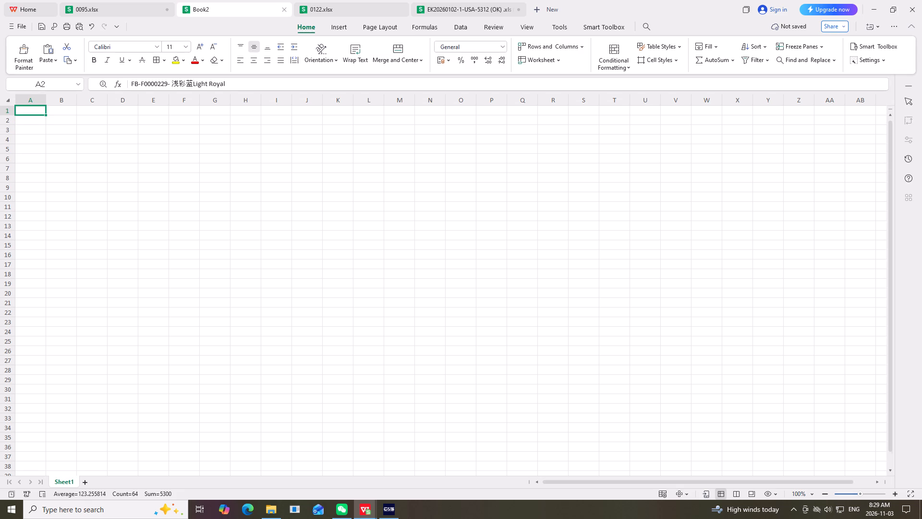
scroll(61, 190, up, 3)
right_click(34, 111)
click(76, 123)
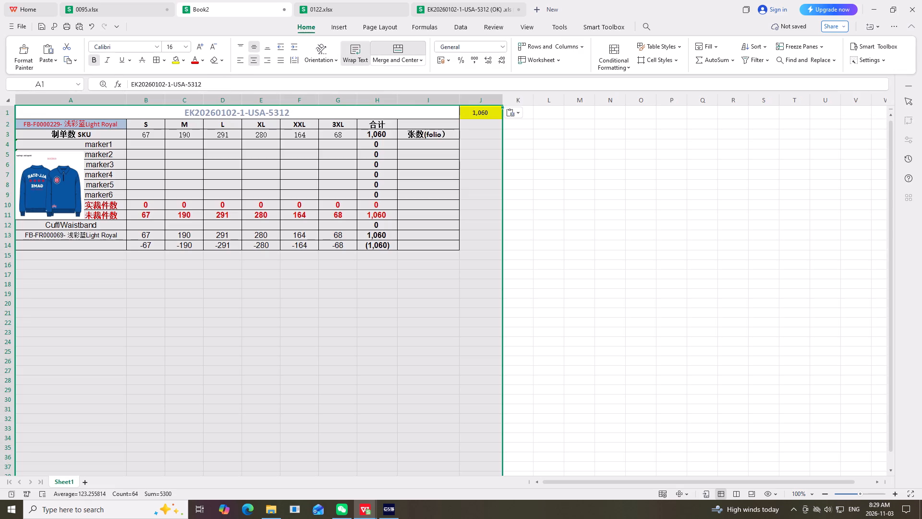
click(597, 240)
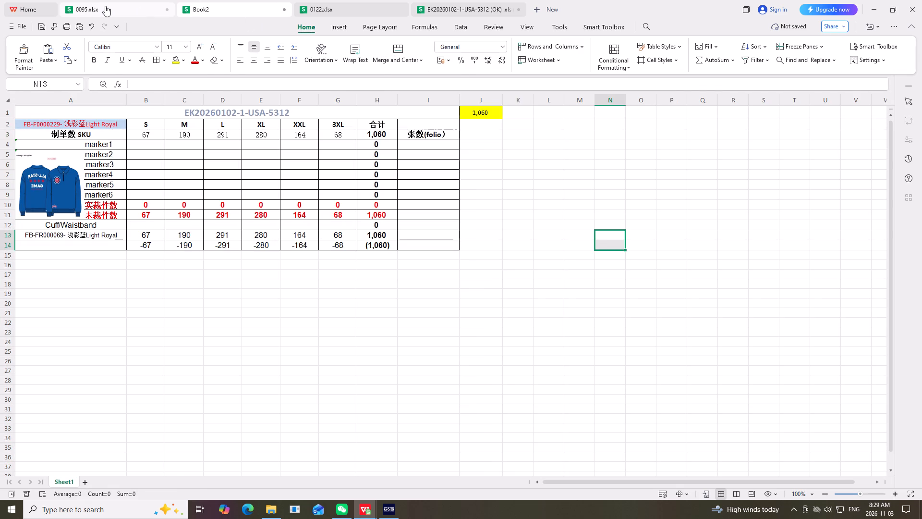
Return to 0095.xlsx and review Sheet7 and the cutting-plan sheets 5227, 4917, 4915, 4755 and 4752.
click(105, 6)
scroll(110, 245, up, 4)
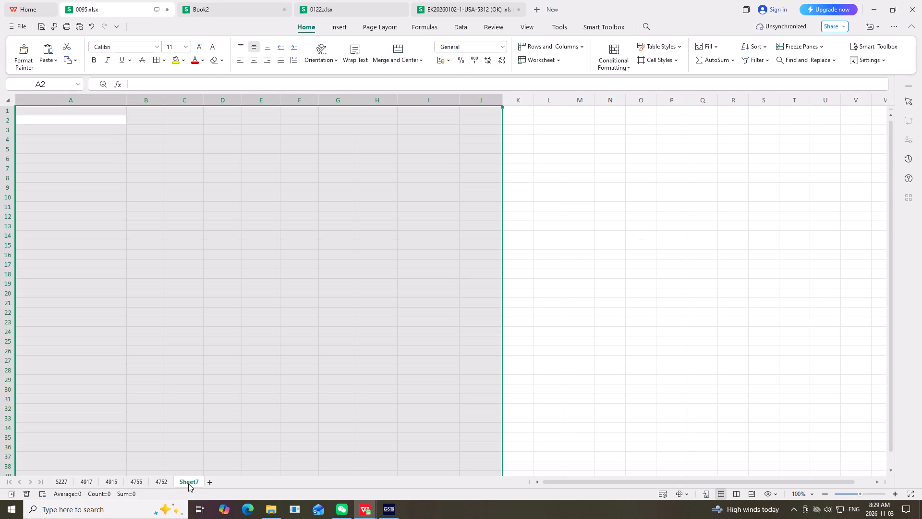
click(188, 483)
click(258, 418)
click(160, 485)
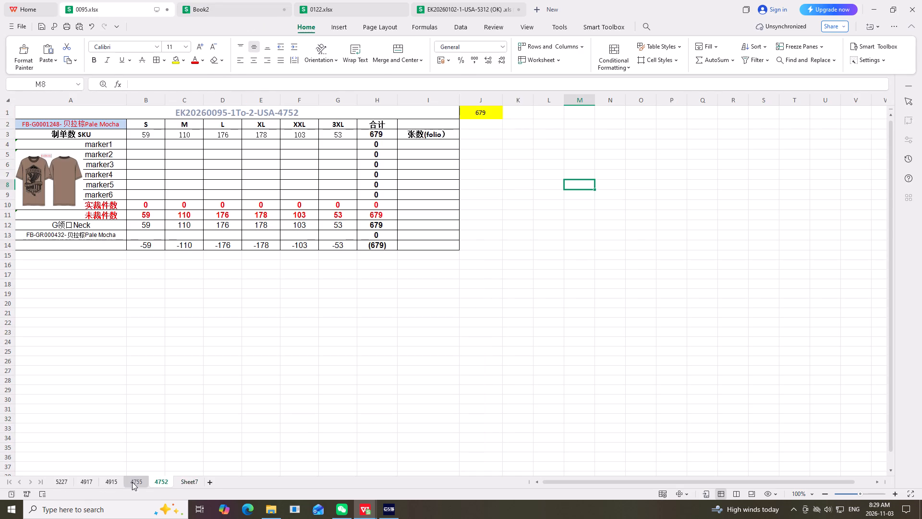
scroll(150, 417, up, 3)
click(219, 296)
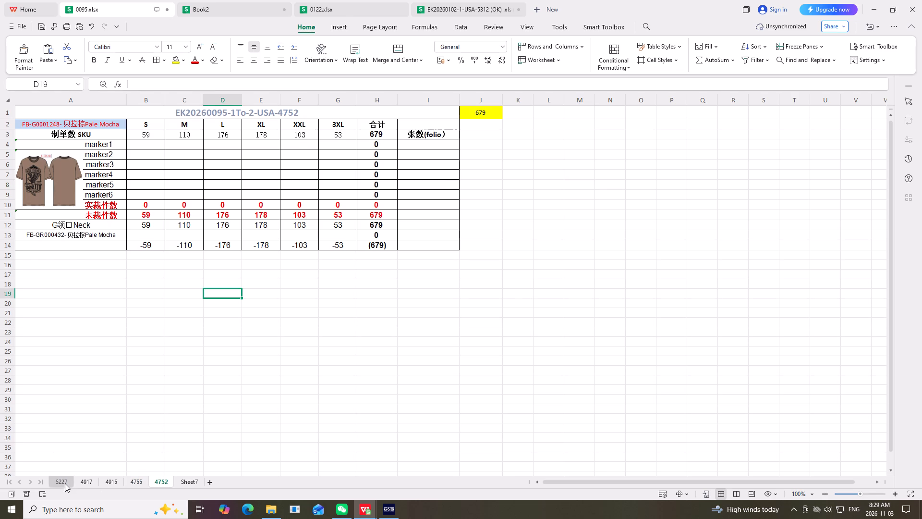
click(65, 483)
scroll(144, 372, up, 4)
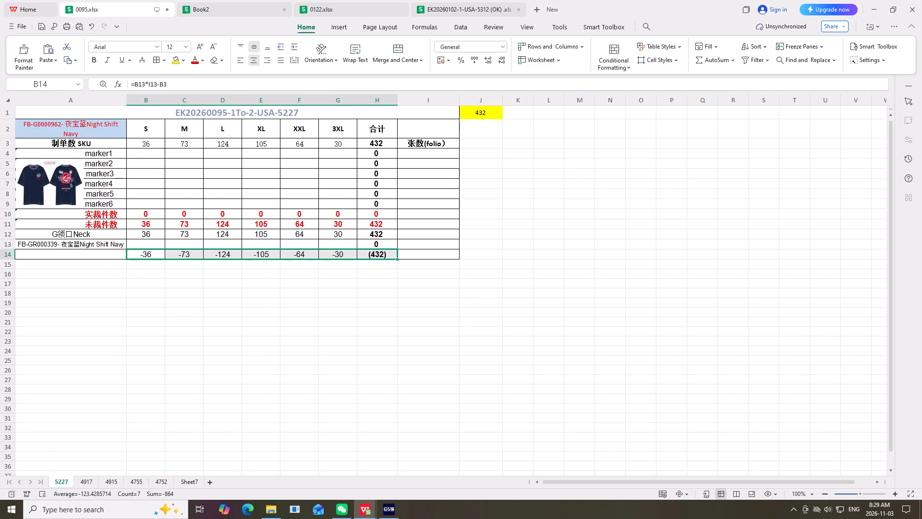
click(88, 480)
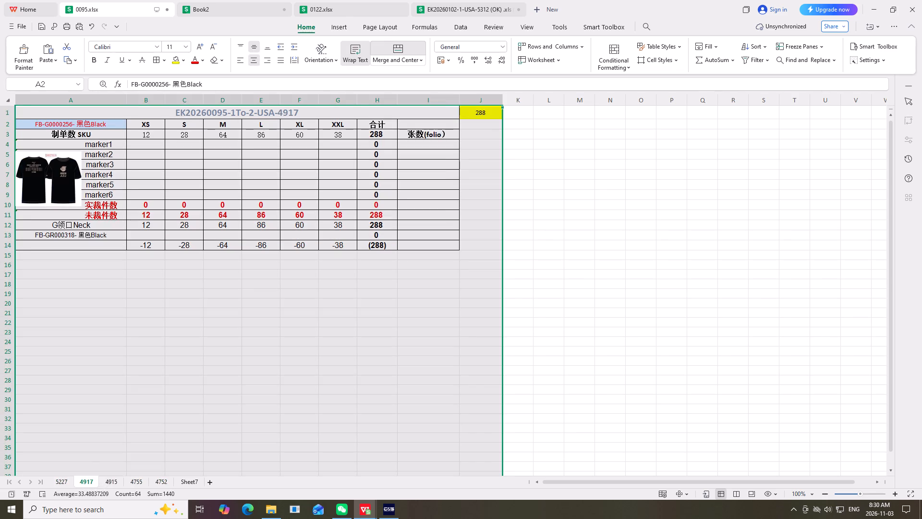
click(112, 457)
click(116, 482)
click(210, 364)
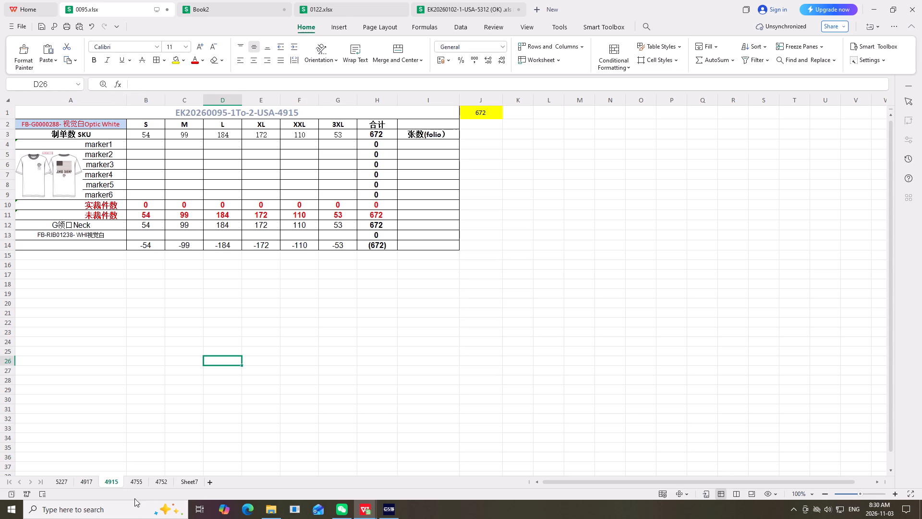
click(137, 482)
click(207, 371)
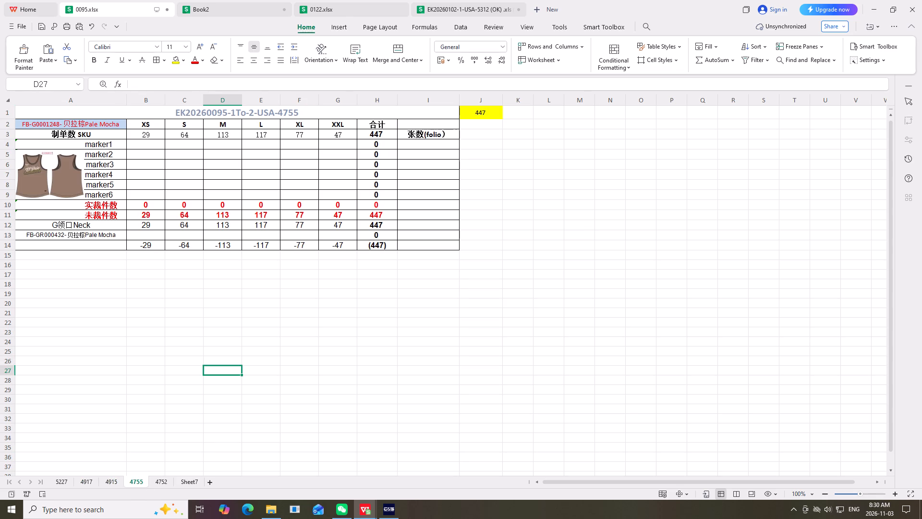
click(169, 482)
Delete the emptied Sheet7 from 0095.xlsx.
click(191, 482)
scroll(195, 454, up, 3)
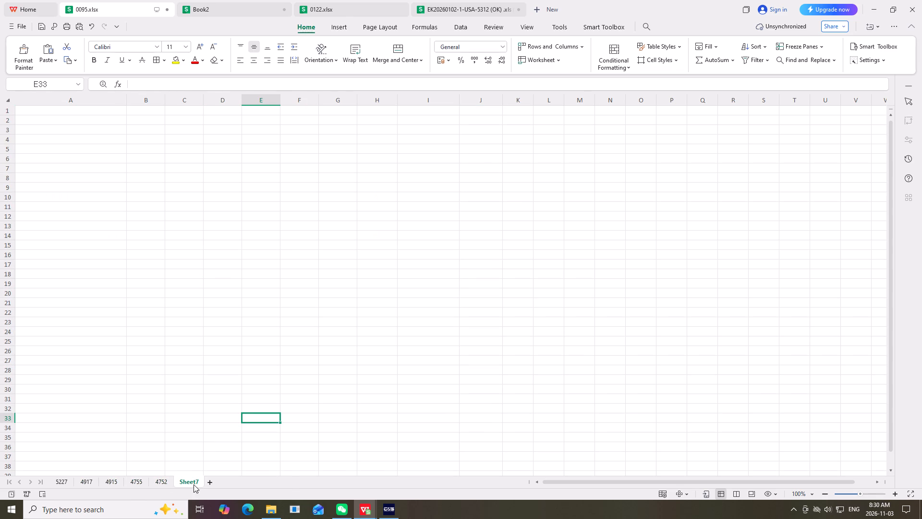
right_click(194, 484)
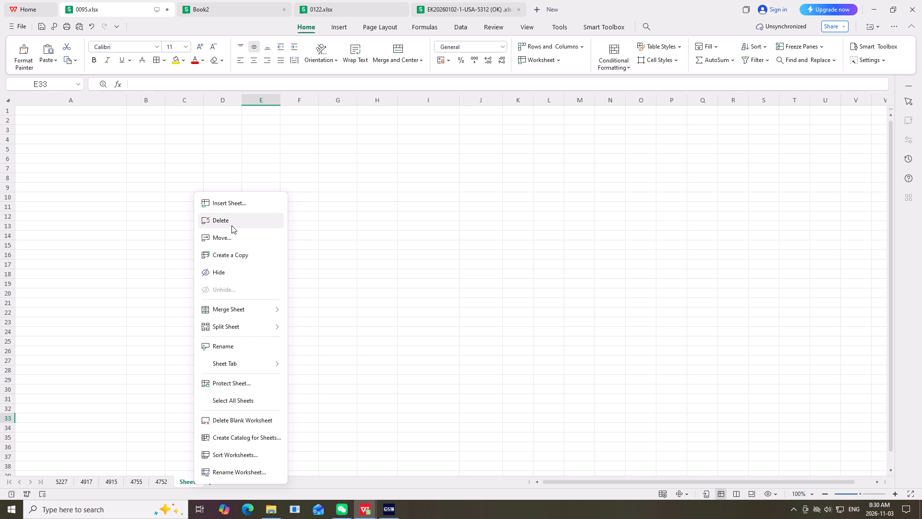
click(231, 218)
click(482, 271)
drag(551, 295, 551, 295)
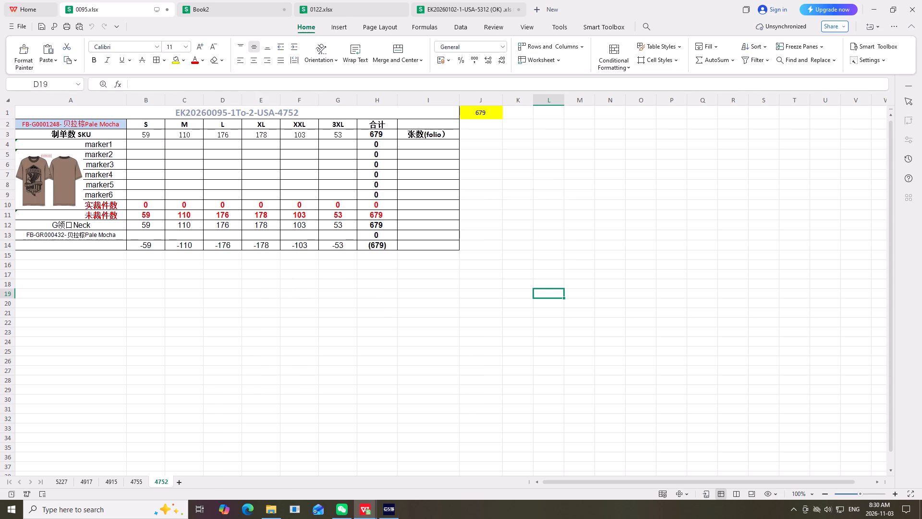
drag(551, 295, 540, 292)
scroll(166, 376, up, 5)
click(594, 173)
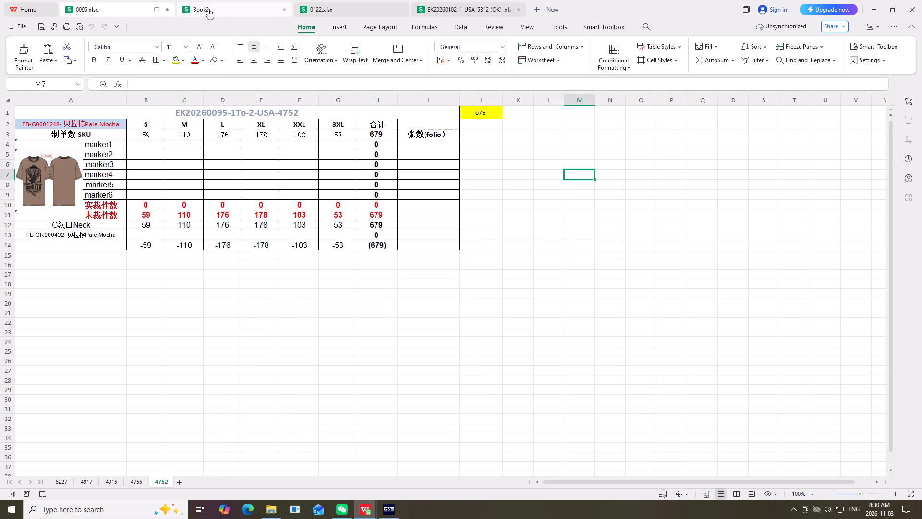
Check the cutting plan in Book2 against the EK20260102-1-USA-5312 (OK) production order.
click(228, 7)
scroll(261, 286, up, 3)
click(256, 350)
scroll(380, 275, up, 4)
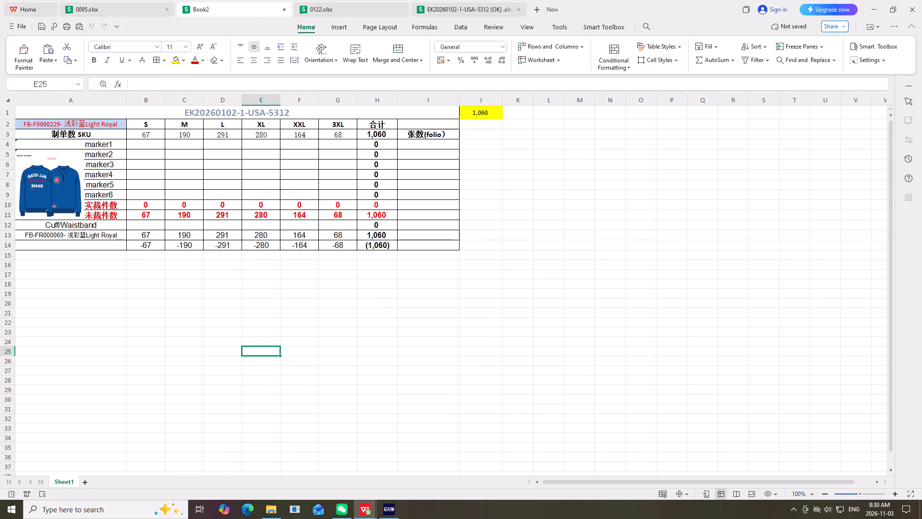
click(610, 253)
click(482, 6)
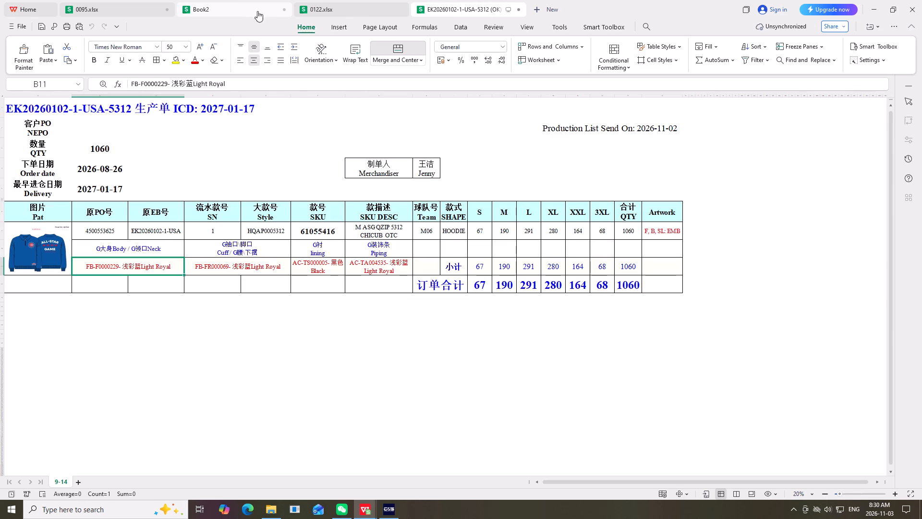
click(235, 2)
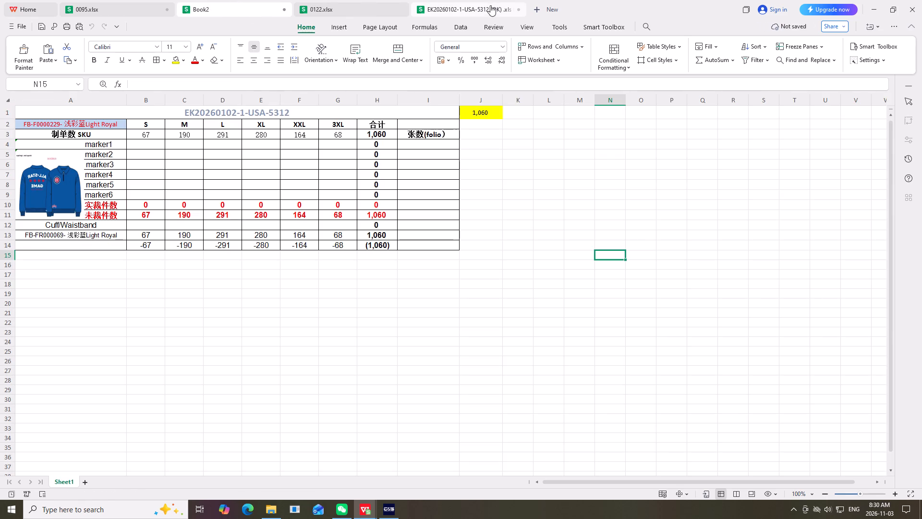
click(485, 8)
click(734, 173)
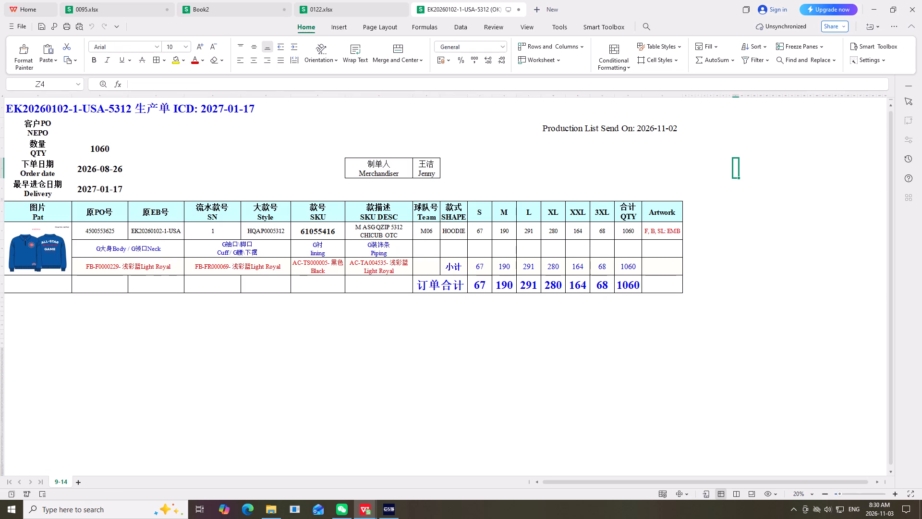
Save the Book2 workbook as 0102 in the CUTTING RECORDS folder on drive D, as an xlsx file.
click(224, 10)
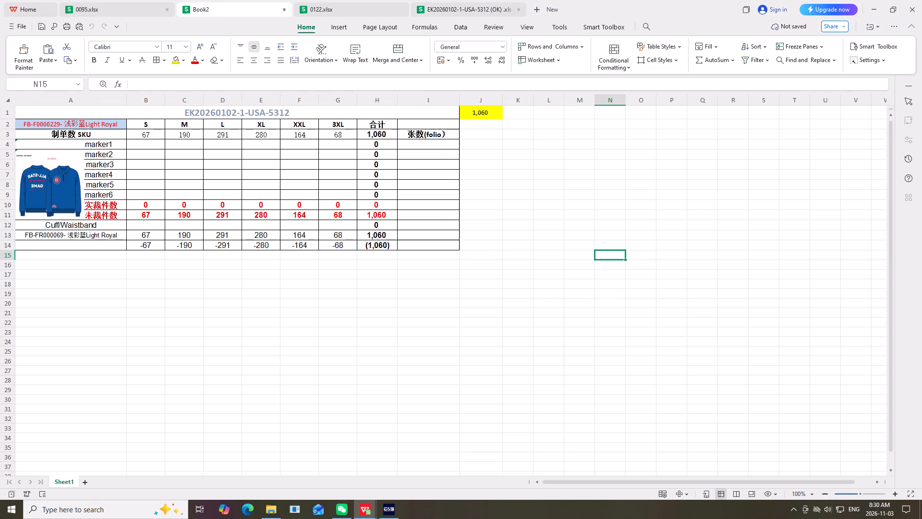
scroll(212, 212, up, 5)
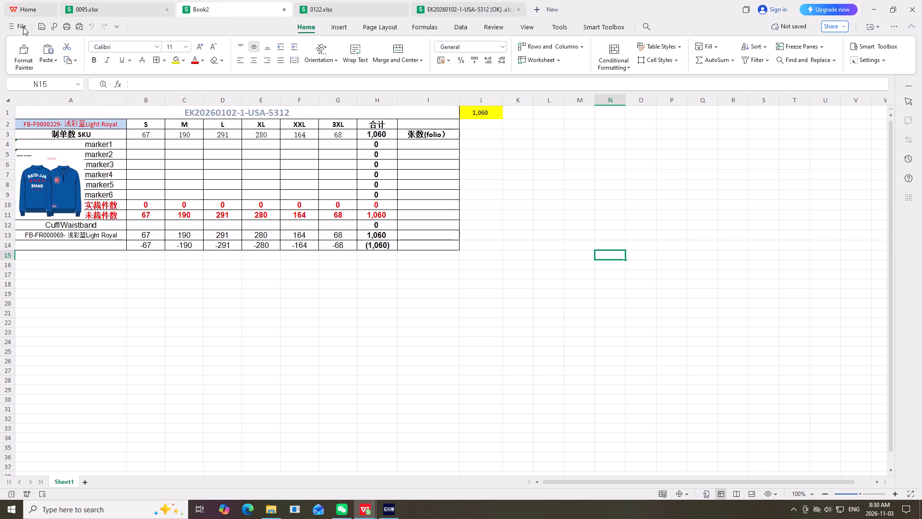
click(23, 27)
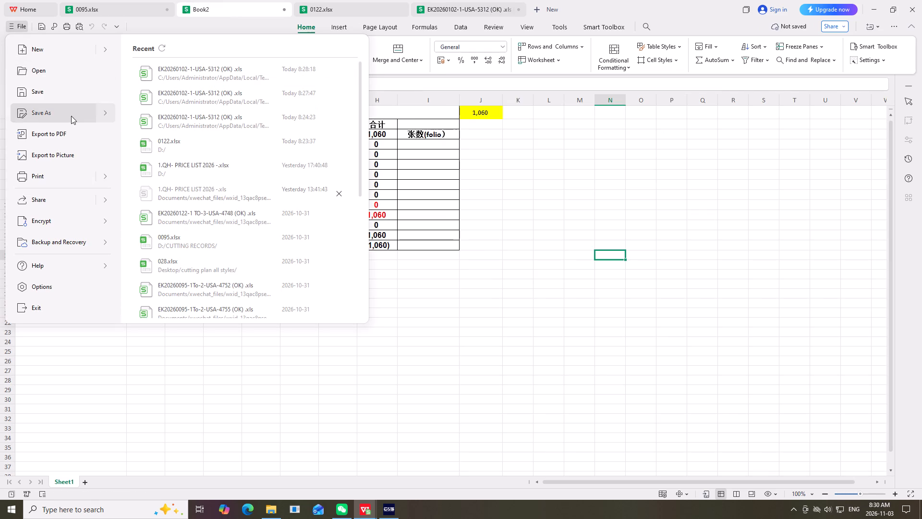
click(71, 116)
click(240, 233)
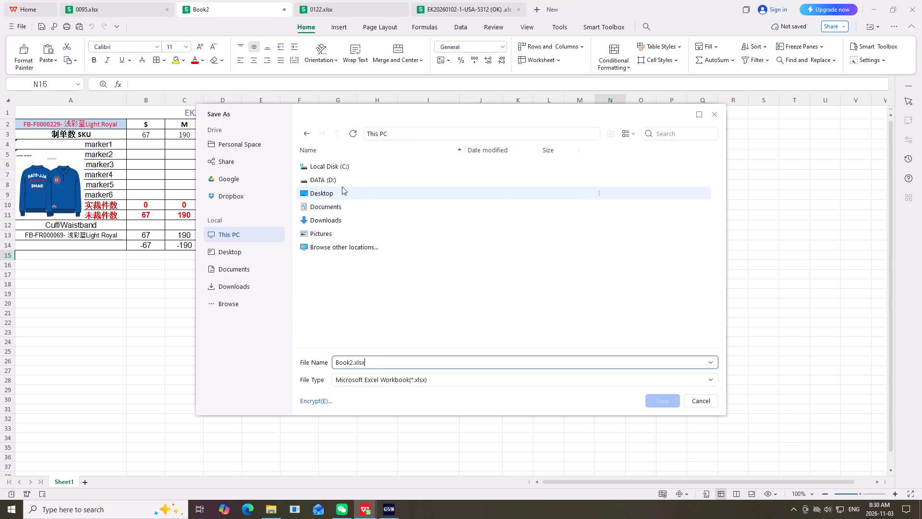
double_click(341, 179)
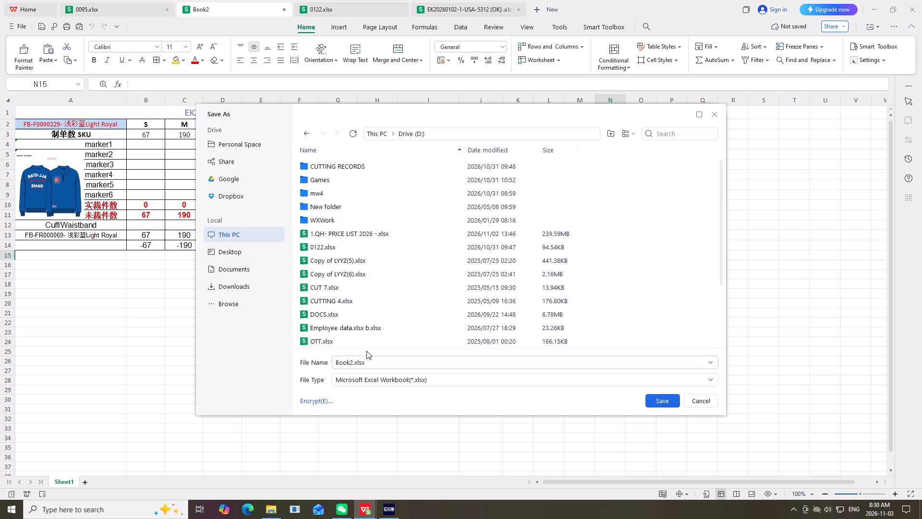
double_click(357, 164)
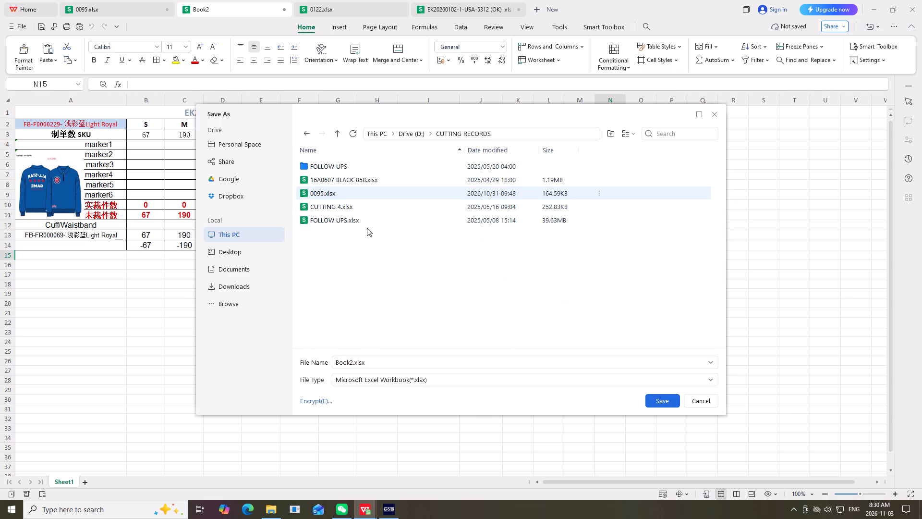
drag(371, 361, 265, 360)
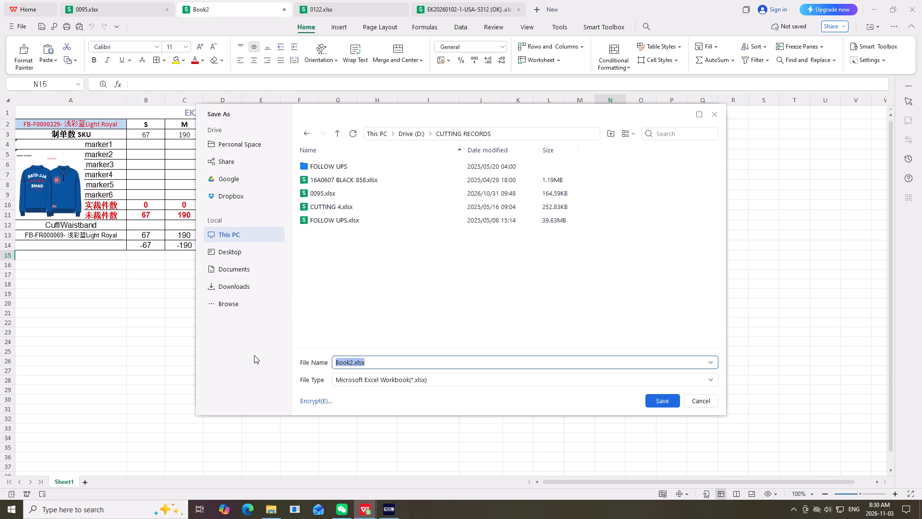
key(0)
key(1)
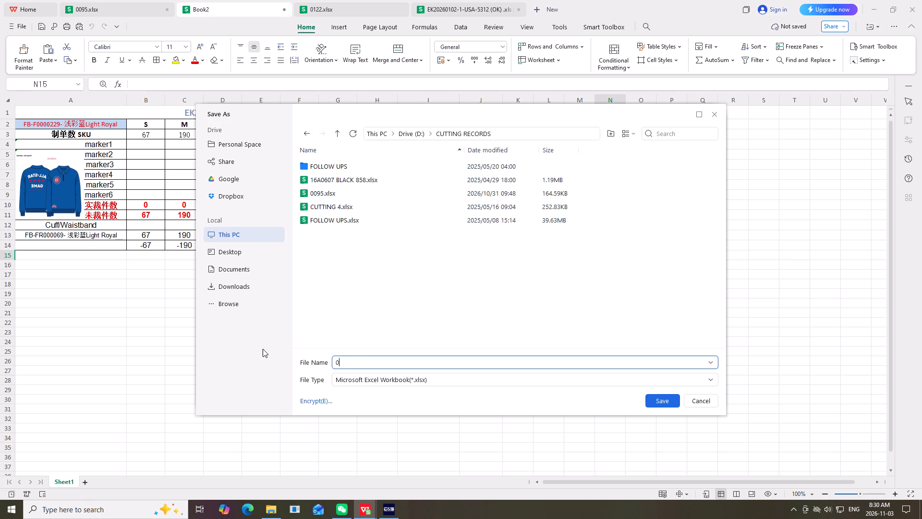
text(02)
click(660, 397)
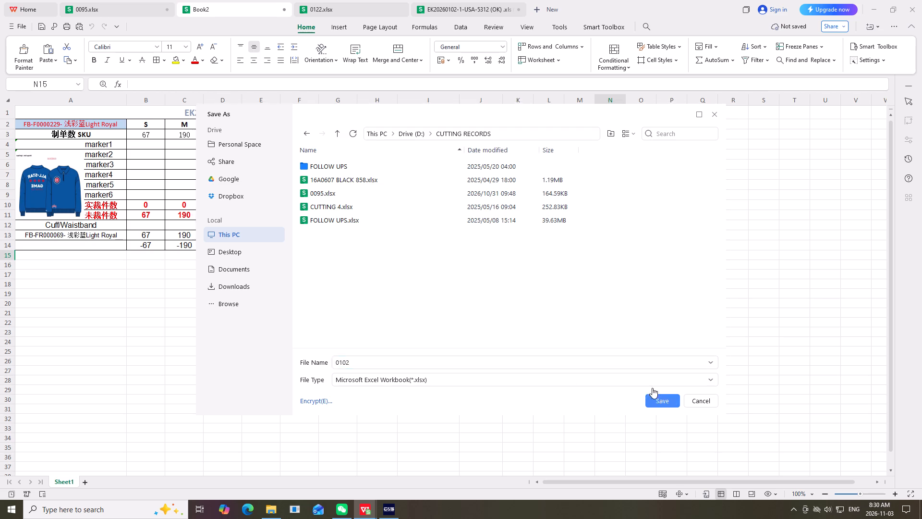
click(604, 189)
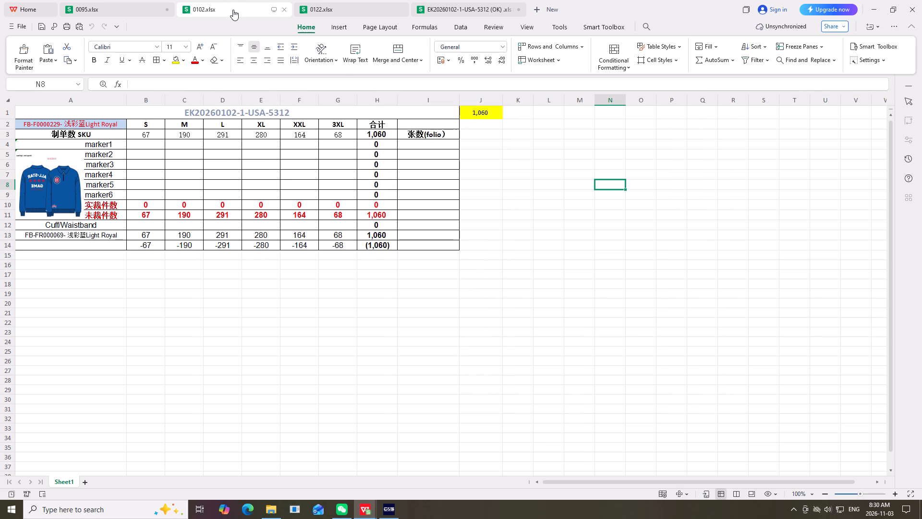
Rename Sheet1 of 0102.xlsx as 5312.
click(372, 315)
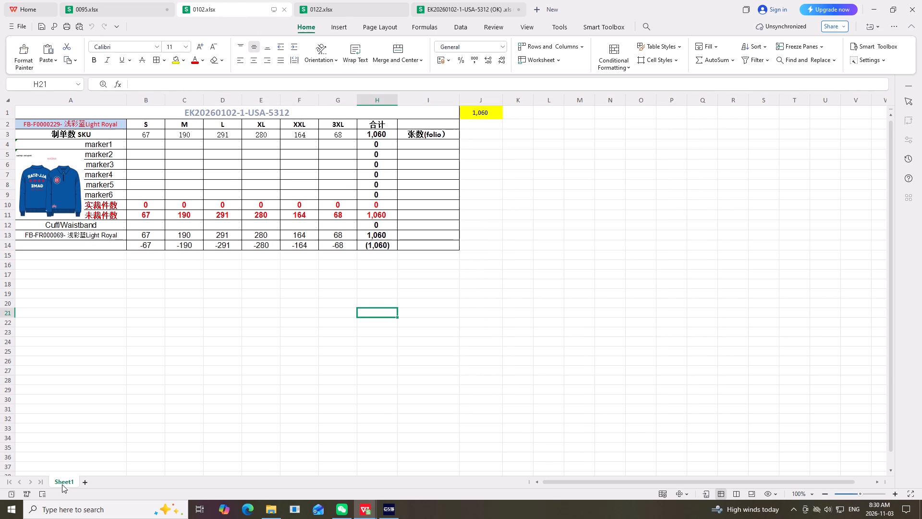
right_click(63, 484)
click(101, 349)
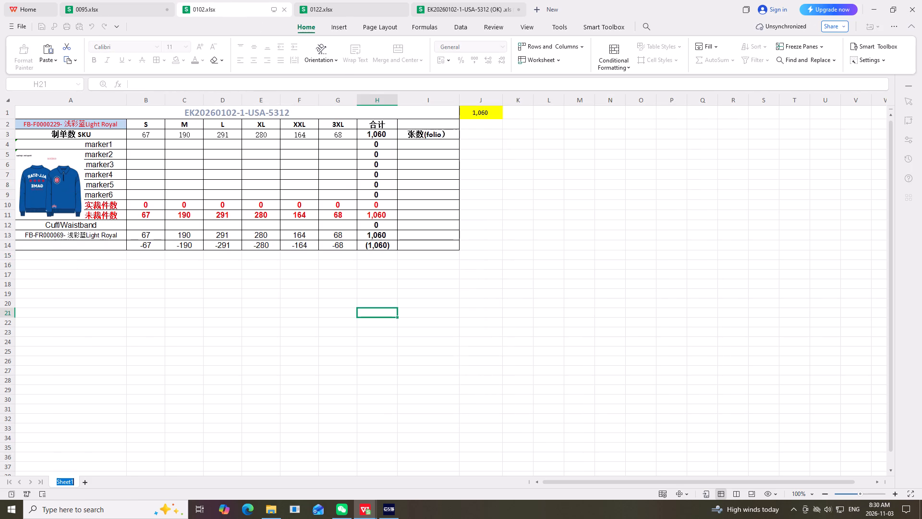
text(5312)
scroll(581, 191, up, 1)
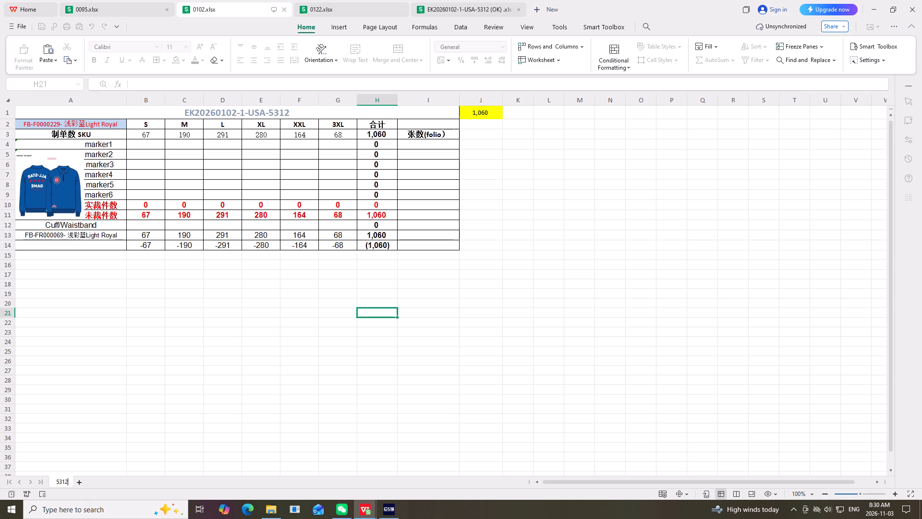
drag(400, 343, 409, 353)
scroll(29, 518, up, 5)
drag(596, 278, 602, 276)
scroll(270, 391, up, 5)
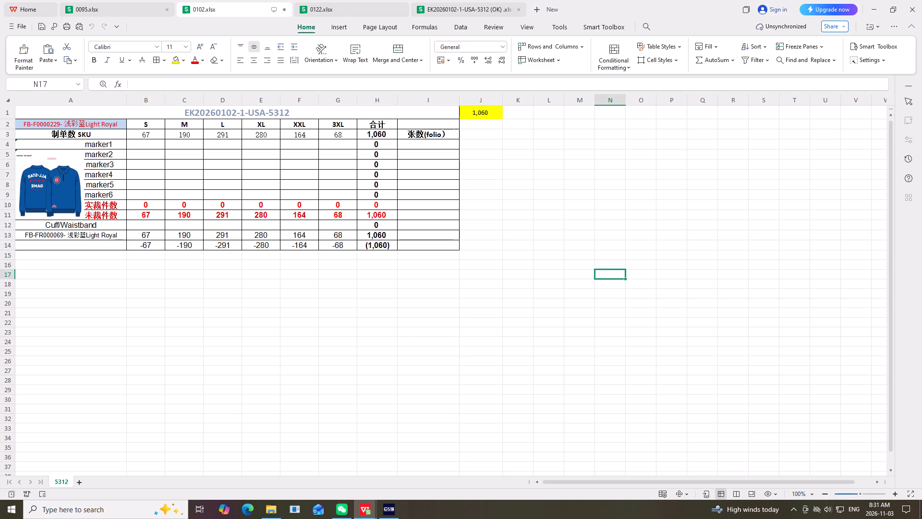
Copy columns A to J of sheet 5312 and paste them at A1 of a new sheet in the same workbook.
drag(46, 97, 426, 221)
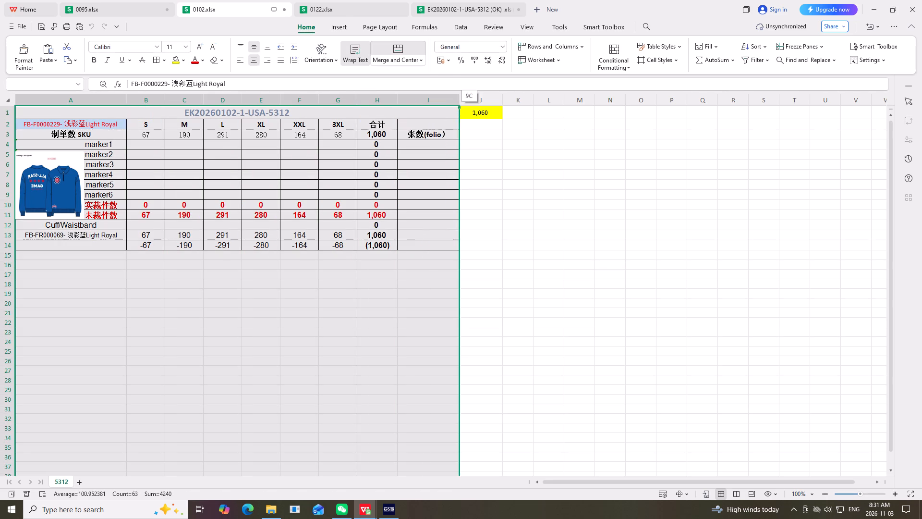
drag(426, 221, 465, 227)
scroll(142, 375, up, 4)
right_drag(206, 347, 210, 346)
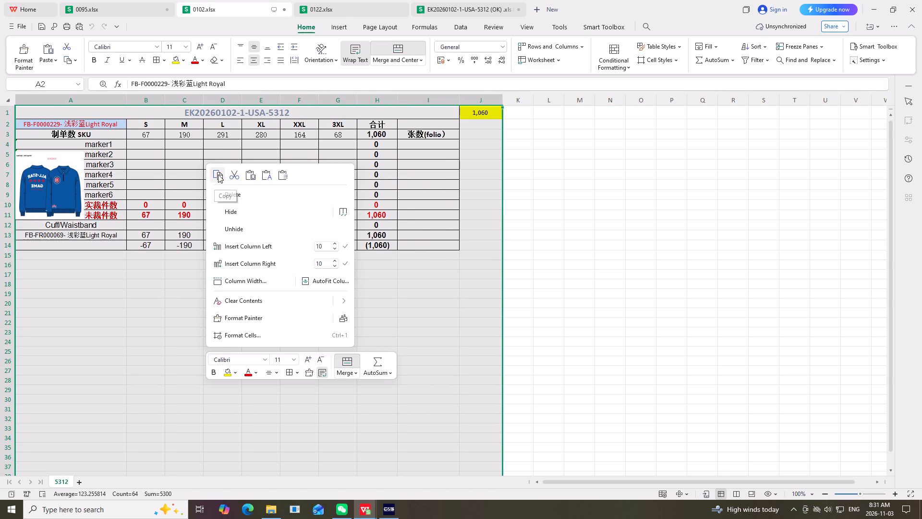
click(218, 174)
scroll(162, 496, up, 2)
click(78, 482)
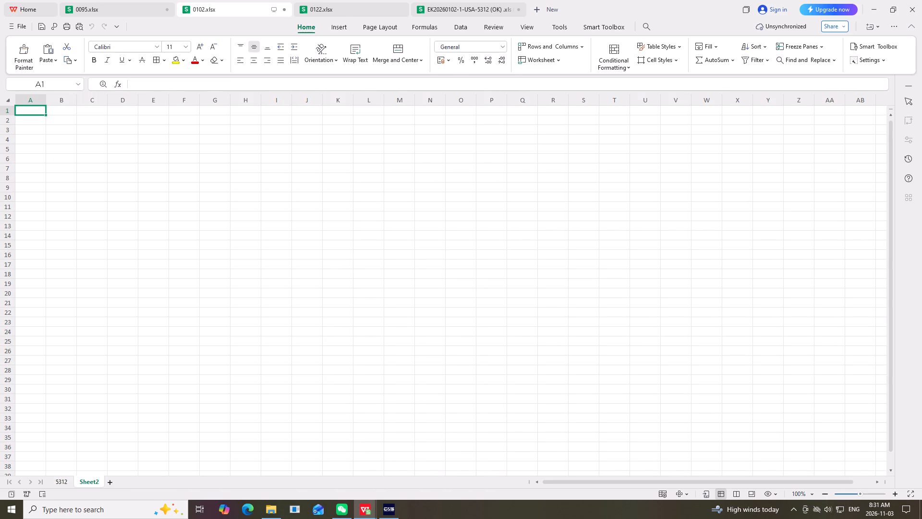
right_click(33, 110)
click(74, 118)
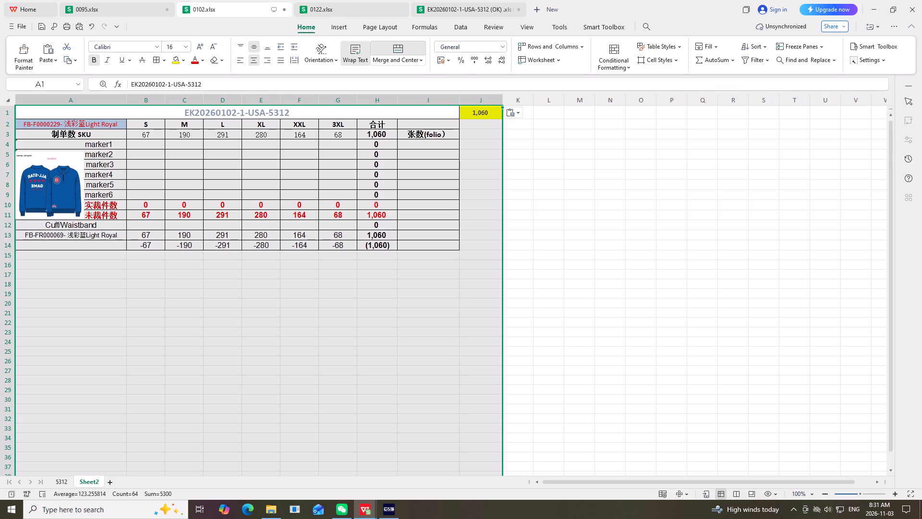
click(265, 310)
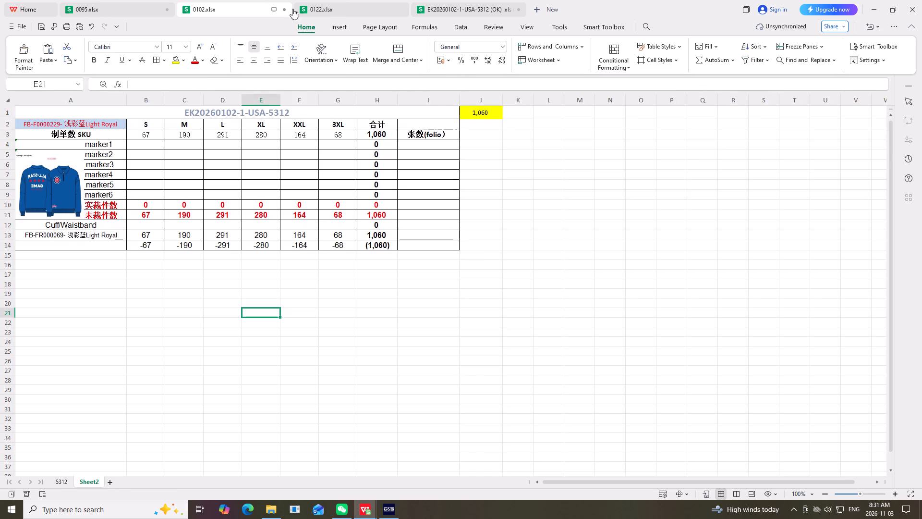
On the new sheet of 0102.xlsx, delete the garment picture and clear the fabric codes in A2 and A13.
click(470, 8)
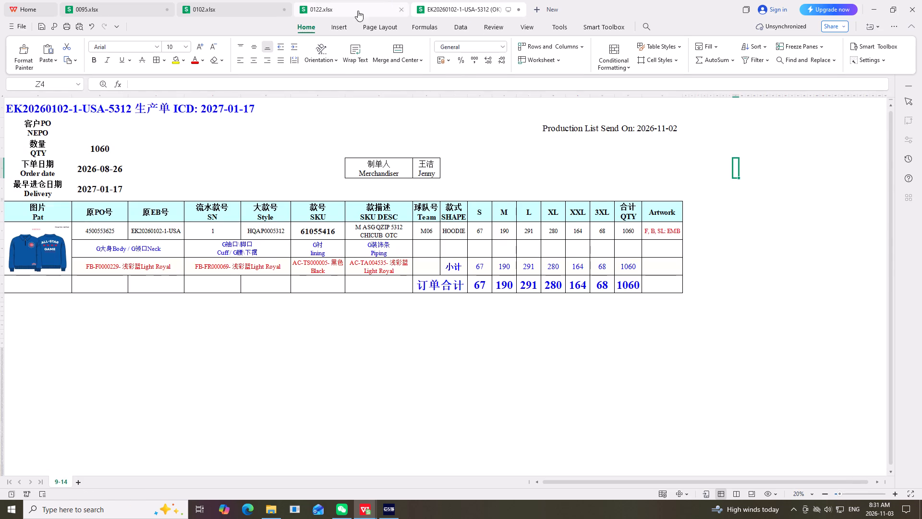
click(218, 6)
click(296, 369)
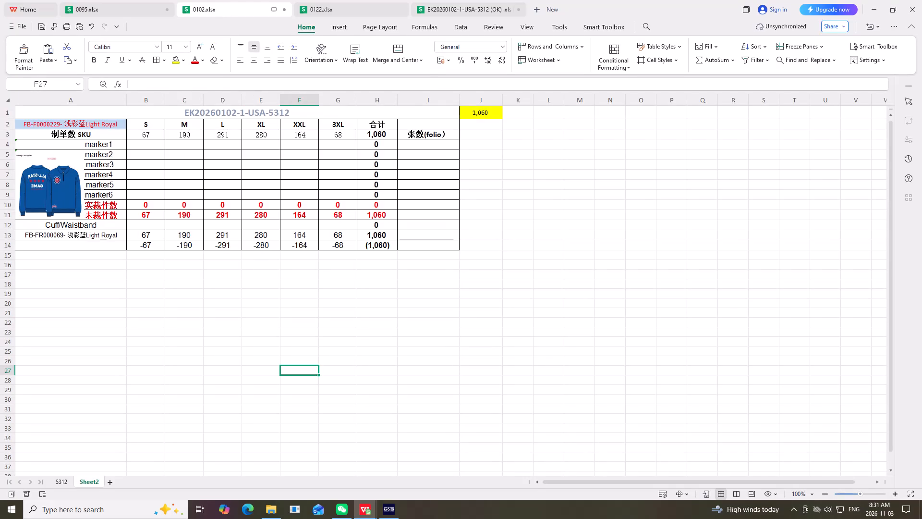
click(45, 183)
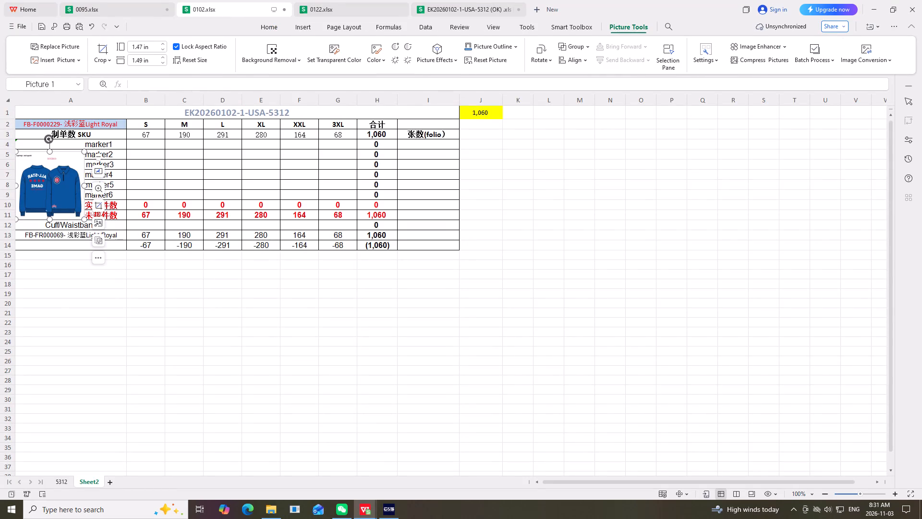
key(Delete)
click(73, 124)
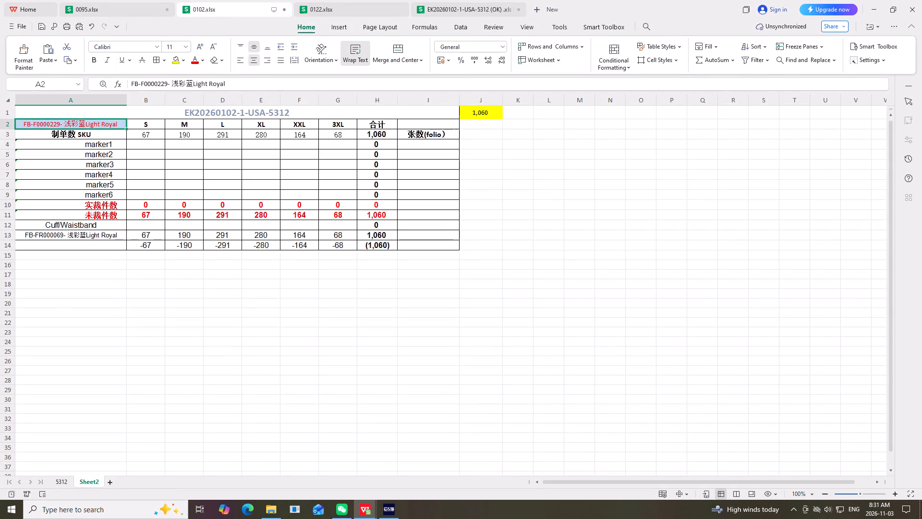
key(Delete)
click(63, 237)
key(Delete)
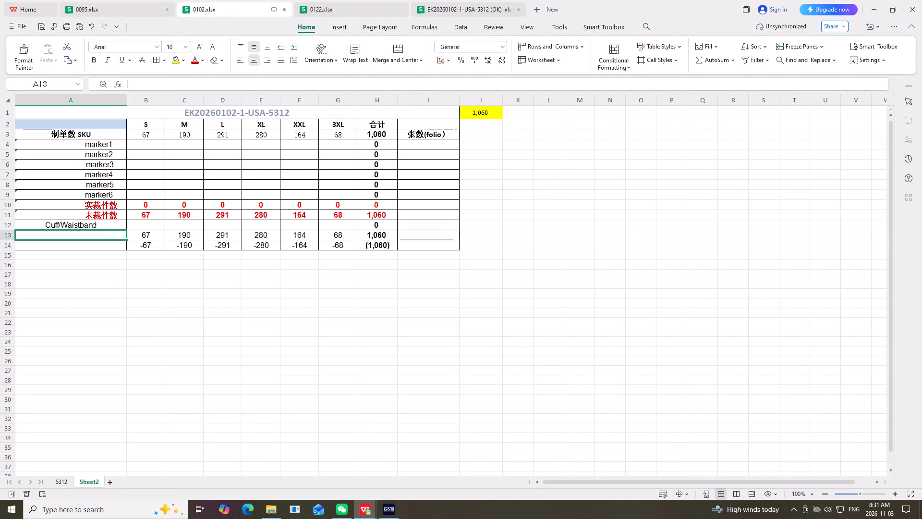
Clear the sizes and order quantities in B2:G3 and the cuff/waistband quantities in B13:G13.
drag(149, 124, 324, 139)
key(Delete)
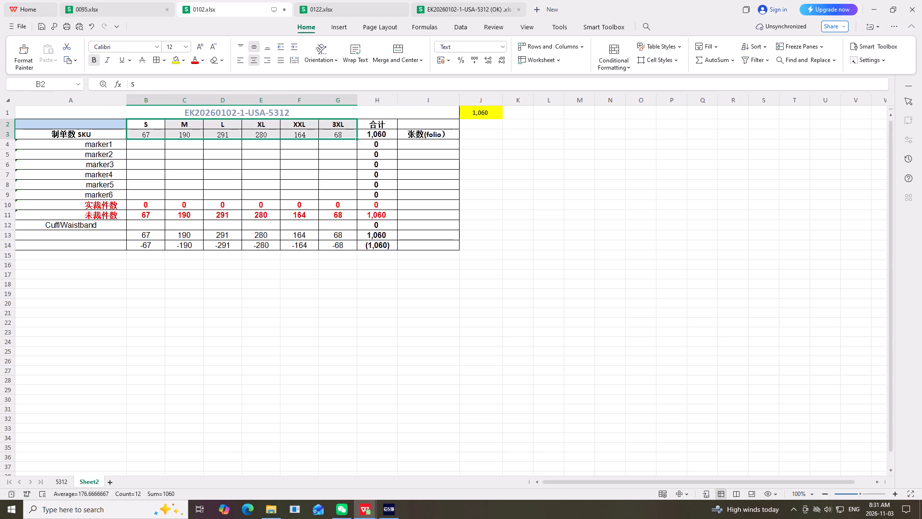
key(Delete)
drag(150, 234, 312, 241)
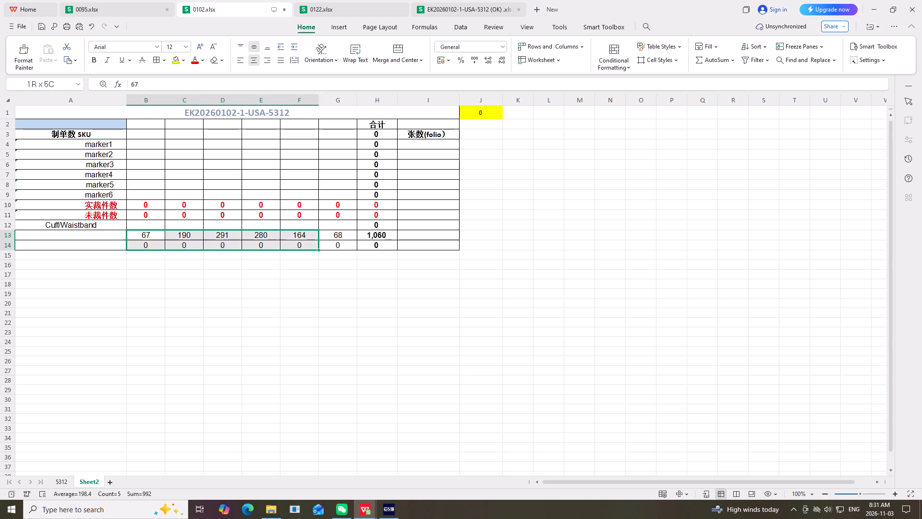
drag(312, 241, 329, 236)
key(Delete)
click(489, 299)
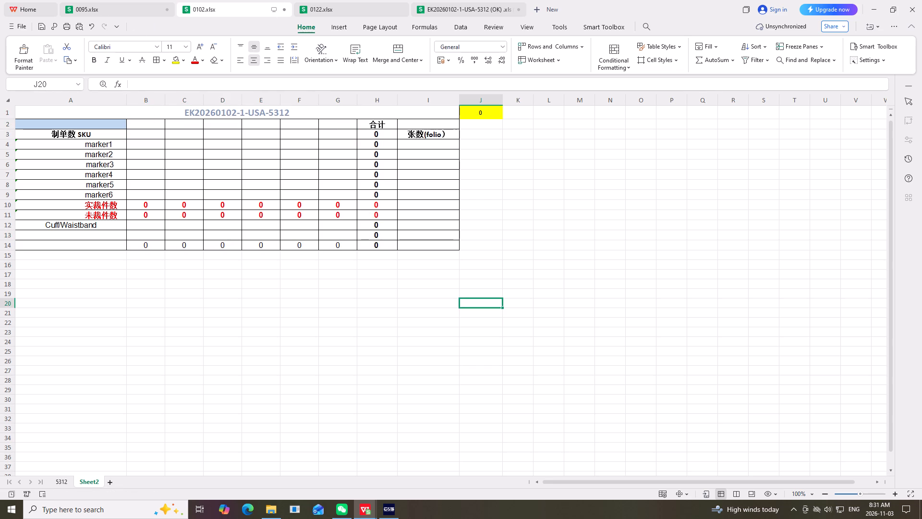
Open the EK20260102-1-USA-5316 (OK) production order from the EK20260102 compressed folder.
click(267, 508)
scroll(163, 224, up, 2)
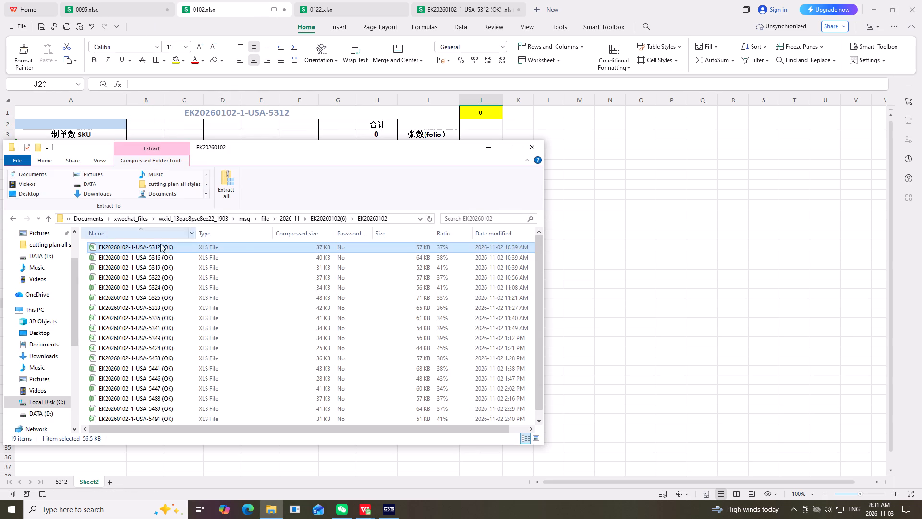
double_click(157, 257)
scroll(231, 222, up, 3)
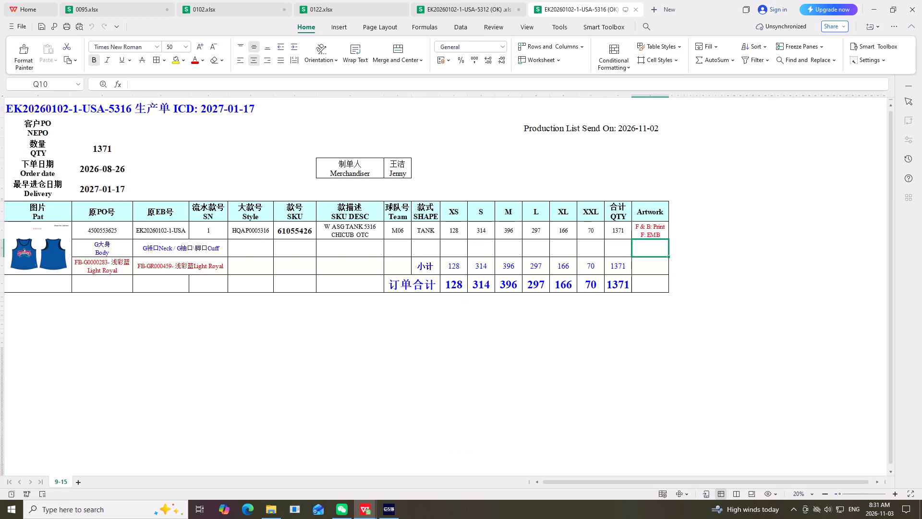
scroll(218, 163, up, 4)
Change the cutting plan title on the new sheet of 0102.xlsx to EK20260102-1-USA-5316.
click(215, 10)
double_click(292, 116)
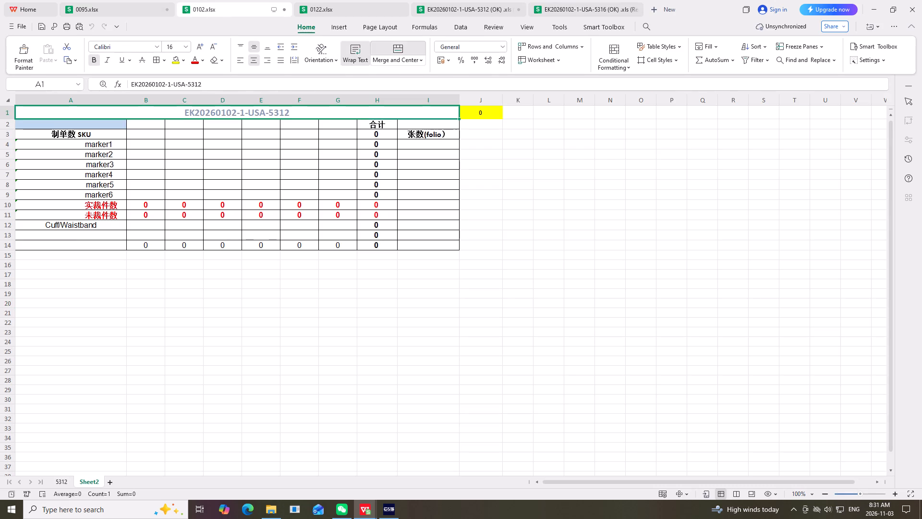
key(BackSpace)
key(6)
drag(523, 256, 522, 248)
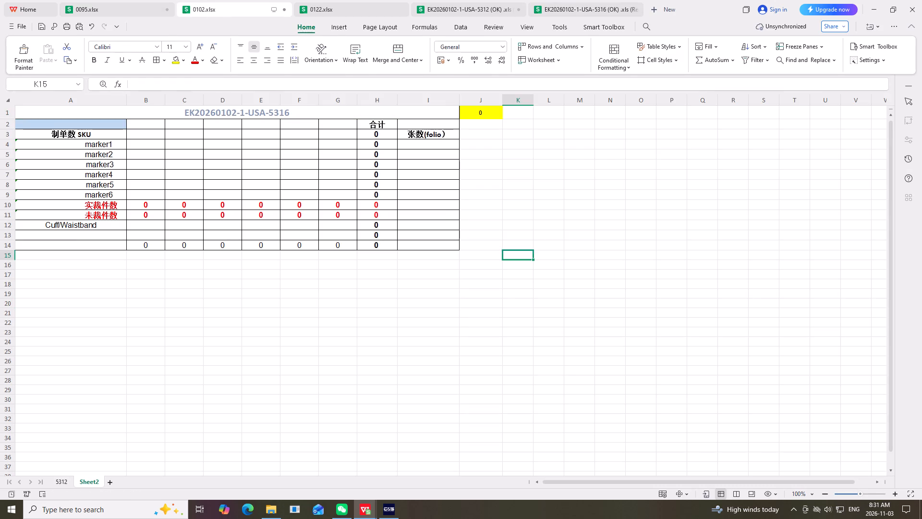
drag(522, 248, 519, 244)
Copy the size headers XS to XXL from the 5316 production order into B2:G2 of the new sheet in 0102.xlsx.
click(589, 8)
scroll(305, 338, up, 3)
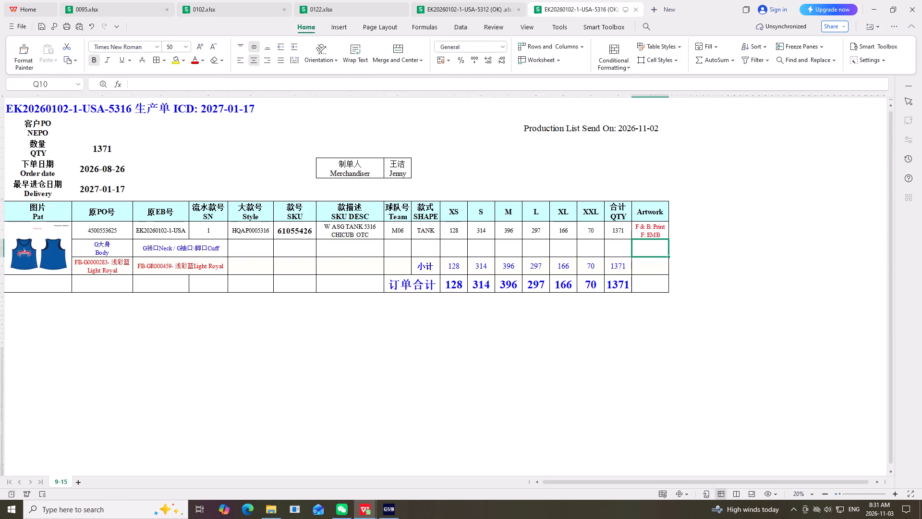
drag(459, 213, 583, 211)
right_click(583, 211)
click(599, 220)
scroll(498, 261, up, 2)
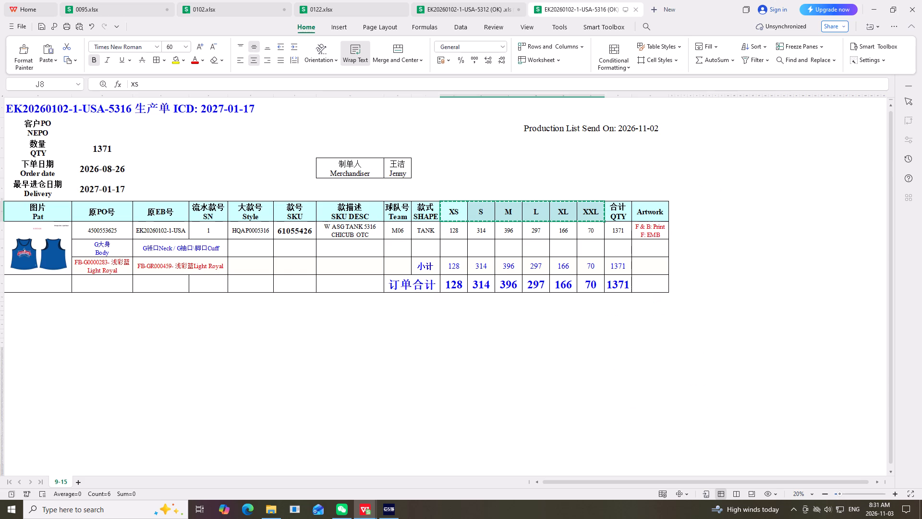
scroll(484, 254, up, 3)
scroll(396, 193, up, 5)
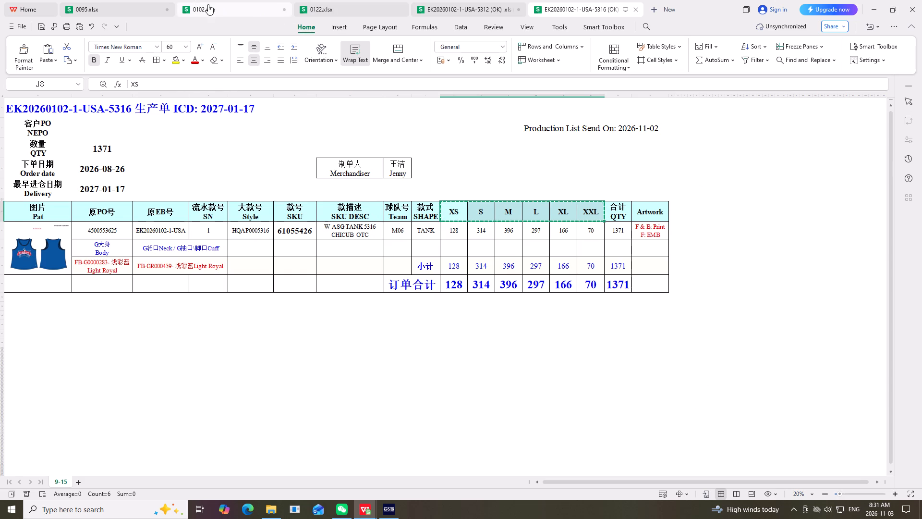
click(208, 4)
scroll(298, 210, up, 2)
click(152, 125)
right_click(152, 125)
click(213, 144)
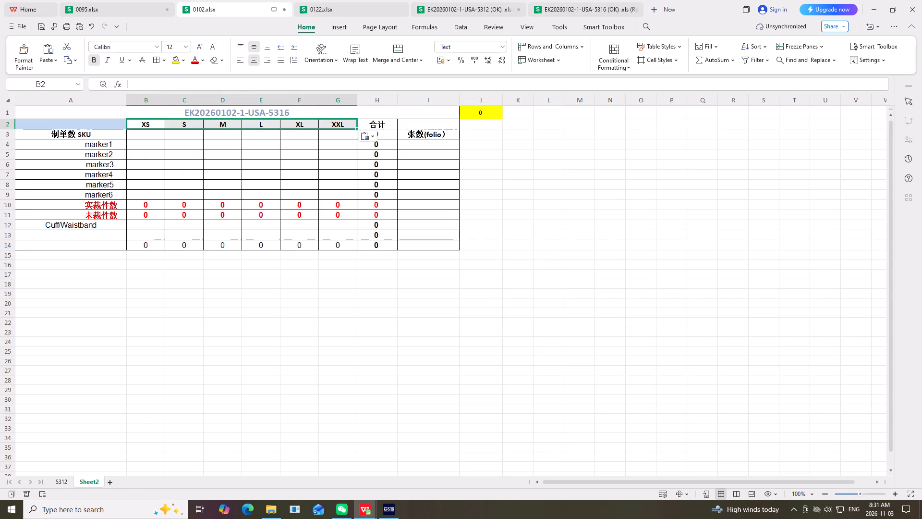
Copy the tank top picture from the 5316 production order onto the new sheet of 0102.xlsx.
click(596, 7)
click(27, 246)
right_click(27, 246)
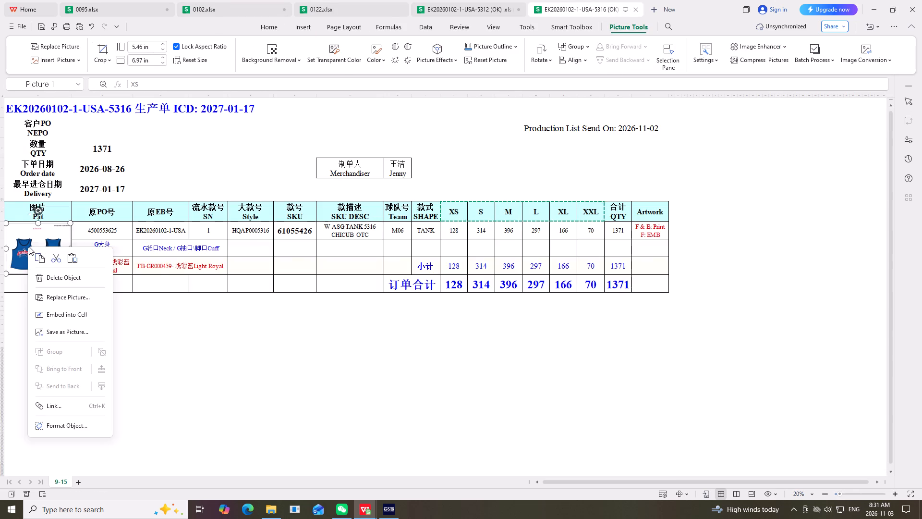
click(41, 259)
click(206, 9)
right_click(556, 215)
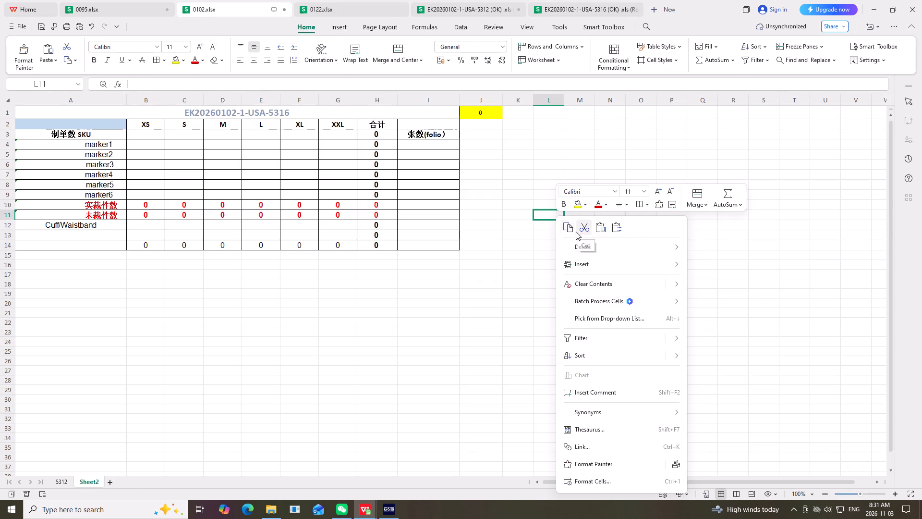
click(603, 227)
Shrink the pasted picture to about 0.82 in by 1.03 in and move it into column A beside the marker labels.
drag(856, 211, 571, 411)
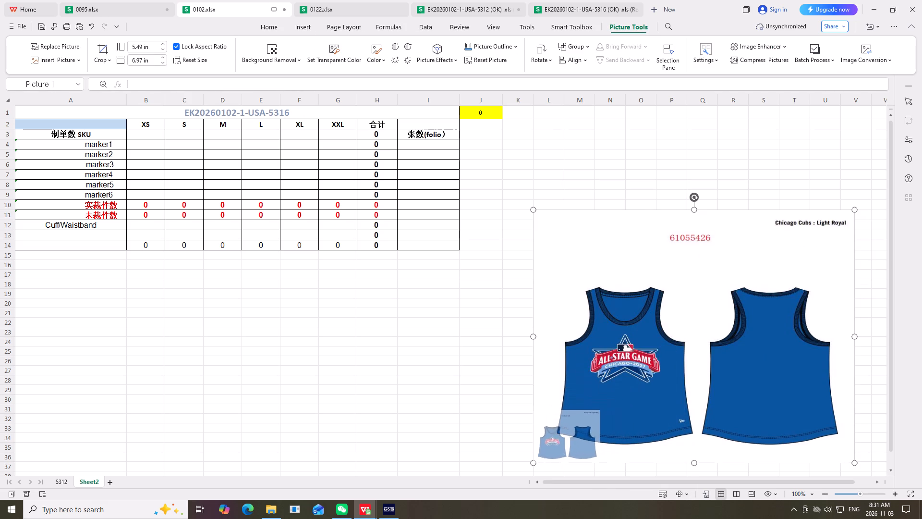
drag(571, 411, 548, 427)
drag(569, 441, 51, 154)
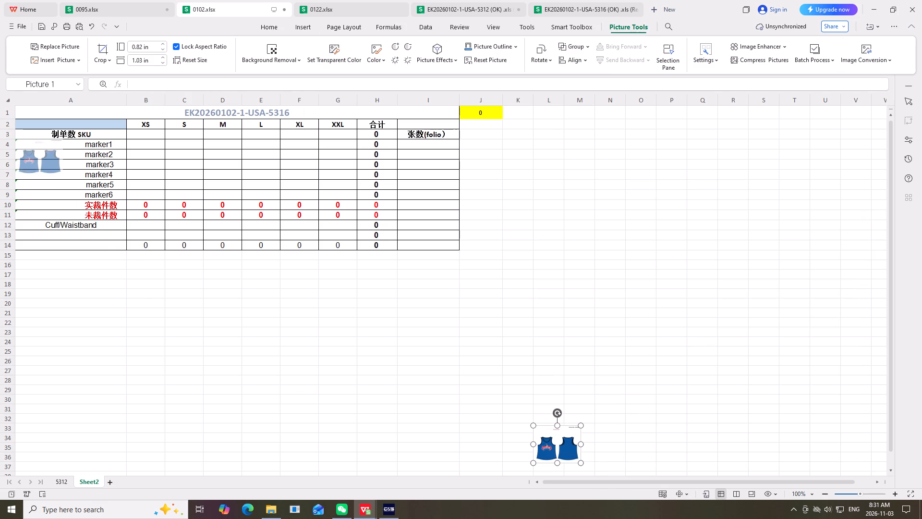
drag(51, 154, 53, 160)
Stretch the picture to about 1.46 in high and 1.51 in wide, fitting it beside the labels in A5:A11.
drag(43, 181, 50, 219)
drag(67, 183, 86, 196)
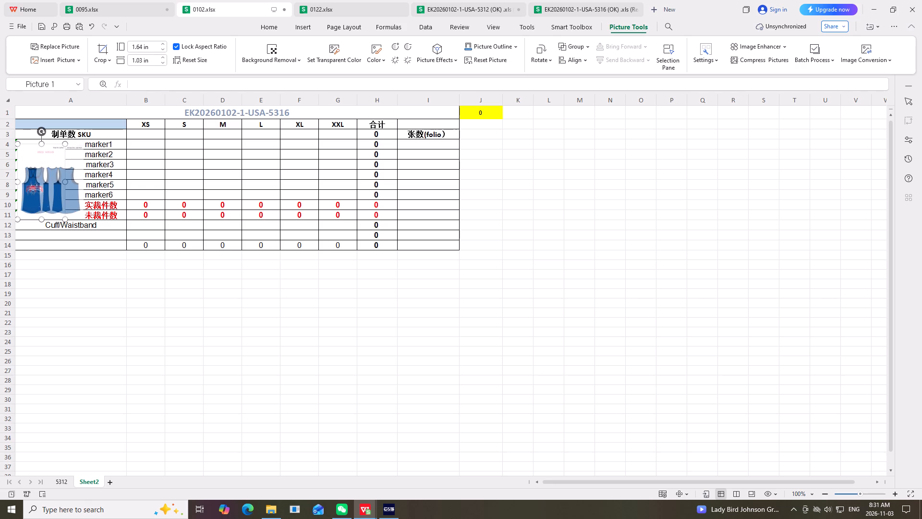
drag(86, 196, 87, 198)
click(142, 271)
click(51, 154)
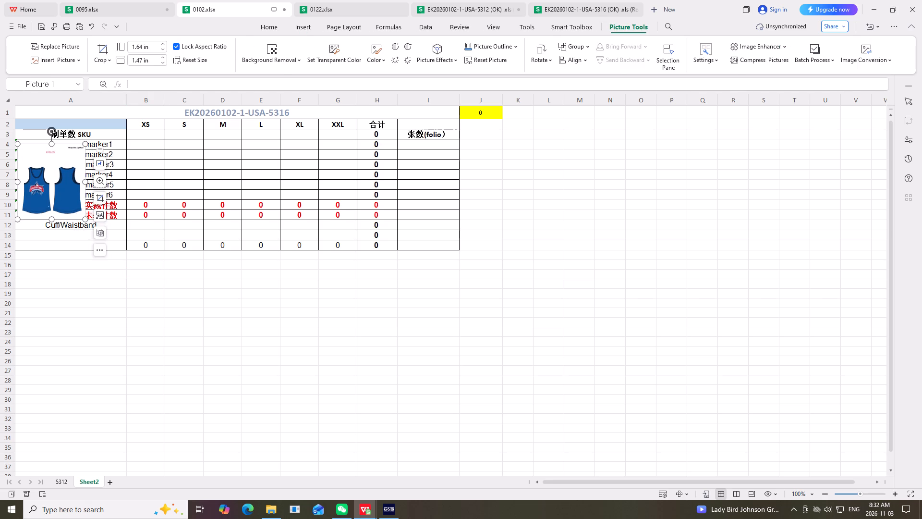
drag(51, 145, 51, 153)
click(133, 256)
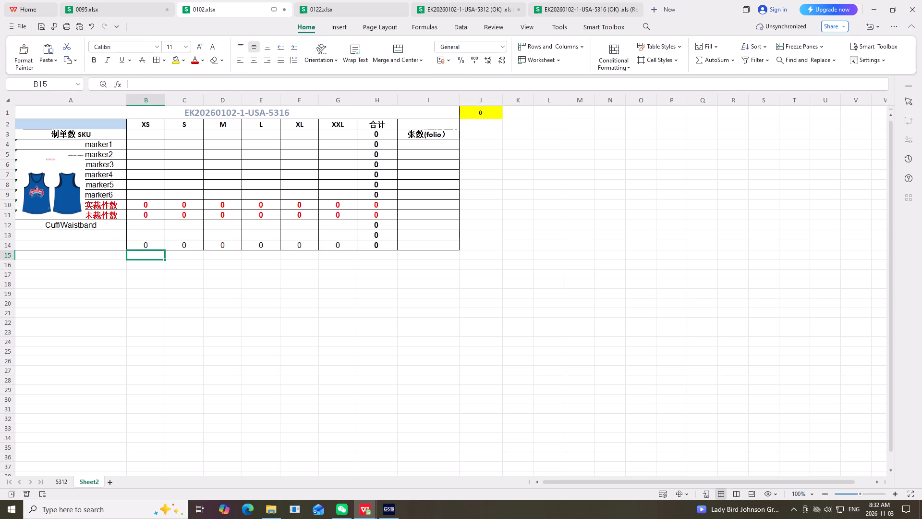
click(42, 186)
drag(19, 186, 0, 185)
click(119, 304)
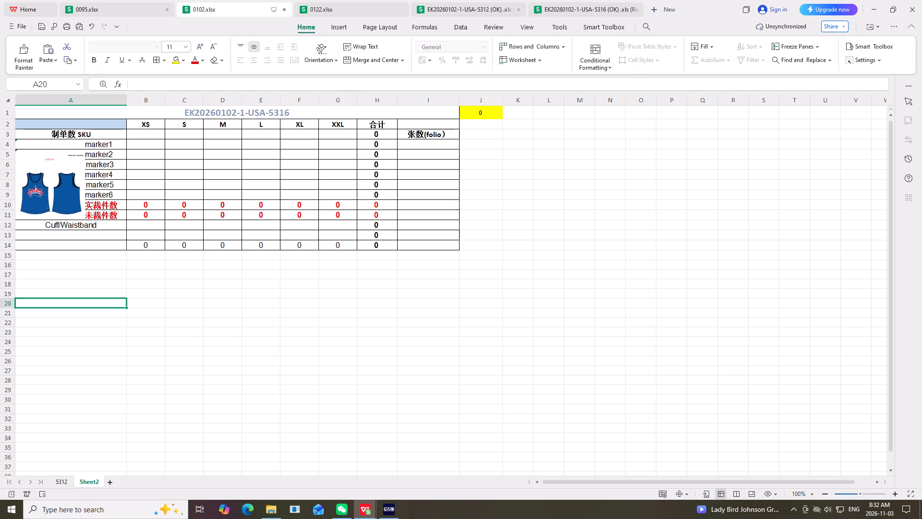
click(55, 195)
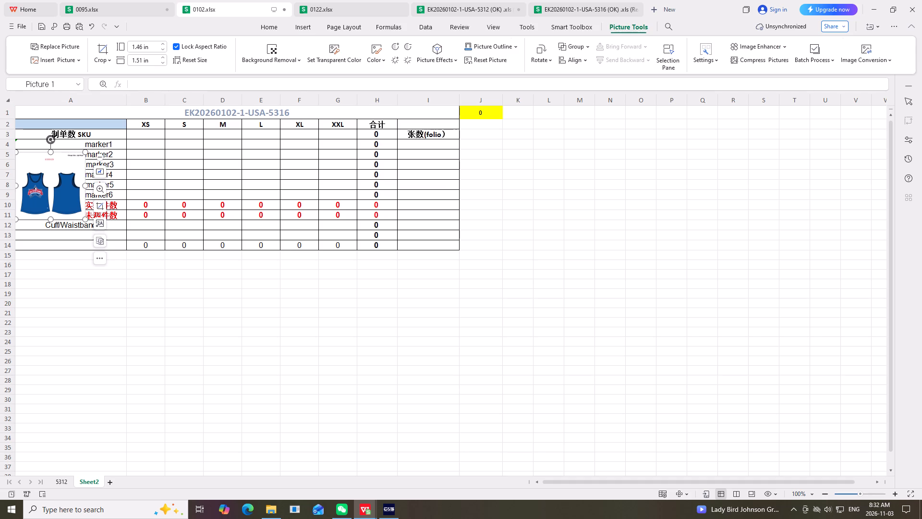
drag(178, 347, 174, 342)
click(55, 181)
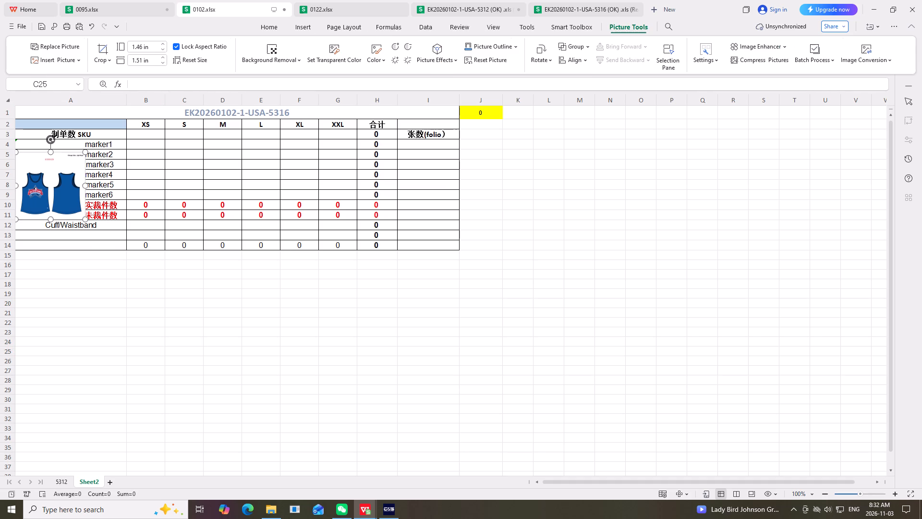
click(50, 150)
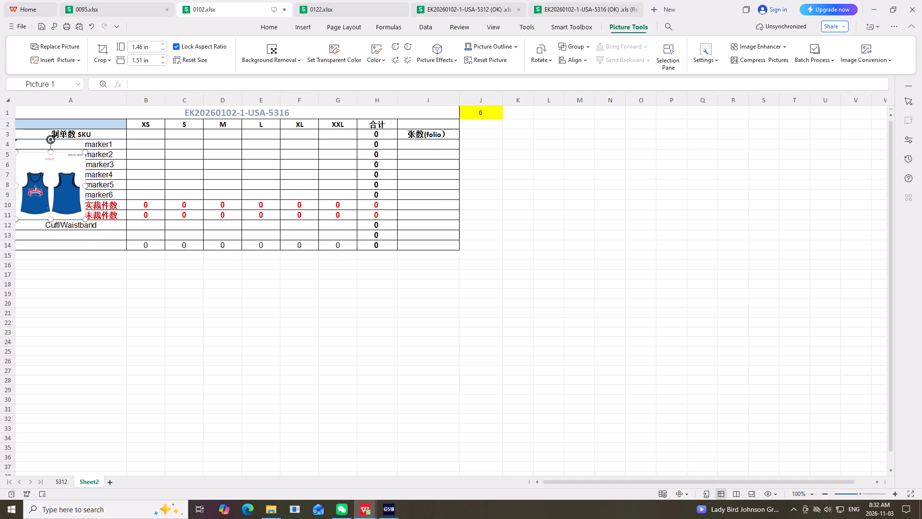
click(134, 354)
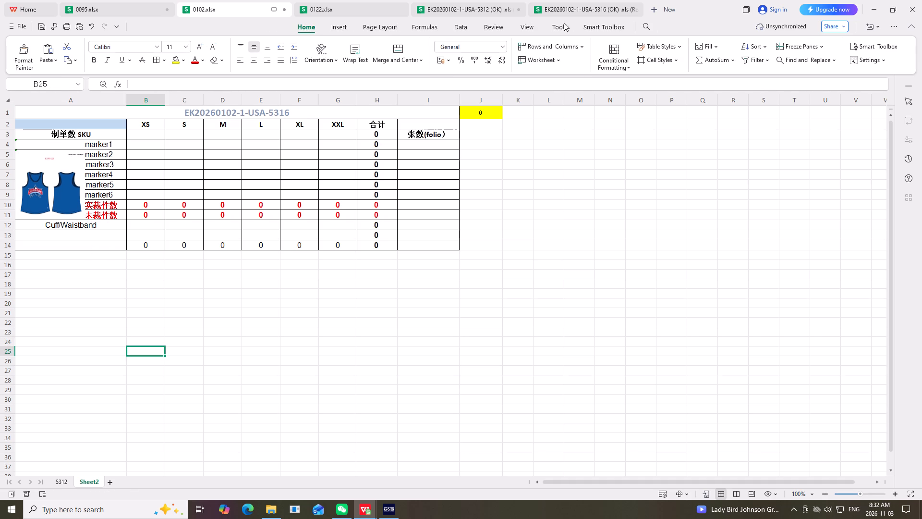
Copy the order total quantities for XS to XXL from the 5316 production order into B3:G3 of 0102.xlsx as values.
click(575, 8)
drag(455, 285, 542, 282)
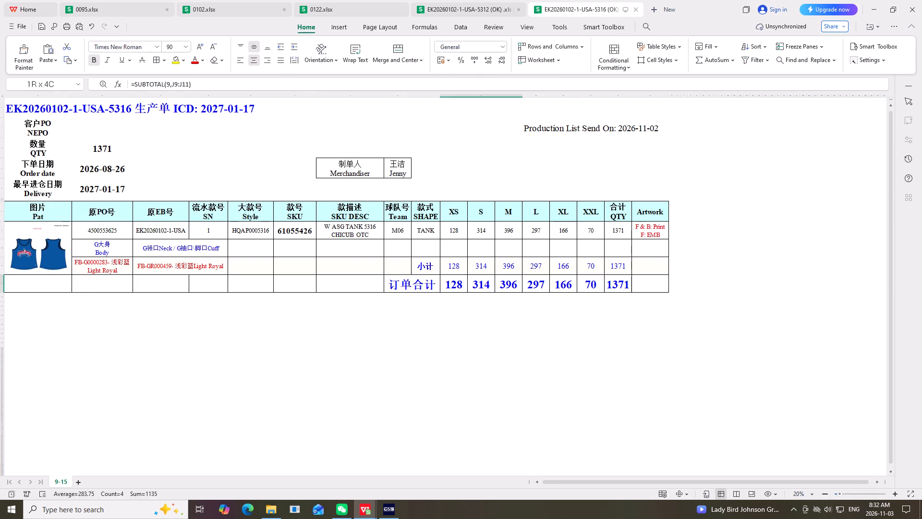
drag(542, 282, 587, 283)
right_click(587, 283)
click(600, 21)
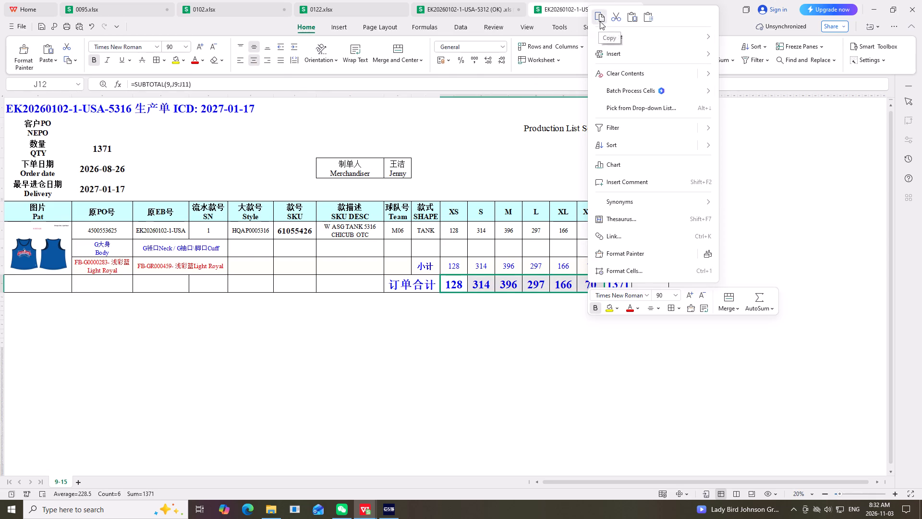
click(230, 6)
scroll(97, 272, up, 1)
click(148, 132)
right_click(148, 132)
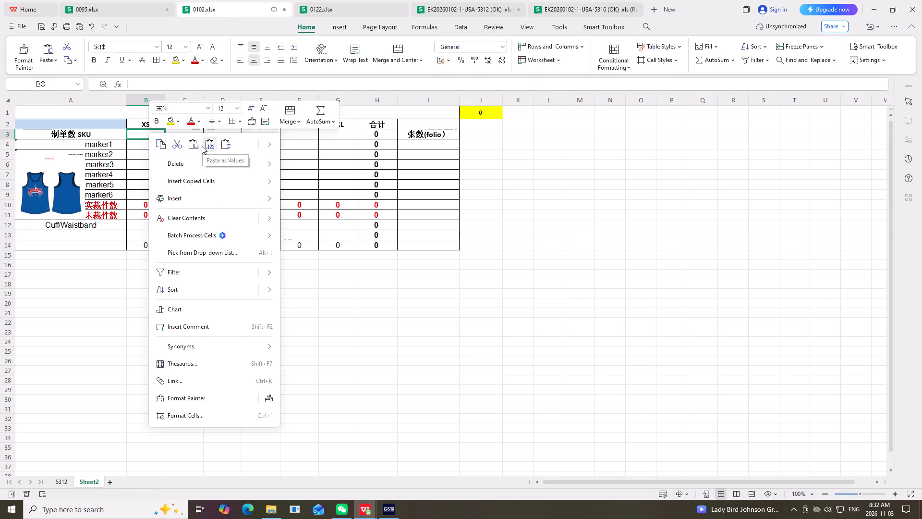
click(207, 144)
Paste the same size quantities as values into the Cuff/Waistband row, B12:G12.
click(148, 227)
right_click(148, 227)
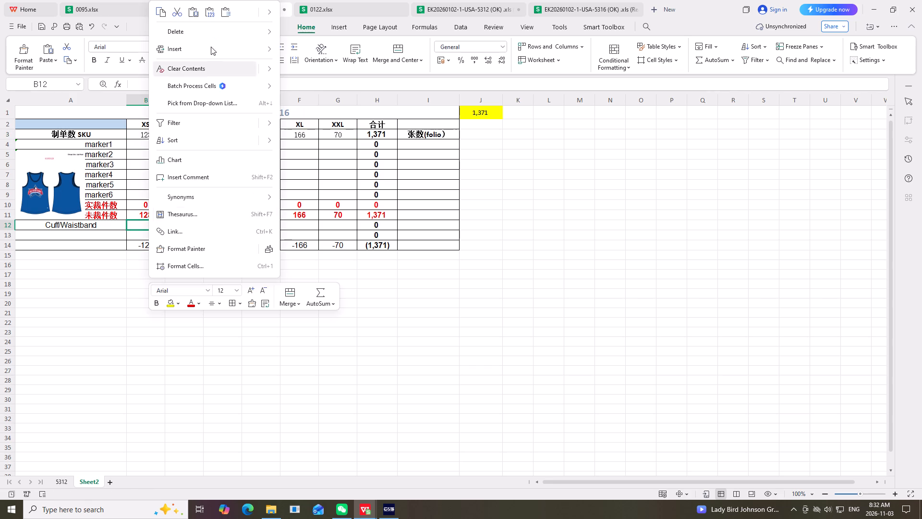
click(209, 14)
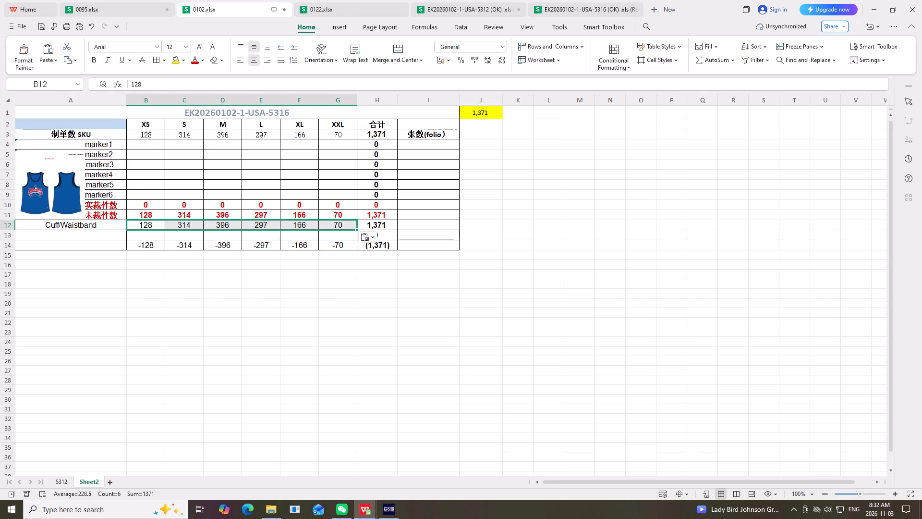
Copy the body fabric code FB-G0000283- 浅彩蓝Light Royal from the 5316 production order into A2 of 0102.xlsx as a value.
click(591, 10)
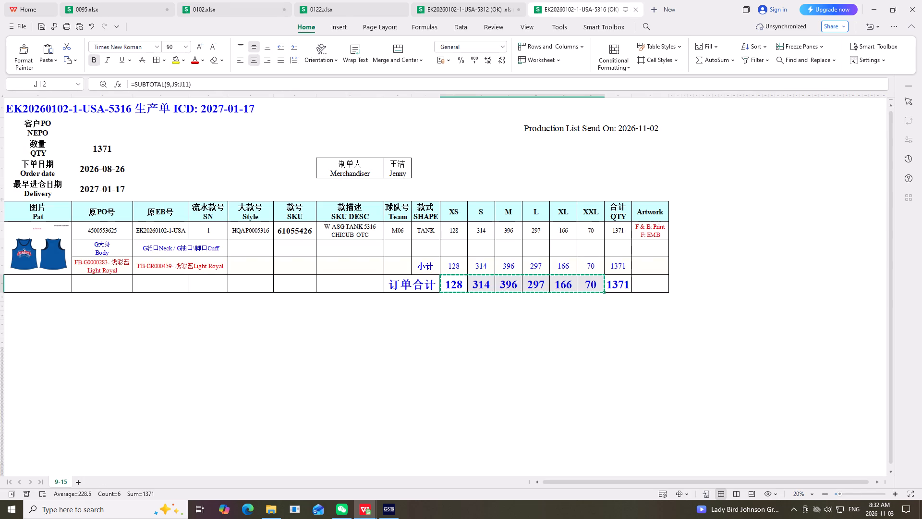
click(103, 273)
right_click(103, 266)
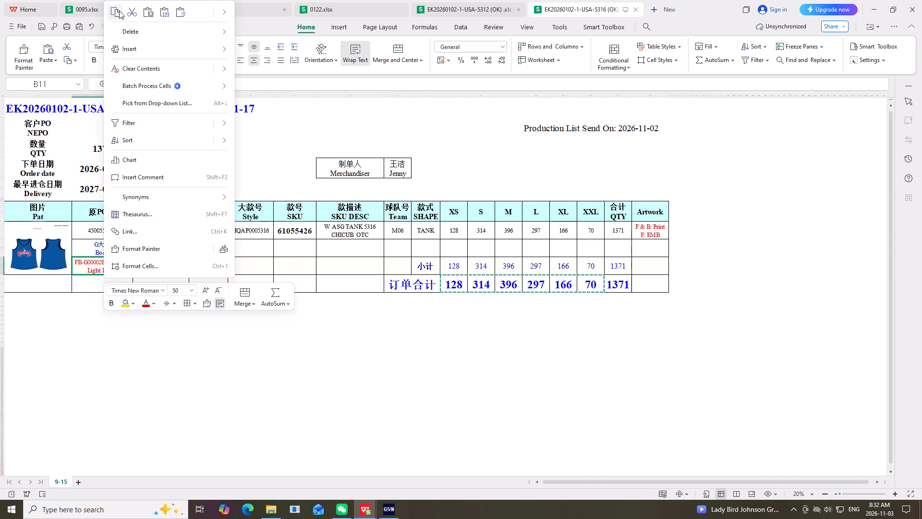
click(119, 11)
click(224, 8)
click(76, 124)
right_click(76, 124)
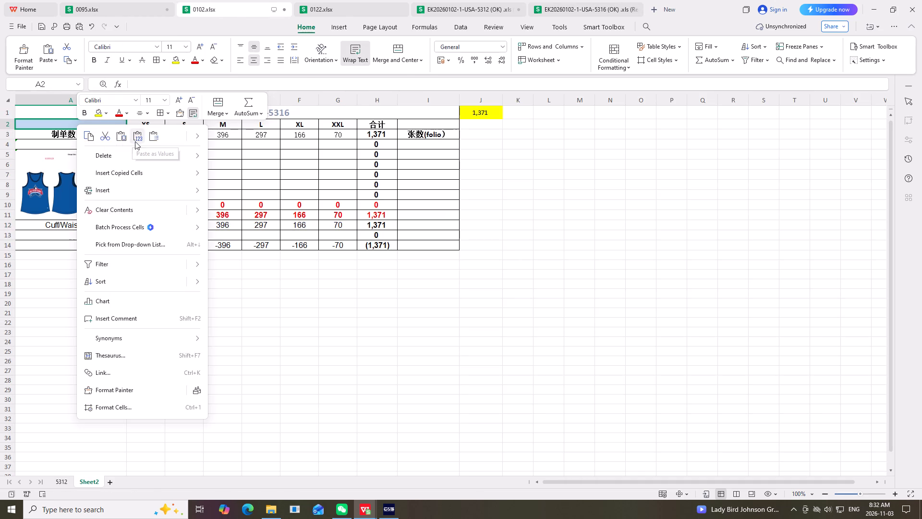
click(135, 137)
Copy the neck/cuff fabric code FB-GR000459- 浅彩蓝Light Royal from the 5316 production order into A13 of 0102.xlsx as a value.
click(581, 8)
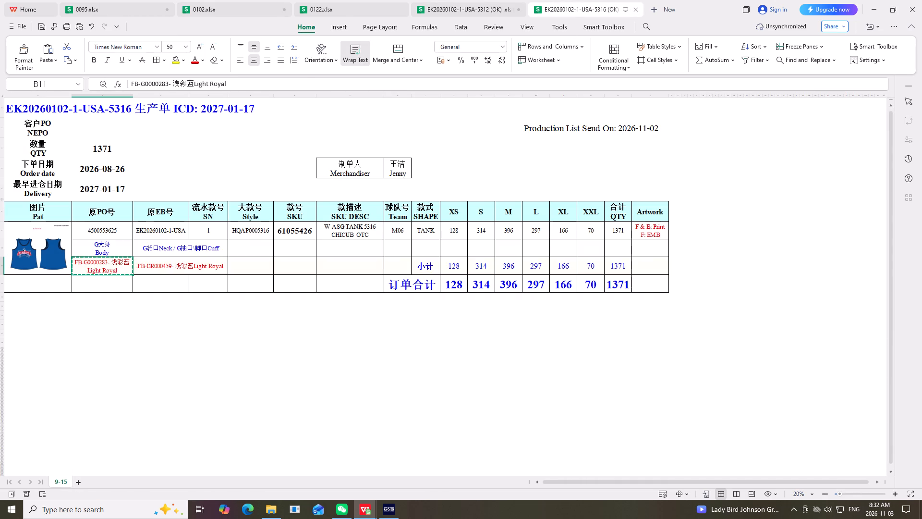
click(178, 267)
right_click(178, 267)
click(194, 11)
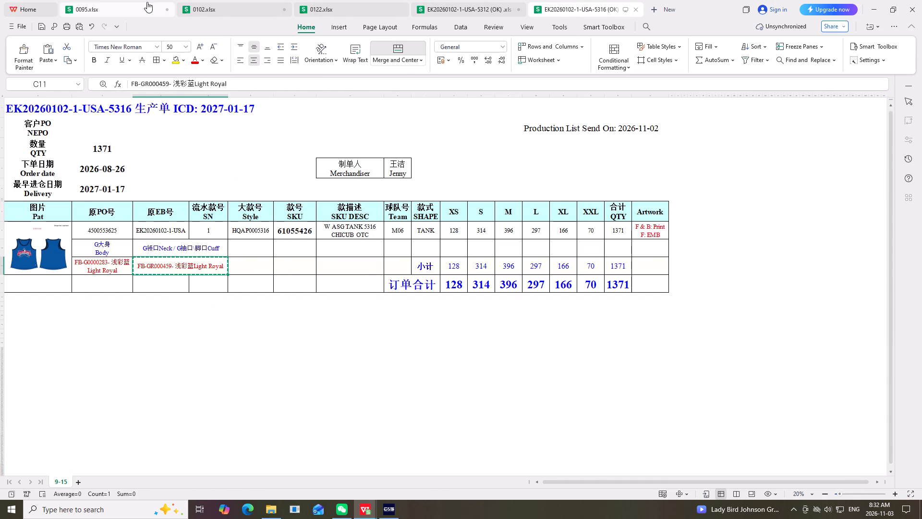
click(233, 8)
click(89, 235)
right_click(89, 235)
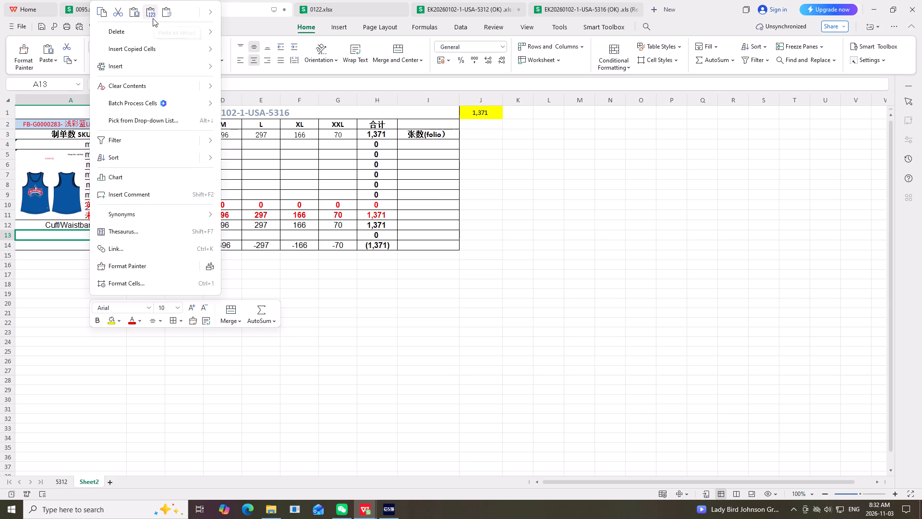
click(153, 15)
click(365, 262)
click(533, 284)
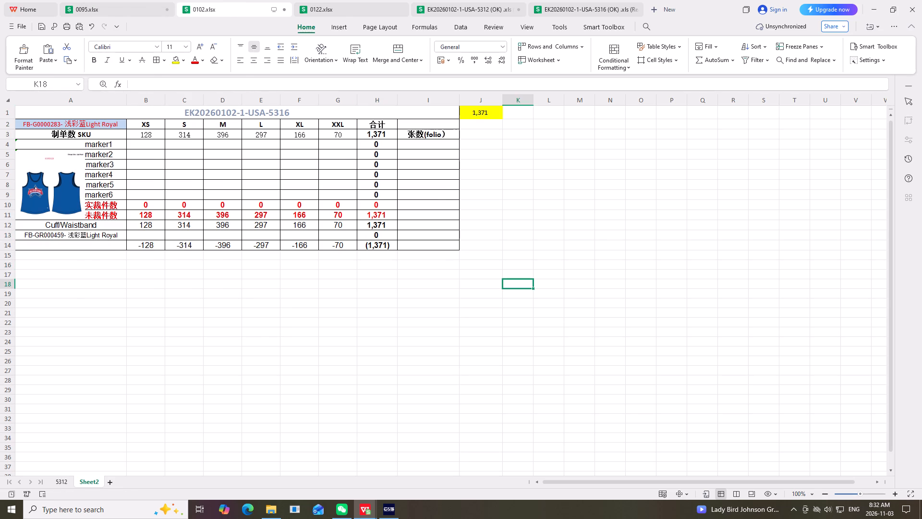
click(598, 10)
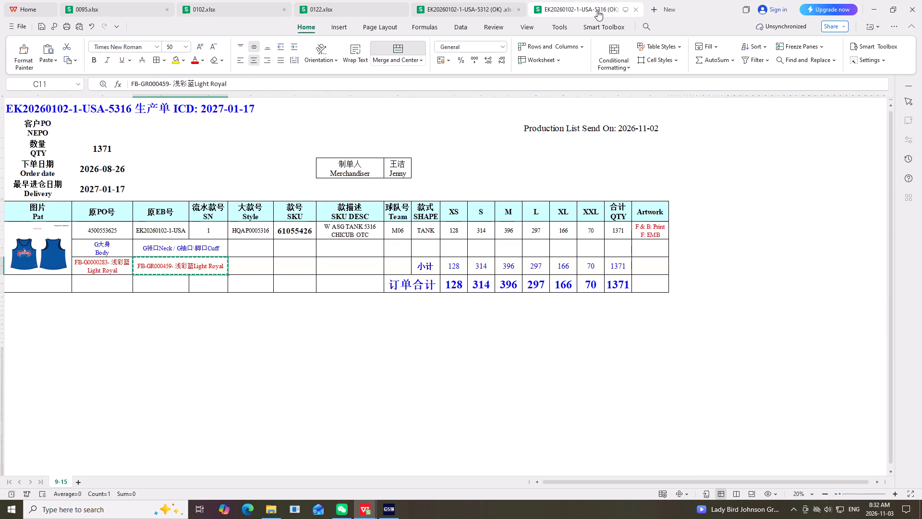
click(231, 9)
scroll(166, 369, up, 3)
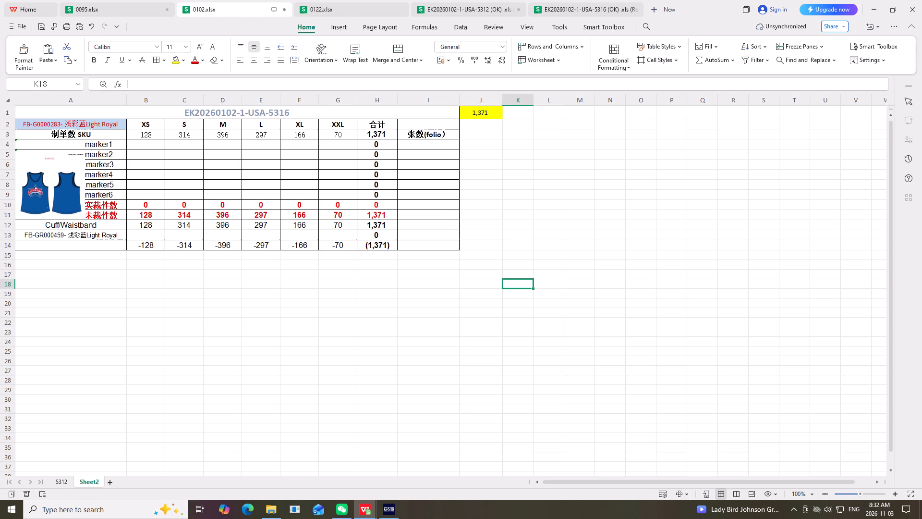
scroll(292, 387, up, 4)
Rename the new sheet of 0102.xlsx as 5316.
right_click(96, 481)
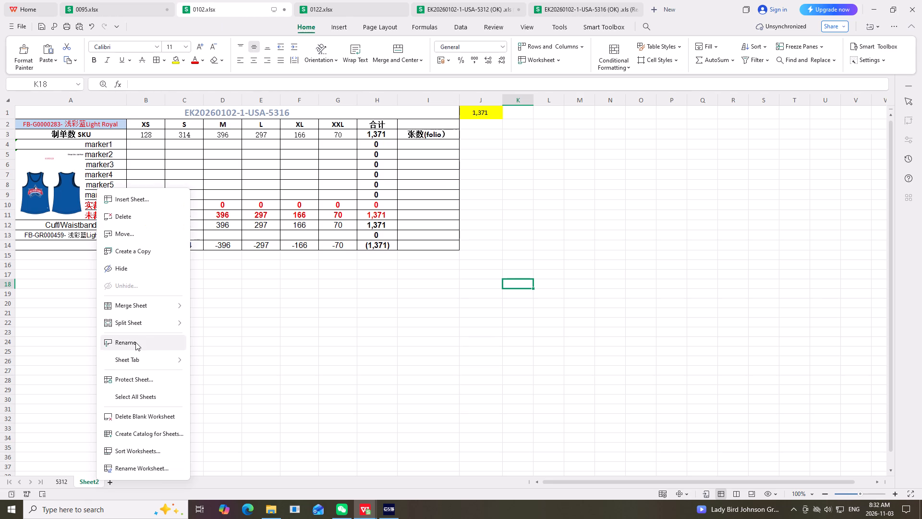
click(135, 343)
key(5)
text(316)
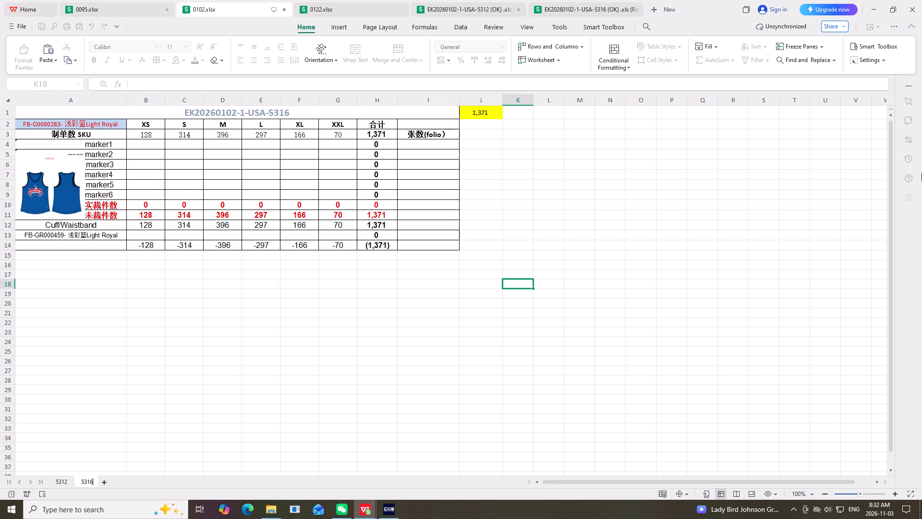
click(320, 350)
click(594, 253)
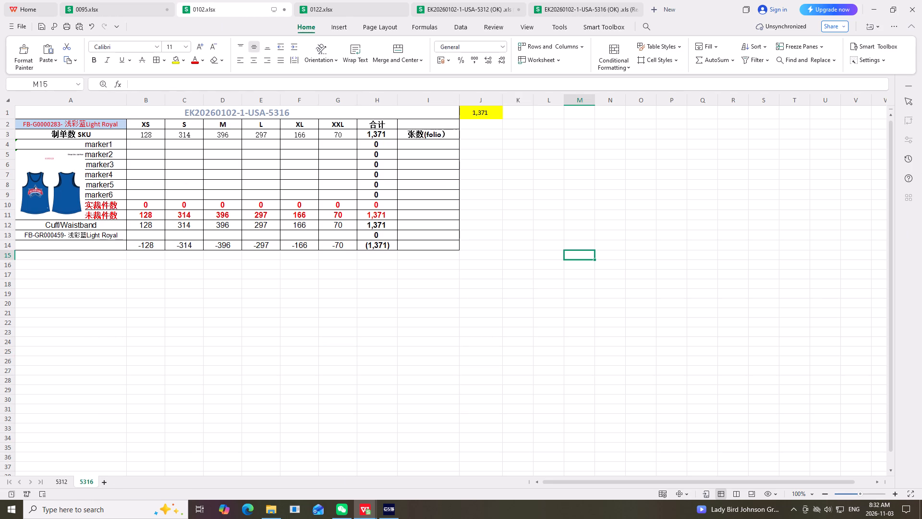
Save the 0102.xlsx workbook.
triple_click(41, 24)
triple_click(40, 24)
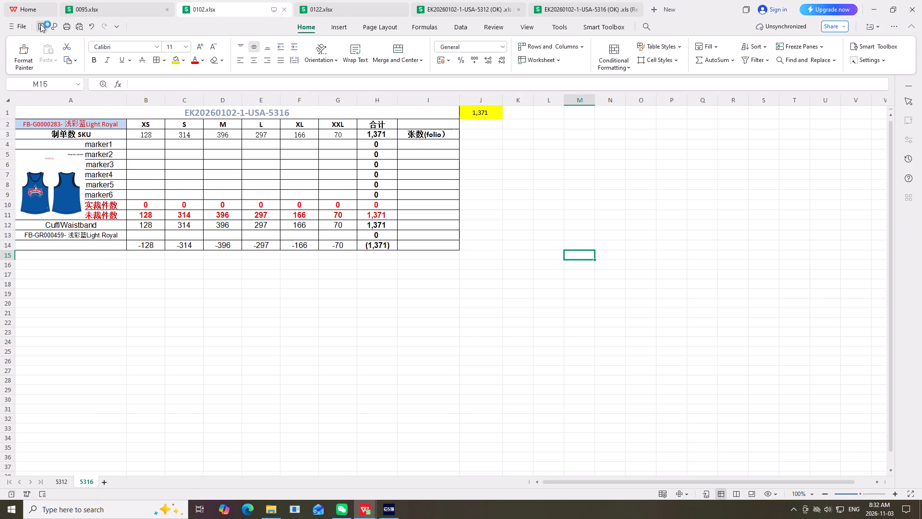
click(40, 24)
Copy columns A to J of sheet 5316 in 0102.xlsx onto a new sheet starting at A1.
drag(39, 98, 447, 230)
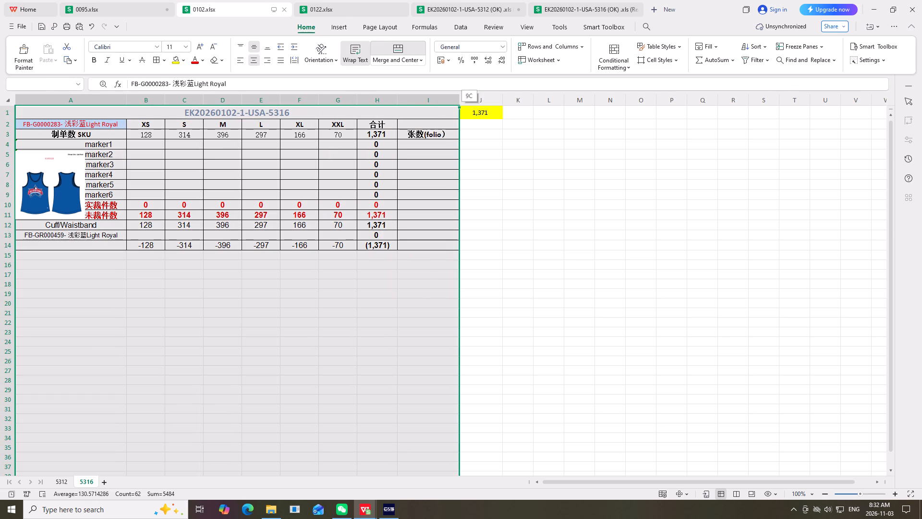
drag(447, 230, 482, 254)
right_click(482, 254)
click(491, 265)
scroll(109, 366, up, 3)
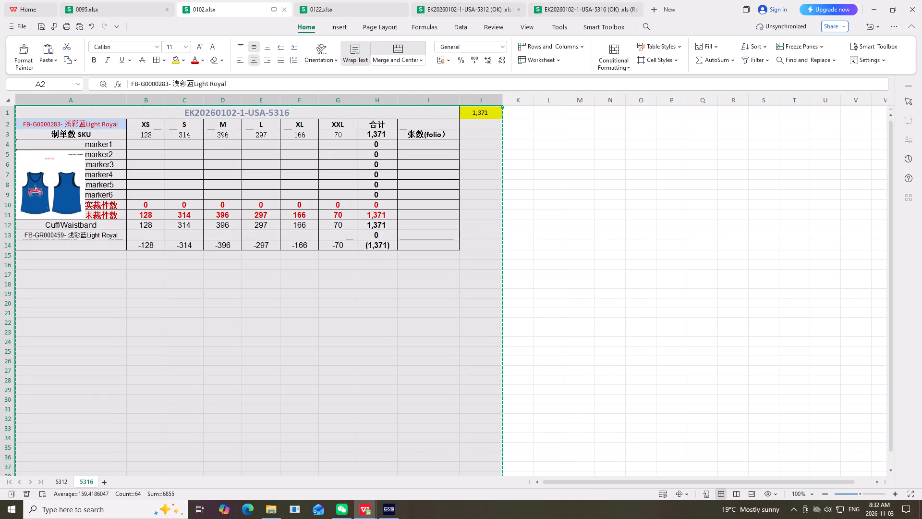
click(105, 483)
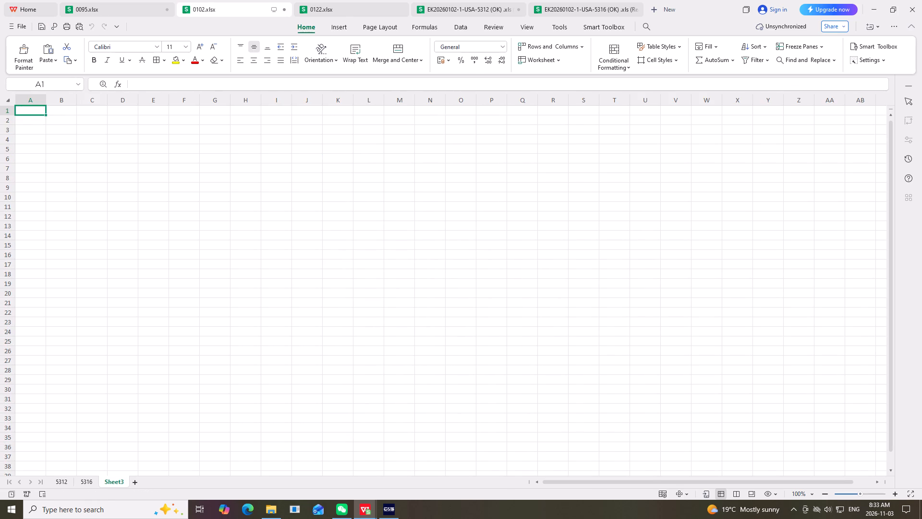
right_click(32, 109)
click(76, 120)
drag(537, 236, 541, 235)
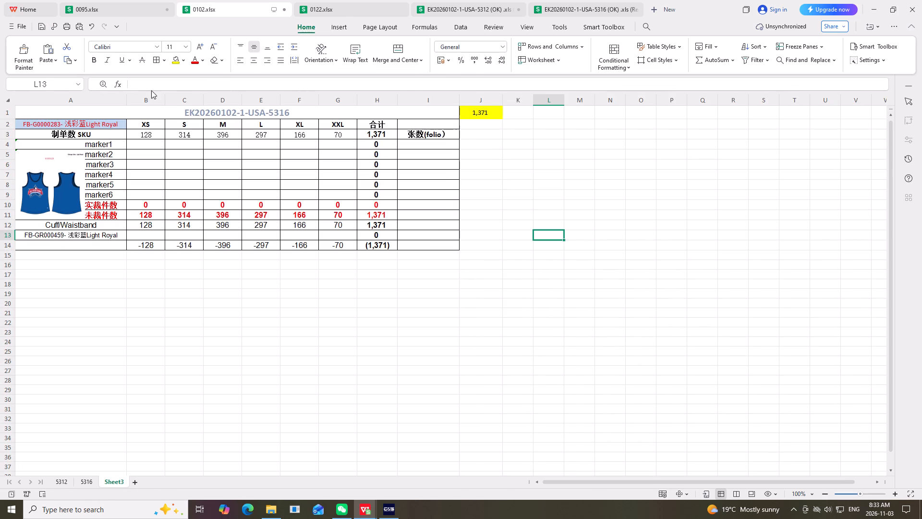
Delete the body fabric code in A2, the garment picture and the neck/cuff fabric code in A13 from the new sheet.
click(105, 124)
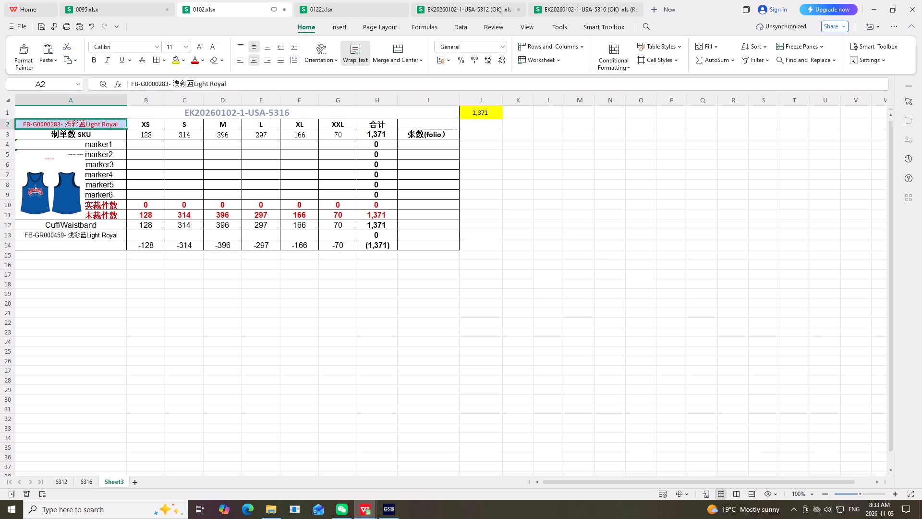
key(Delete)
click(78, 185)
key(Delete)
click(74, 238)
key(Delete)
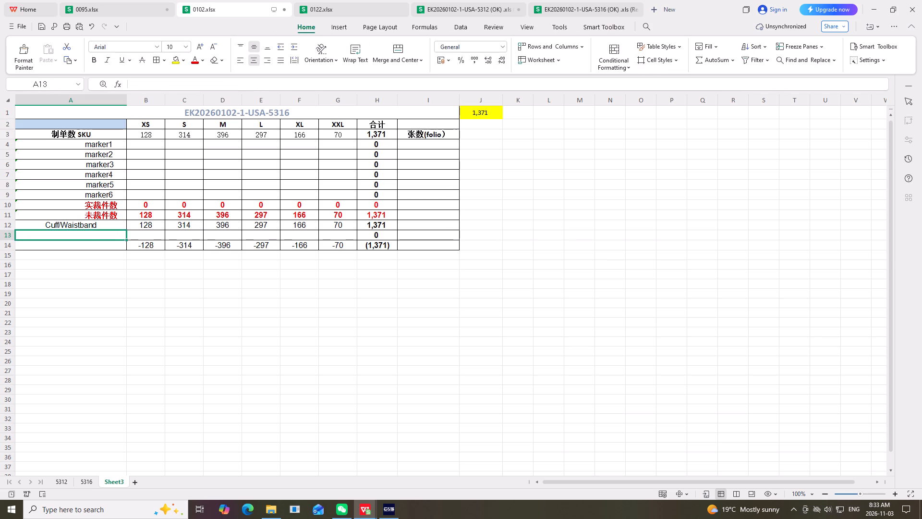
Clear the size headers and order quantities in B2:G3 and the Cuff/Waistband quantities in B12:G12.
drag(150, 125, 332, 135)
key(Delete)
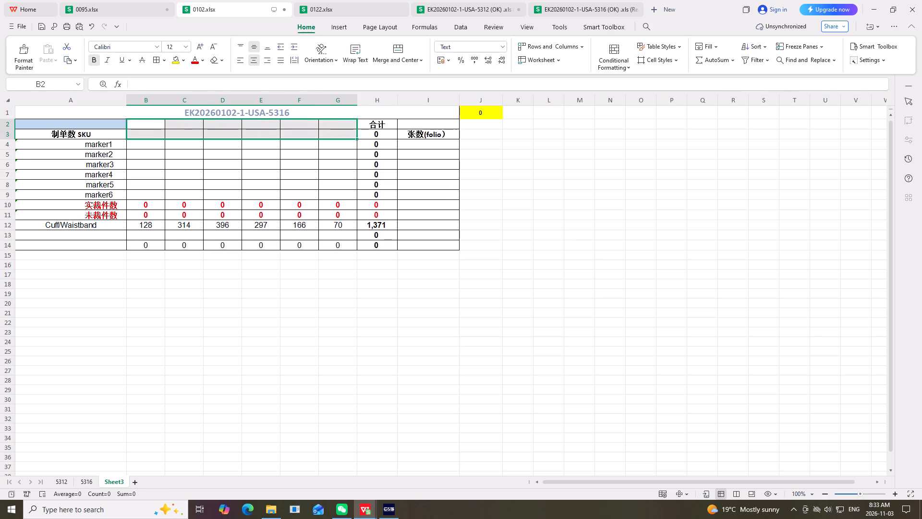
drag(146, 225, 341, 227)
key(Delete)
key(Delete)
click(518, 213)
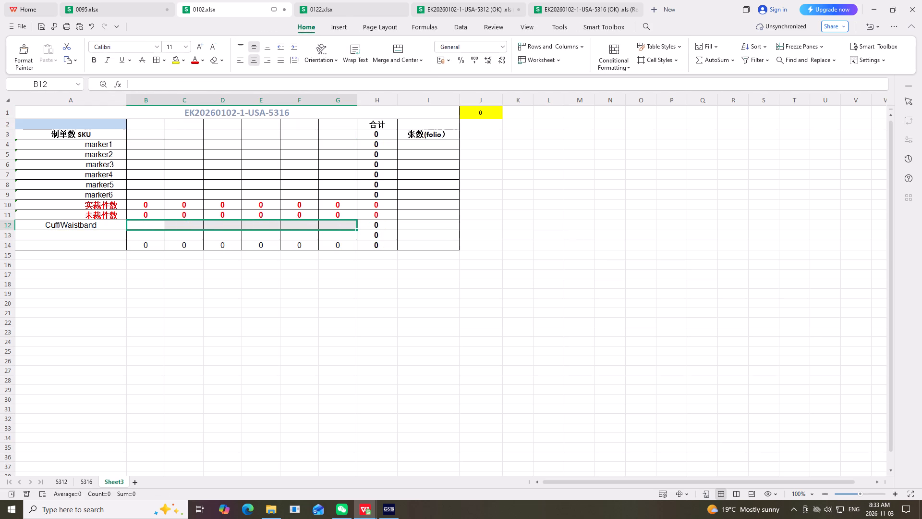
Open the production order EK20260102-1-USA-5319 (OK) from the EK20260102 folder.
click(273, 507)
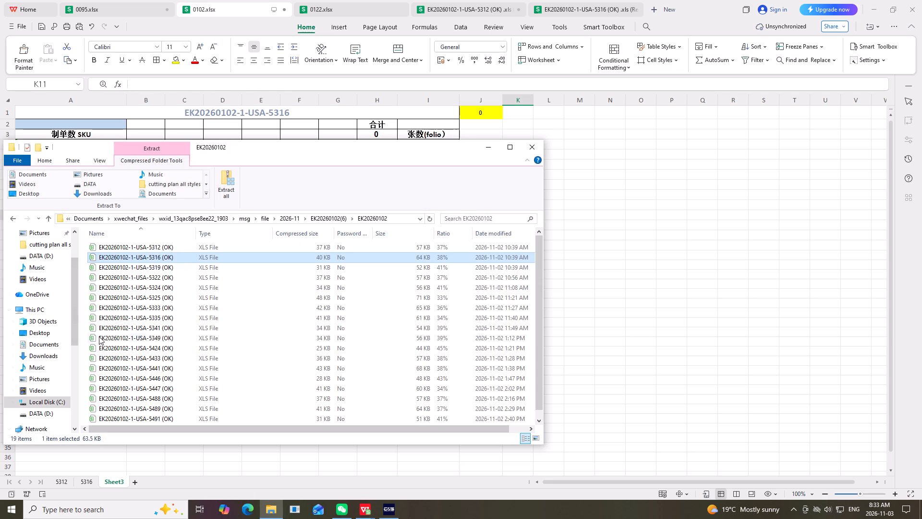
click(157, 266)
click(157, 266)
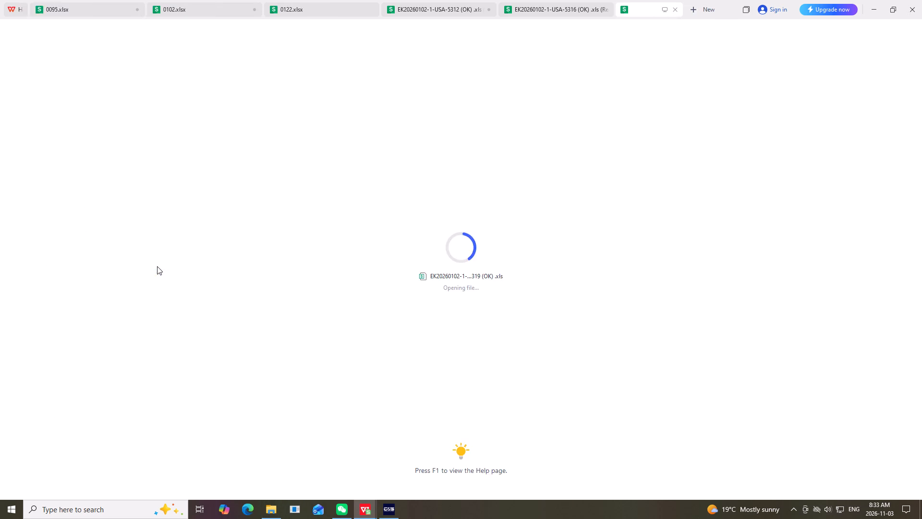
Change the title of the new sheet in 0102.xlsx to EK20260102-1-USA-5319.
click(163, 5)
scroll(238, 188, up, 1)
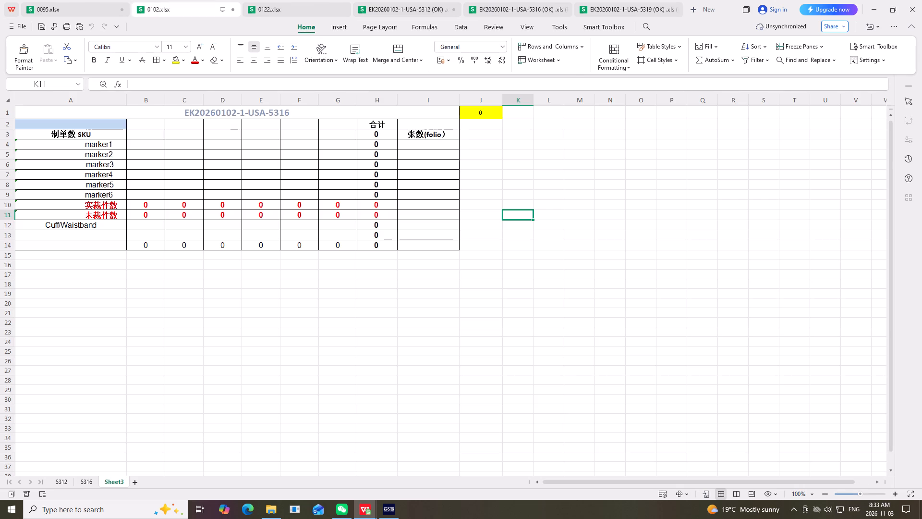
double_click(293, 115)
key(BackSpace)
key(9)
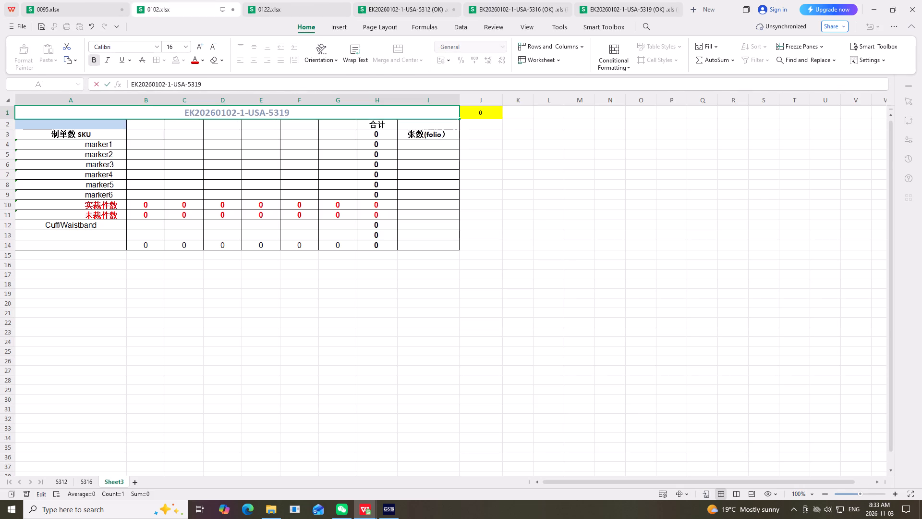
drag(508, 259, 504, 259)
Copy the size headers XS to XXL from the 5319 production order into B2:G2 of the new sheet as values.
click(632, 7)
scroll(487, 310, up, 3)
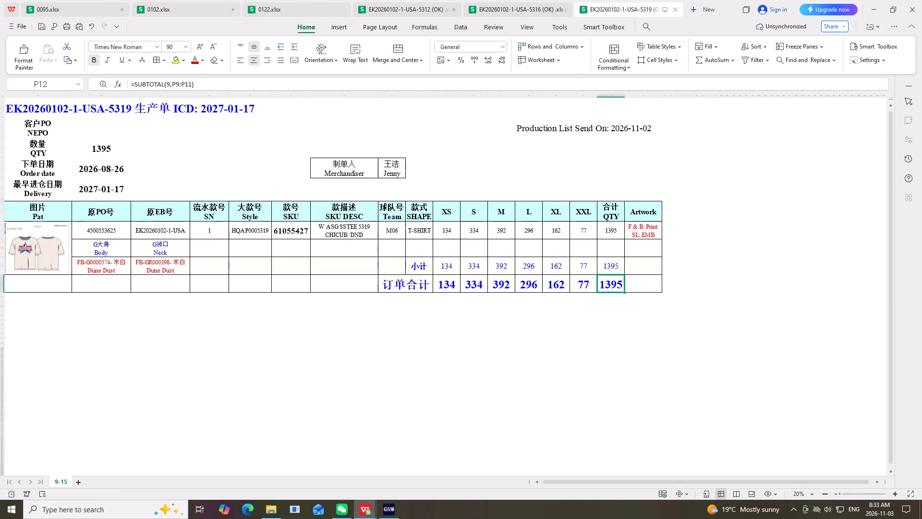
drag(448, 213, 582, 210)
right_click(582, 210)
click(591, 219)
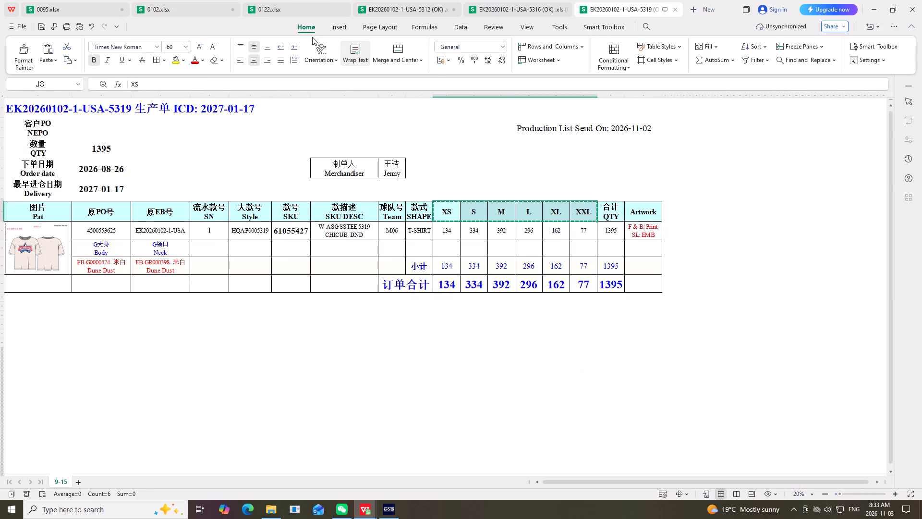
click(185, 7)
click(142, 126)
right_click(142, 126)
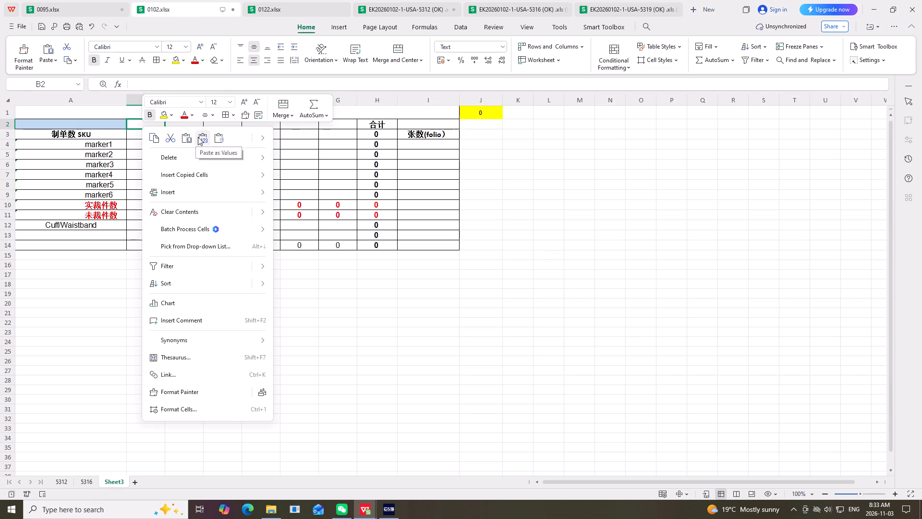
click(202, 137)
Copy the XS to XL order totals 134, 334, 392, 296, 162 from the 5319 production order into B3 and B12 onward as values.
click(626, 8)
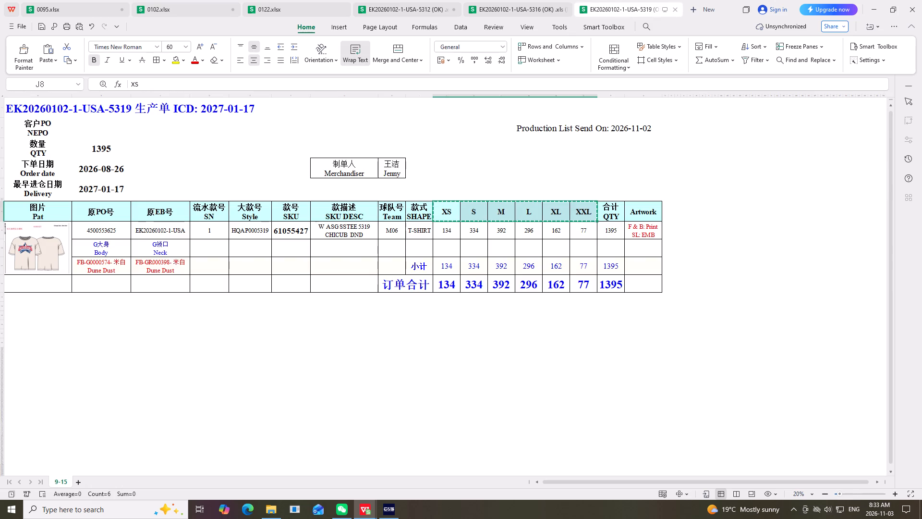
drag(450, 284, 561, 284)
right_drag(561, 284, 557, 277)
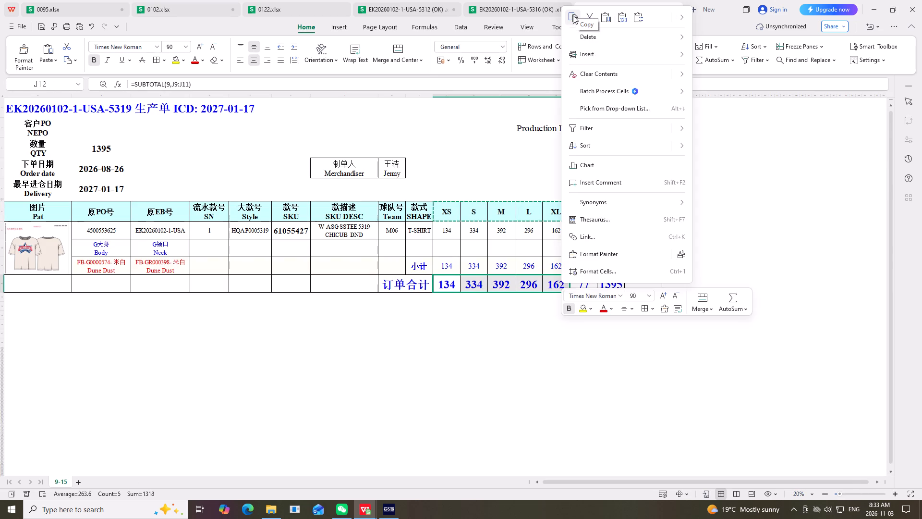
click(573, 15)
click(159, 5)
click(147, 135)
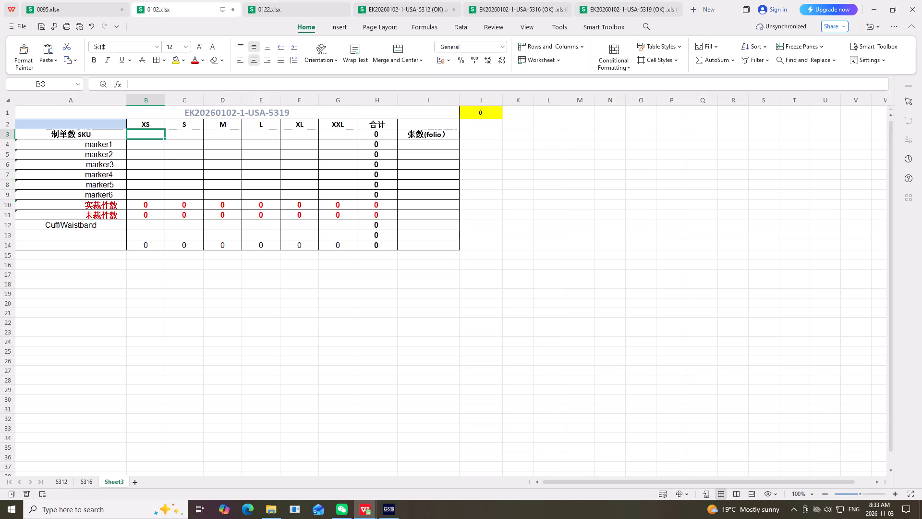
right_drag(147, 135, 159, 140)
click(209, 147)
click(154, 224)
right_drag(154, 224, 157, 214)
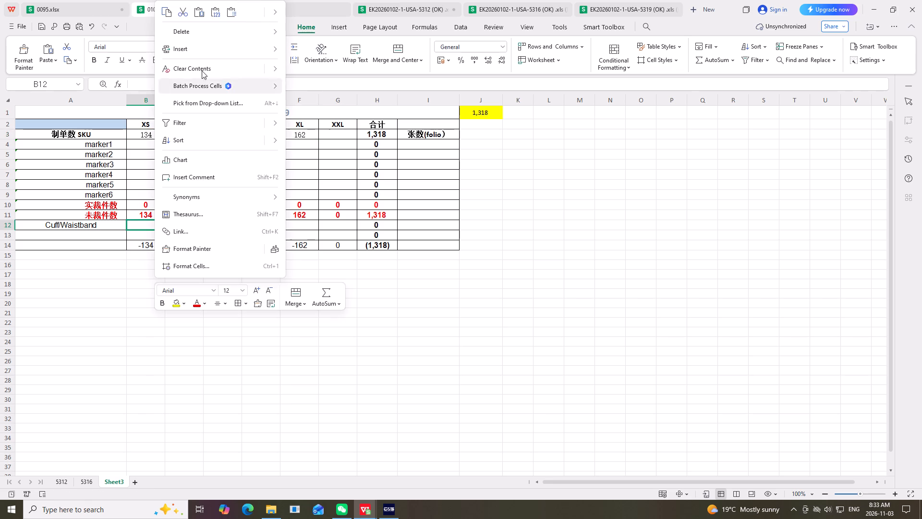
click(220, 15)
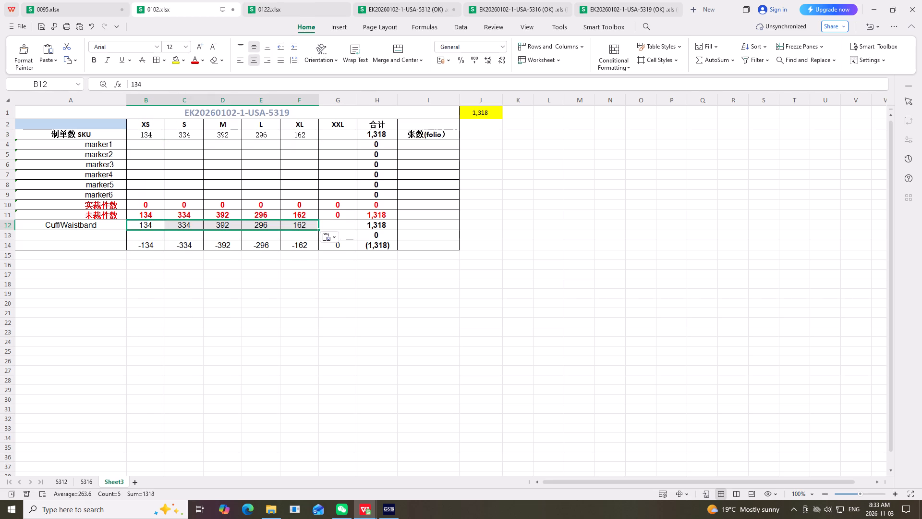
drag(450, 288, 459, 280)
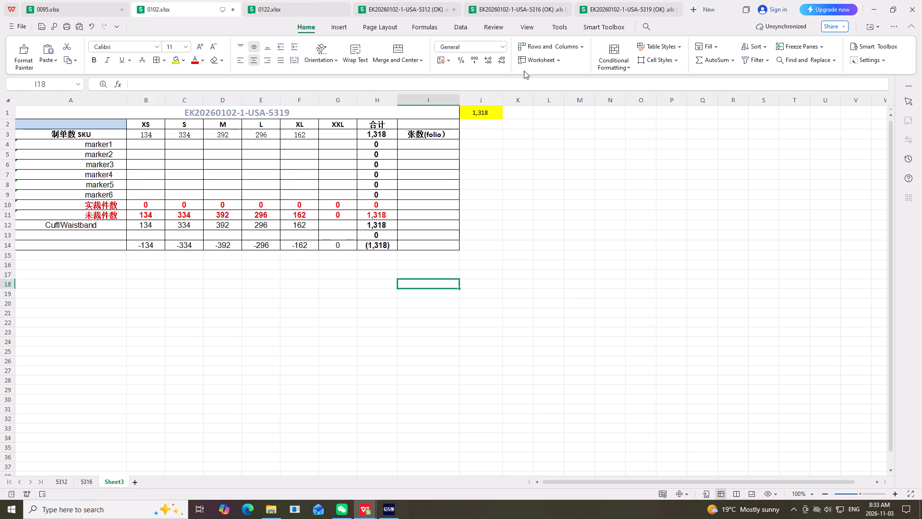
Copy the XS to XXL order totals 134, 334, 392, 296, 162, 77 from the 5319 production order into B3:G3 and B12:G12 as values.
click(629, 1)
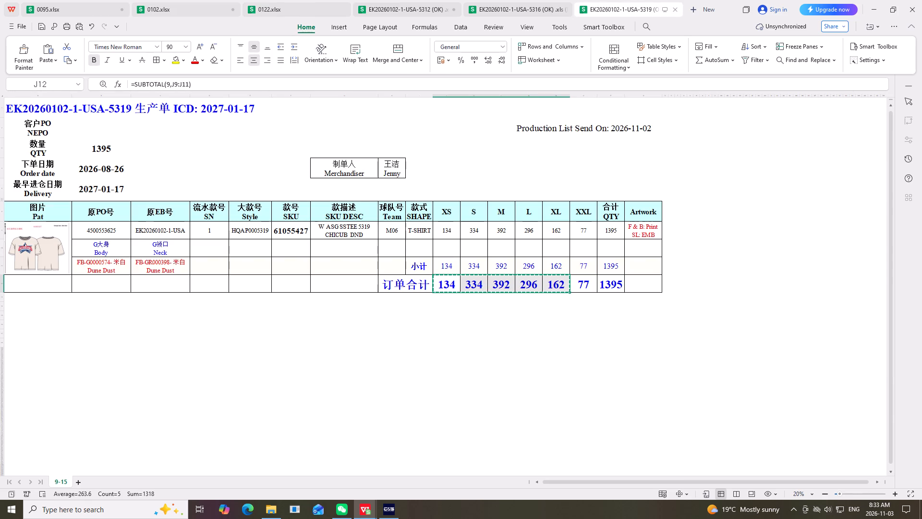
drag(447, 284, 578, 284)
right_click(578, 284)
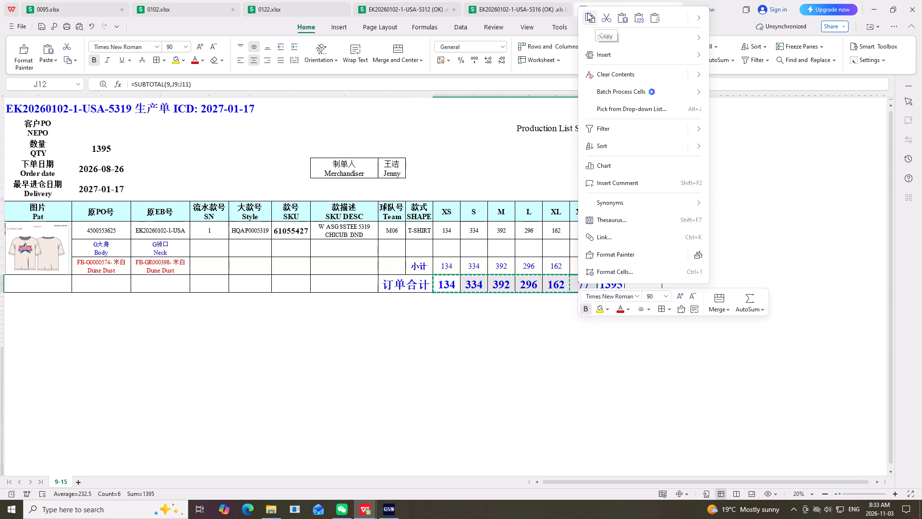
click(592, 15)
click(190, 8)
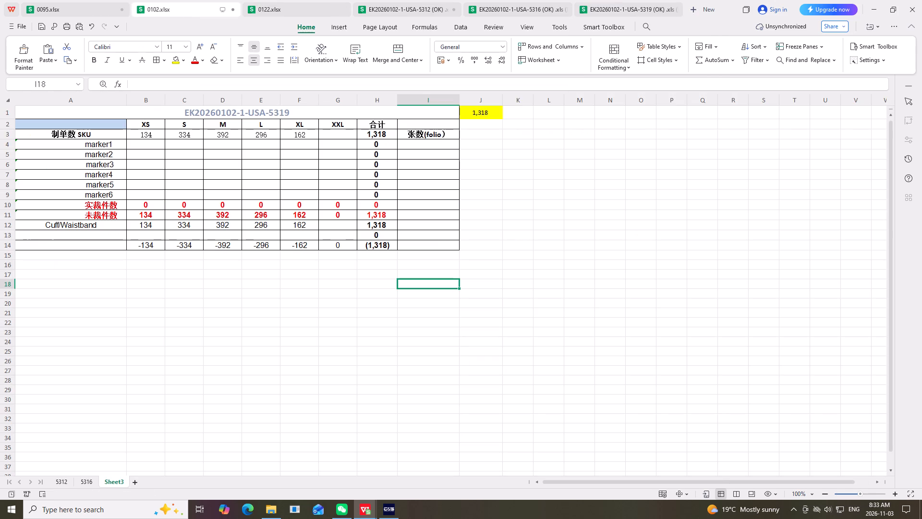
click(153, 136)
right_click(153, 136)
click(213, 147)
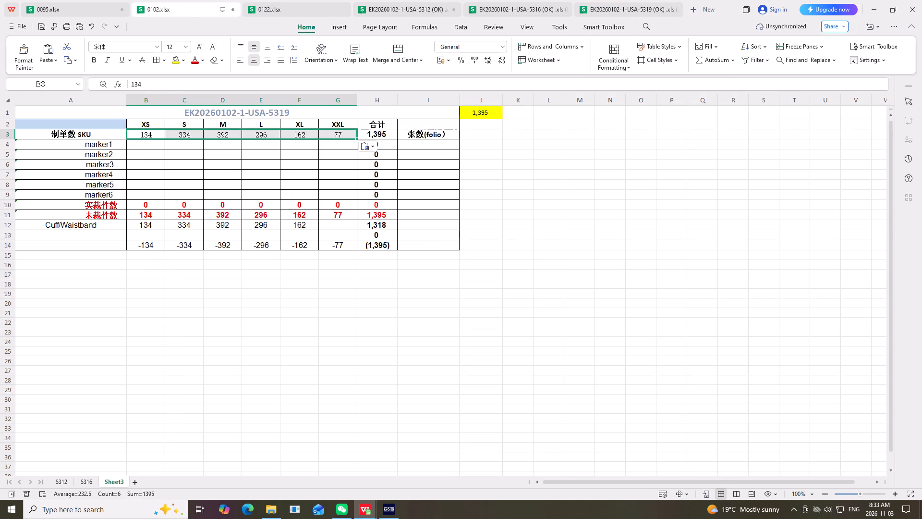
click(152, 225)
right_drag(152, 225, 153, 221)
click(215, 8)
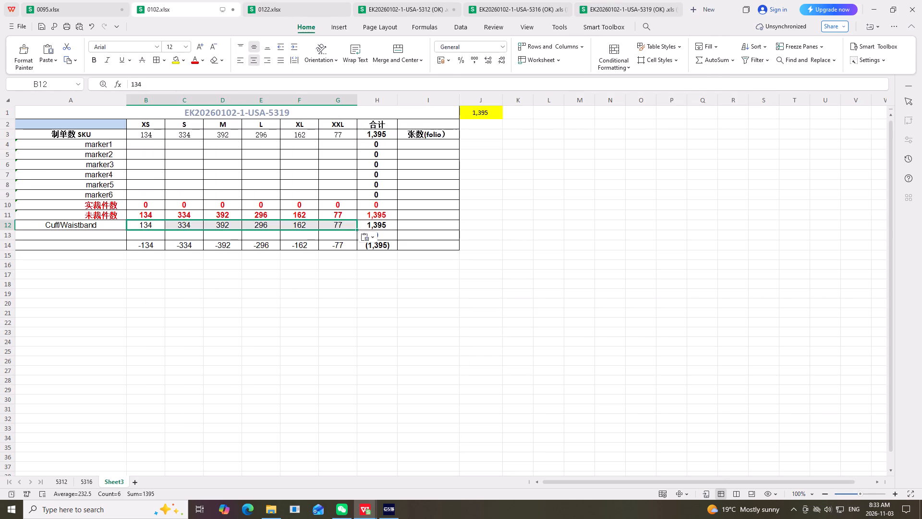
click(516, 229)
Copy the garment picture from the 5319 production order and paste it at J10 of the new sheet in 0102.xlsx.
click(619, 4)
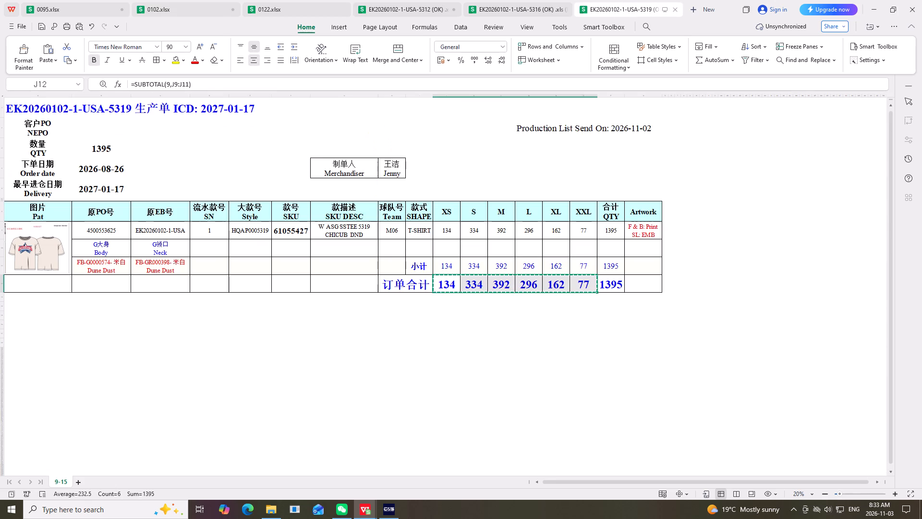
click(40, 249)
right_click(40, 249)
click(55, 261)
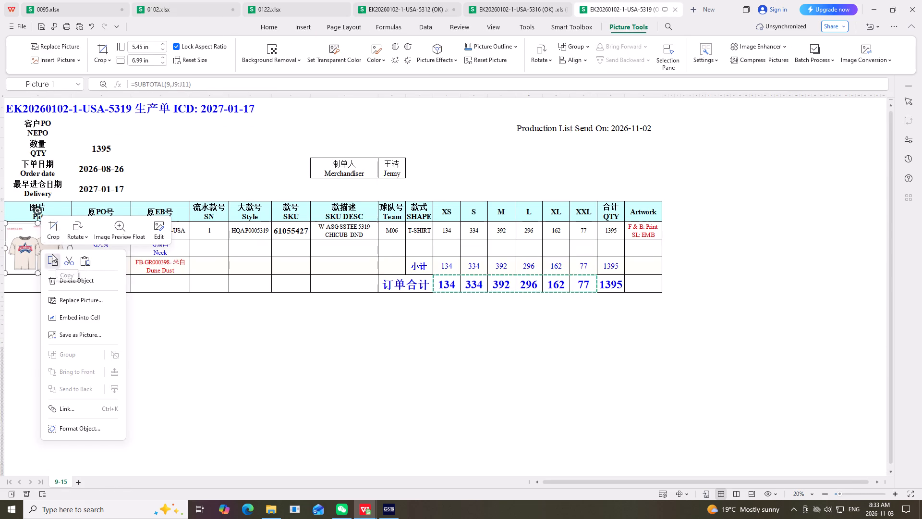
click(184, 8)
right_click(489, 202)
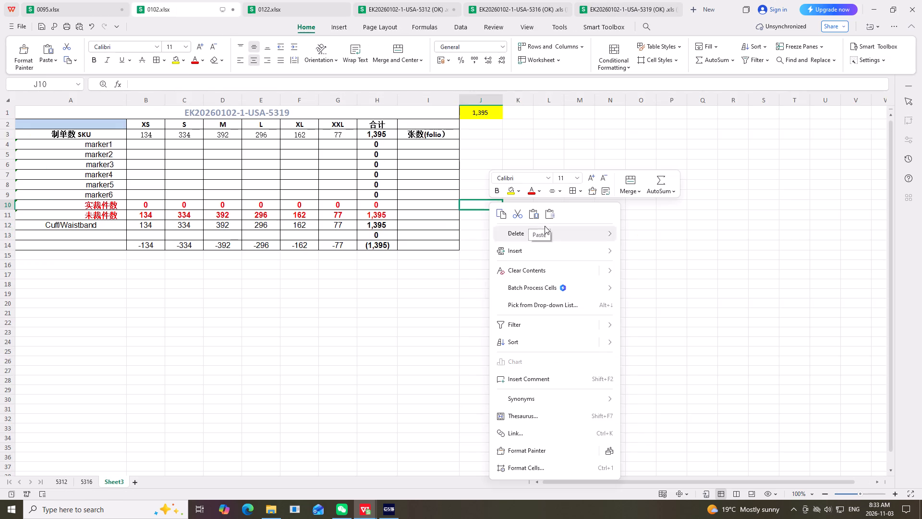
click(529, 214)
Shrink the pasted garment picture and fit it in column A beside the marker labels, about 1.47 in tall, spanning rows 5 to 11.
drag(781, 199, 596, 324)
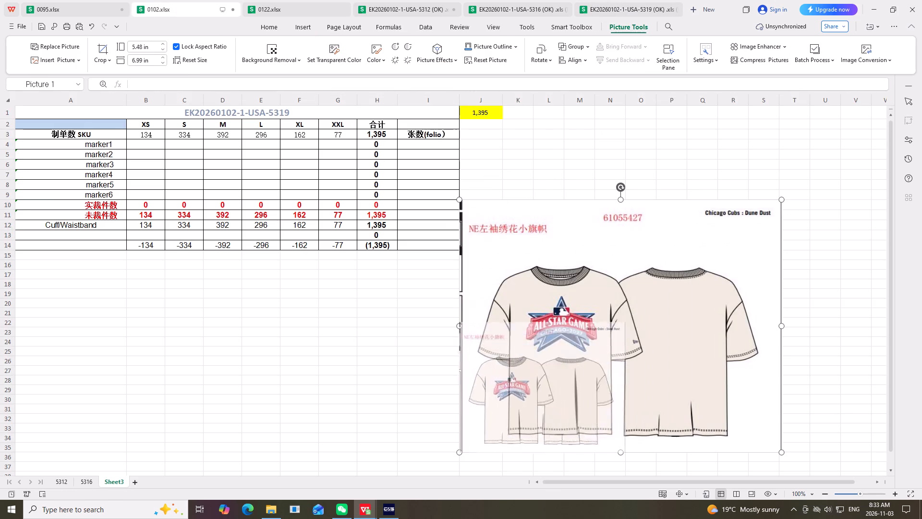
drag(596, 324, 494, 428)
drag(478, 435, 41, 152)
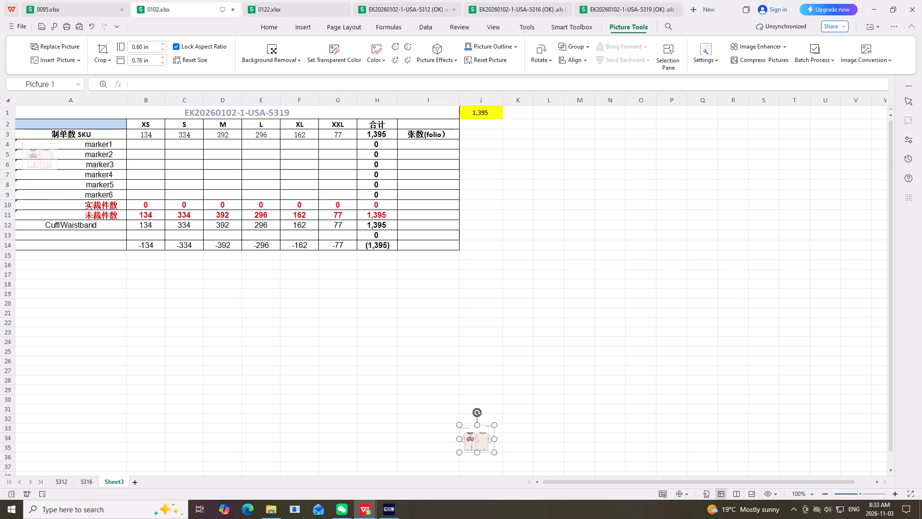
drag(41, 152, 43, 164)
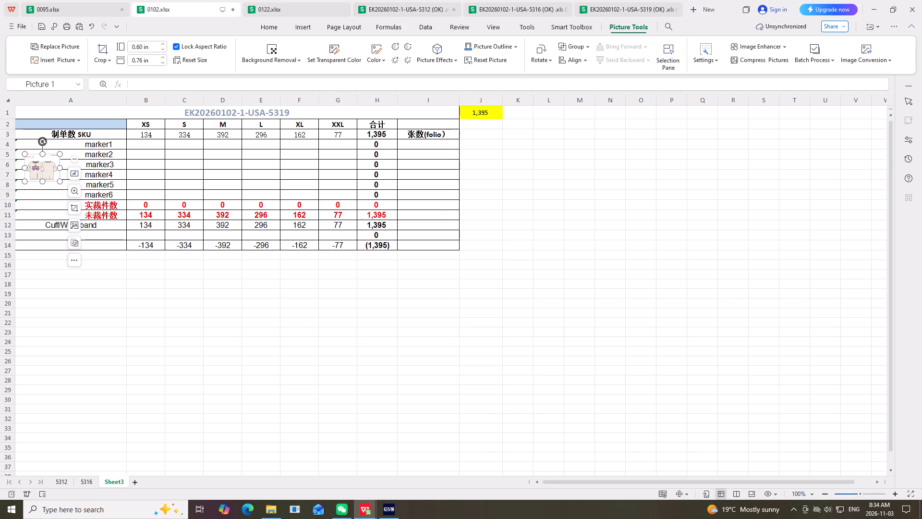
drag(25, 167, 4, 171)
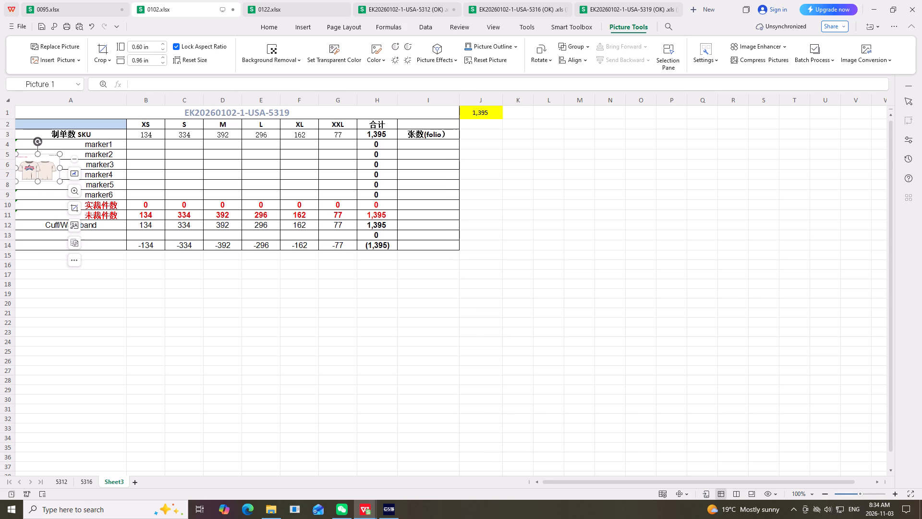
drag(38, 181, 48, 222)
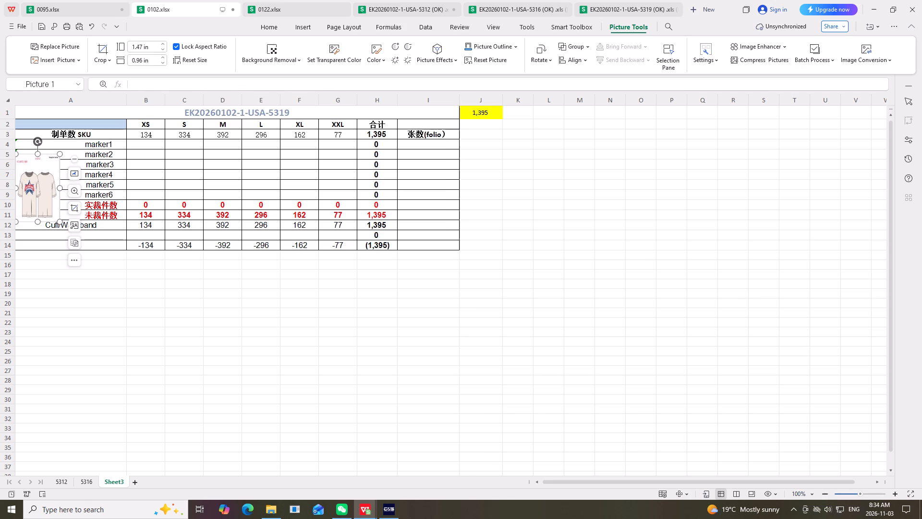
drag(60, 186, 84, 197)
click(236, 353)
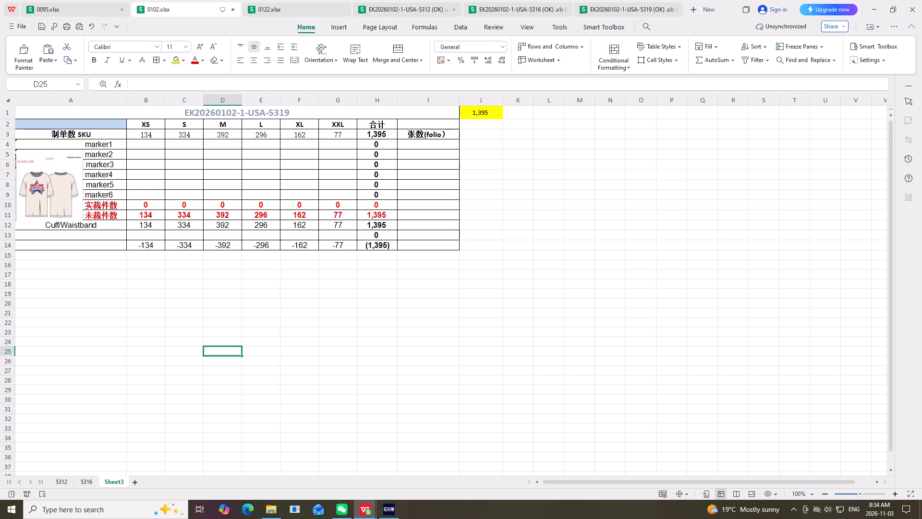
Shorten the garment picture in column A from its bottom edge to about 1.28 in tall, ending within row 11.
click(60, 194)
click(50, 155)
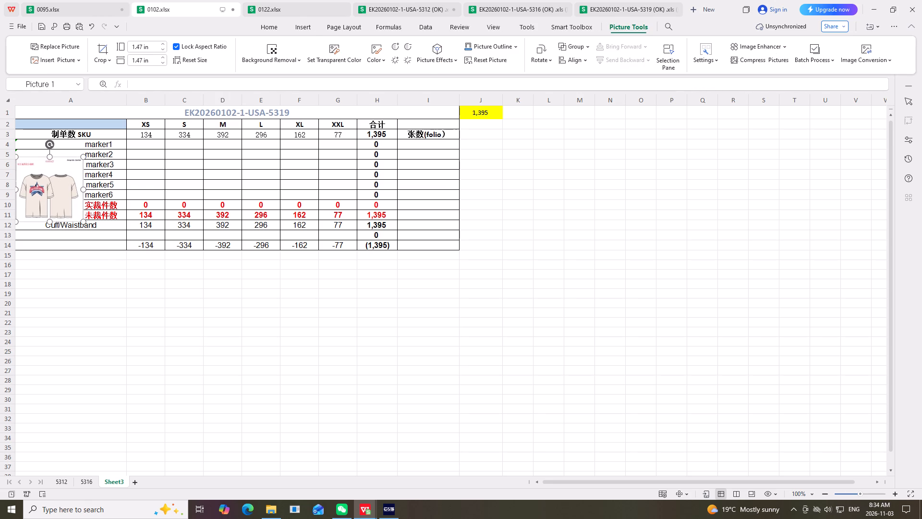
click(133, 264)
click(62, 197)
drag(51, 221, 50, 214)
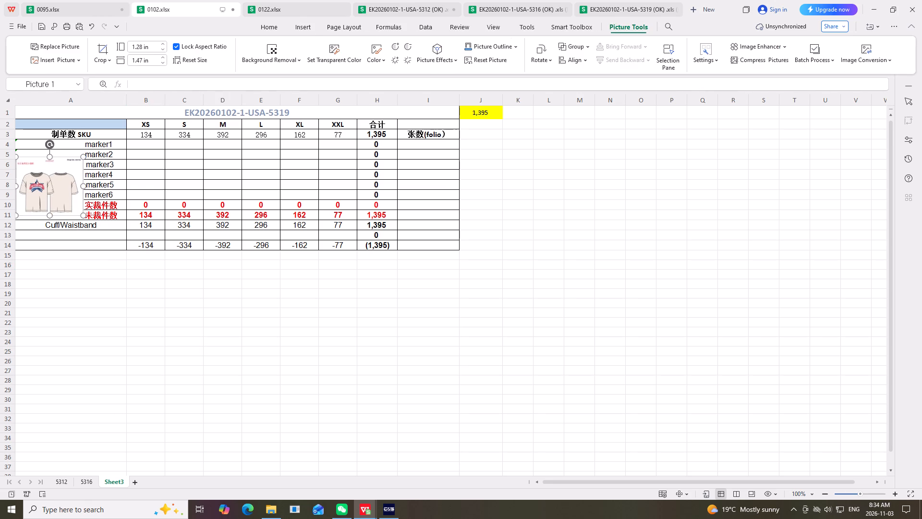
click(109, 284)
click(57, 191)
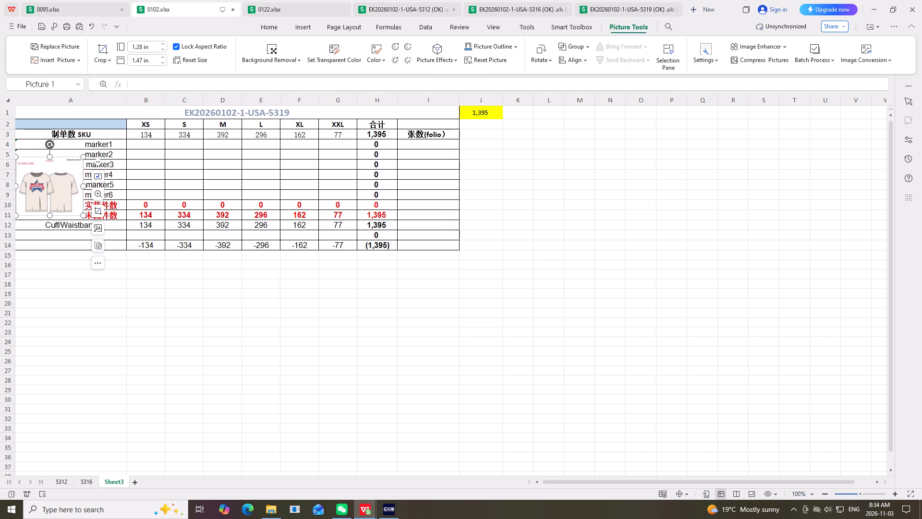
click(82, 185)
click(145, 297)
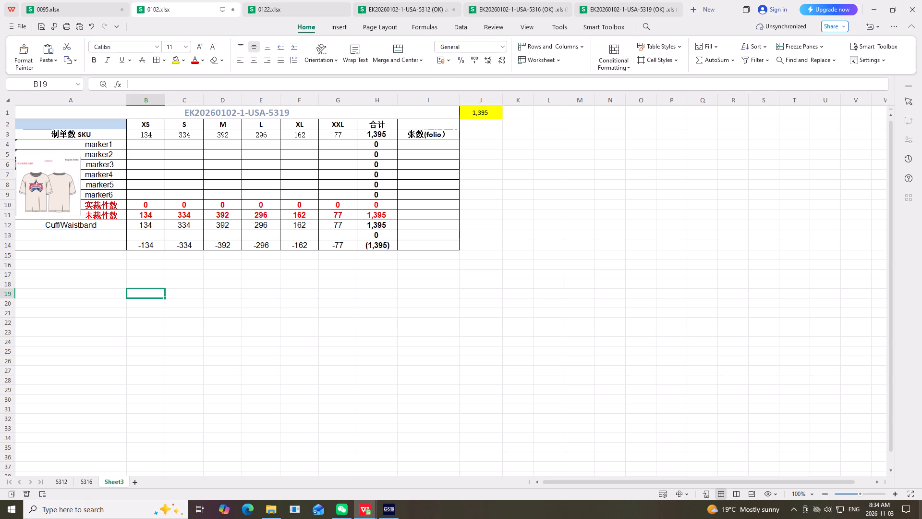
Narrow the garment picture to about 1.42 in wide, keeping it against the left edge of column A.
click(33, 177)
drag(14, 186, 2, 187)
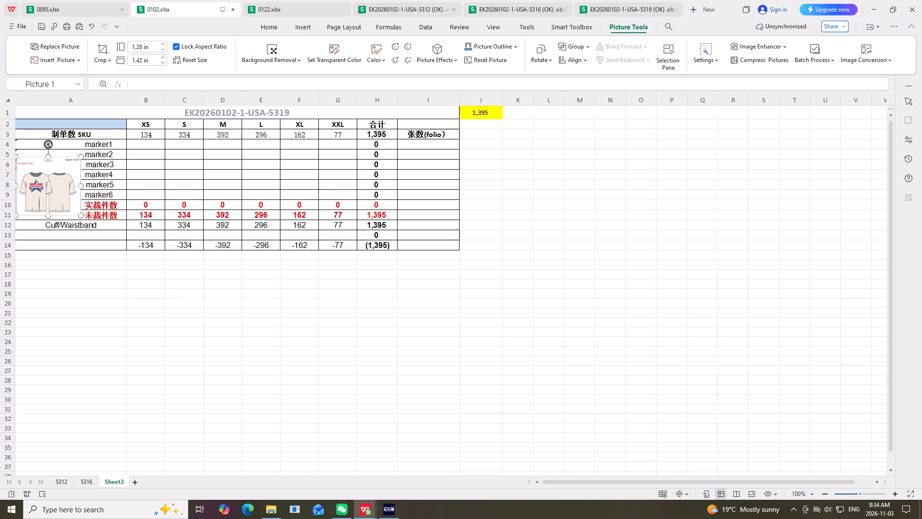
drag(2, 187, 0, 195)
click(158, 308)
click(42, 182)
drag(18, 186, 8, 188)
click(93, 288)
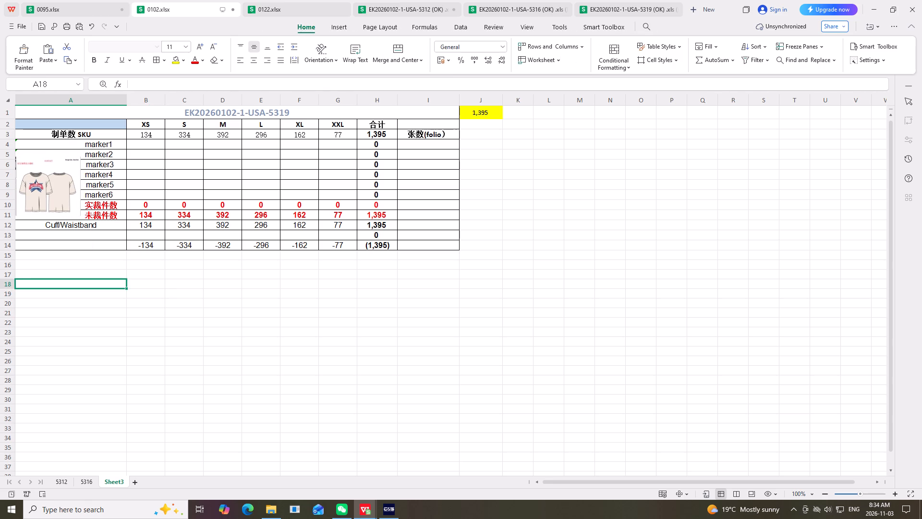
Extend the garment picture's top edge upward to about 1.38 in tall and nudge it slightly toward the marker labels.
click(45, 187)
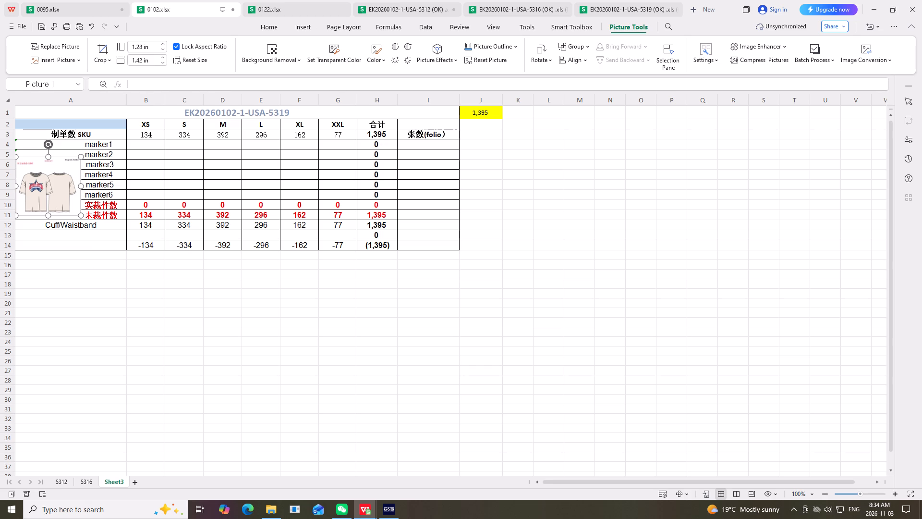
drag(49, 155, 49, 150)
click(182, 298)
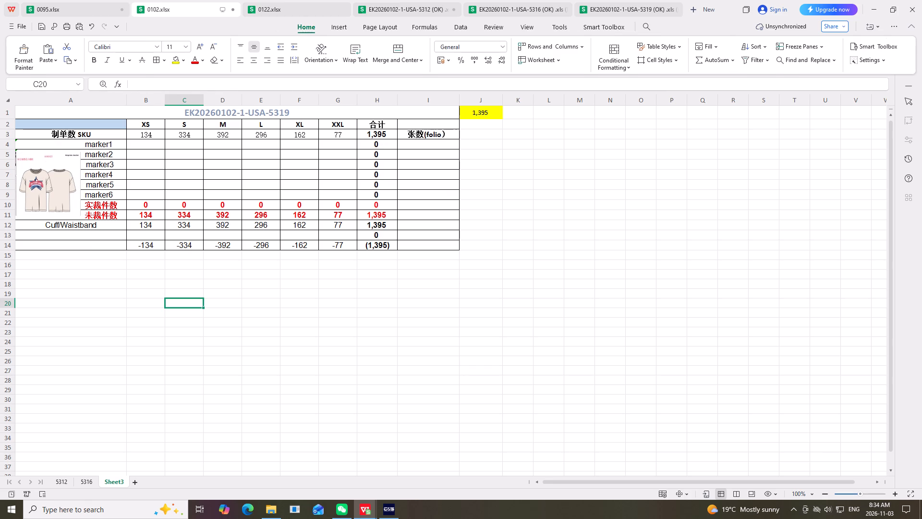
click(55, 185)
drag(81, 183, 78, 184)
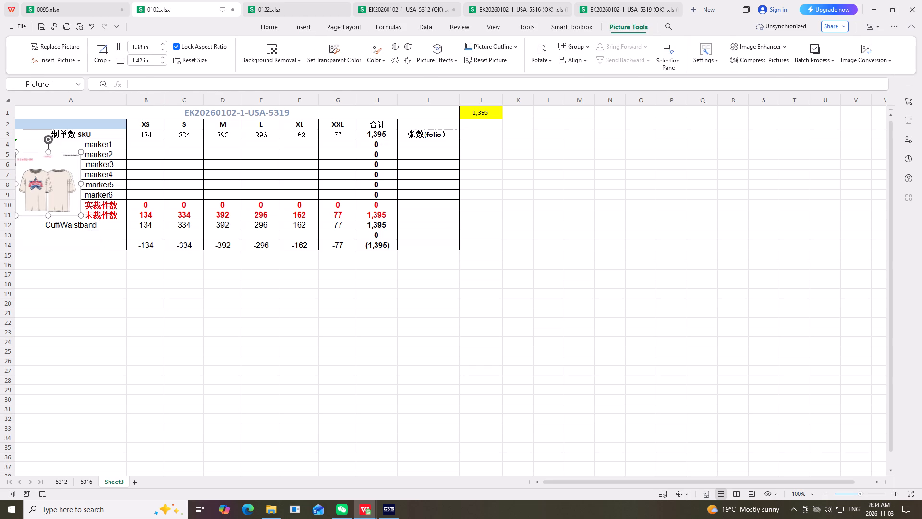
drag(78, 184, 83, 188)
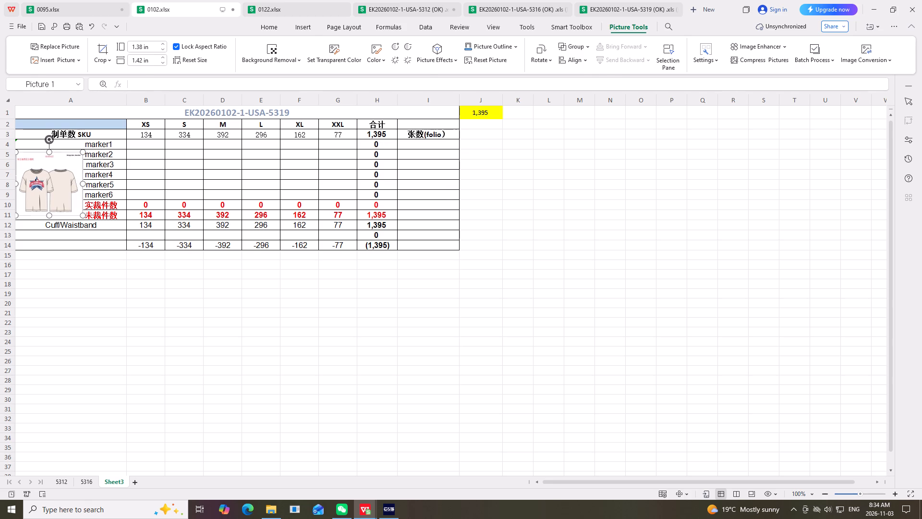
click(212, 343)
Copy the body fabric code FB-G0000574- 米白Dune Dust from the 5319 production order into A2 of the 0102.xlsx sheet as values.
scroll(188, 312, up, 3)
scroll(369, 301, up, 3)
click(615, 9)
scroll(158, 227, up, 4)
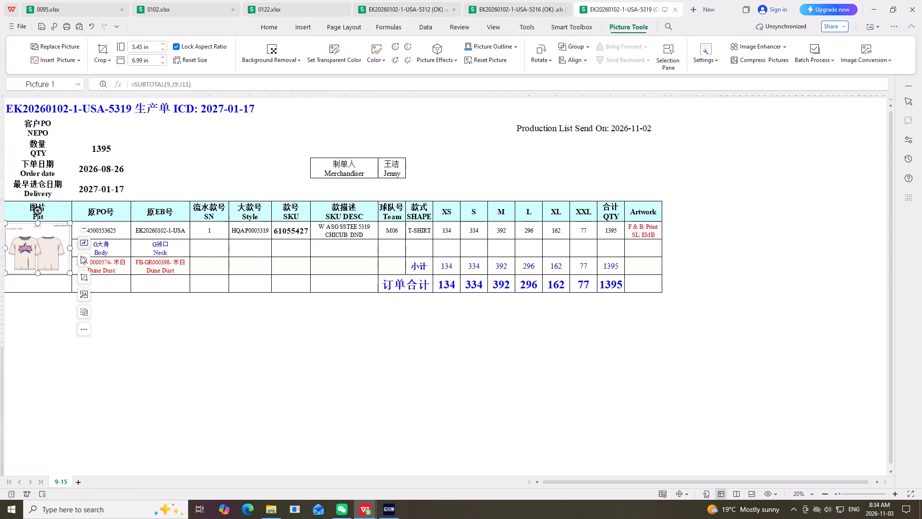
click(116, 269)
right_click(116, 267)
click(126, 12)
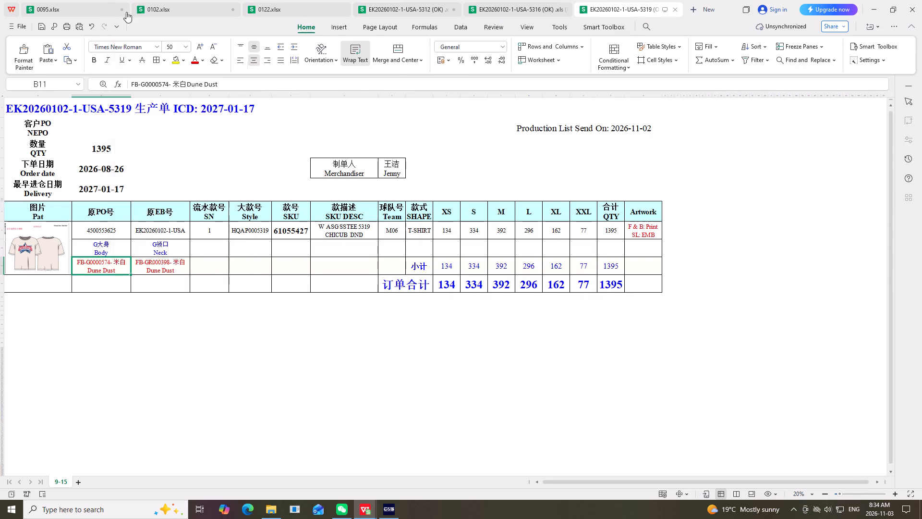
click(177, 9)
click(87, 126)
right_drag(87, 126, 92, 128)
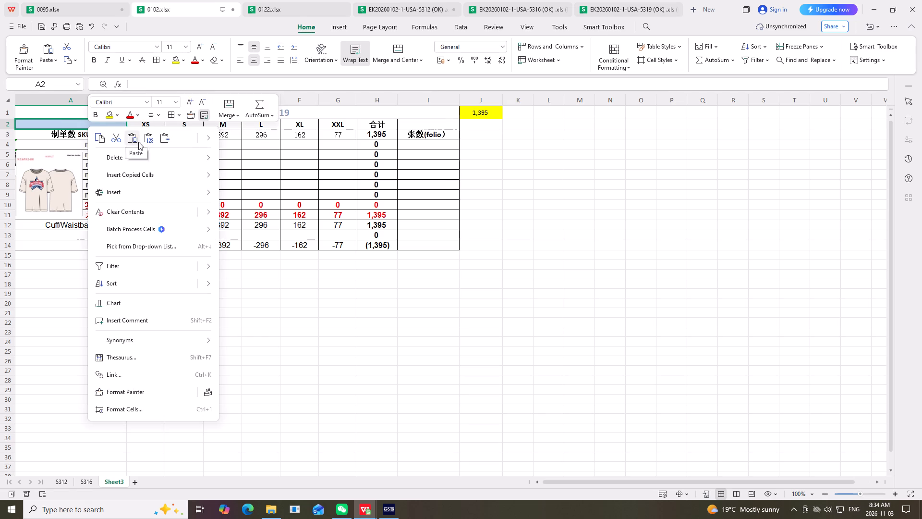
drag(149, 138, 144, 141)
Copy the neck fabric code FB-GR000398- 米白Dune Dust from the 5319 production order into A13 of the 0102.xlsx sheet as values.
click(622, 6)
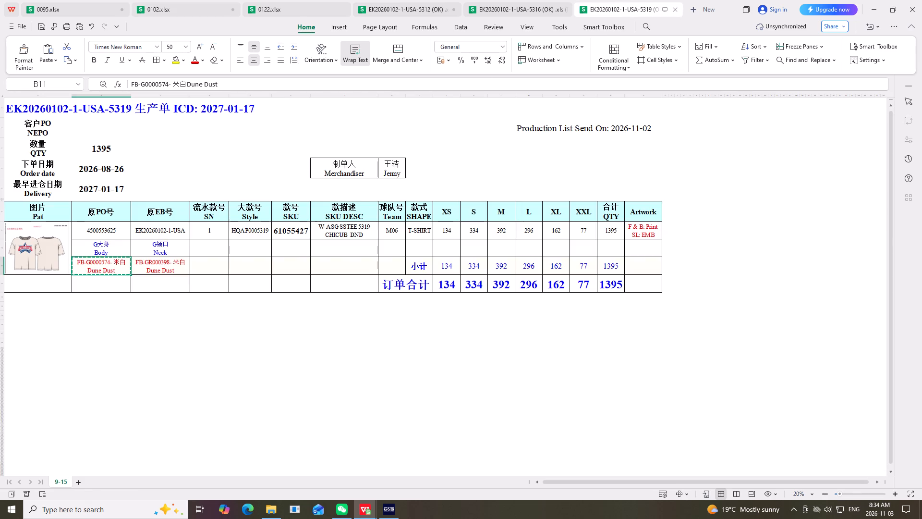
click(171, 269)
right_click(170, 269)
click(183, 10)
click(155, 10)
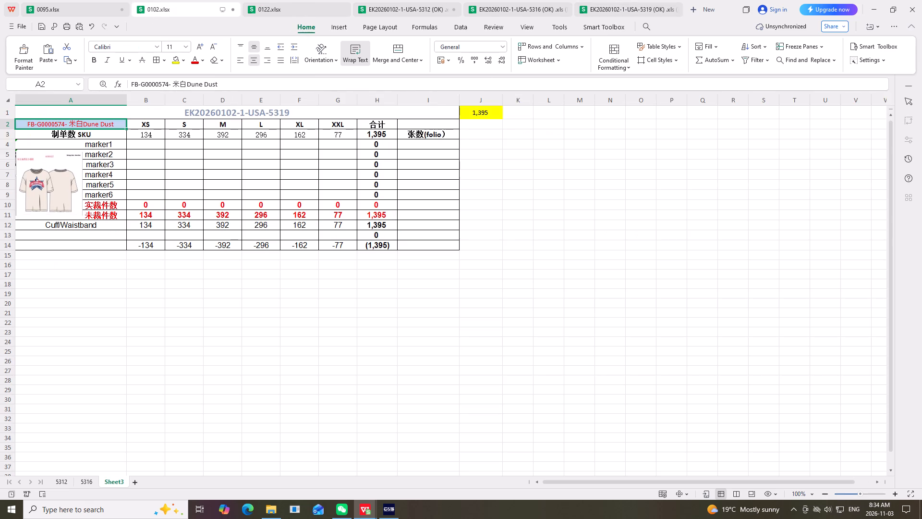
click(96, 236)
right_drag(91, 240, 94, 228)
right_click(94, 235)
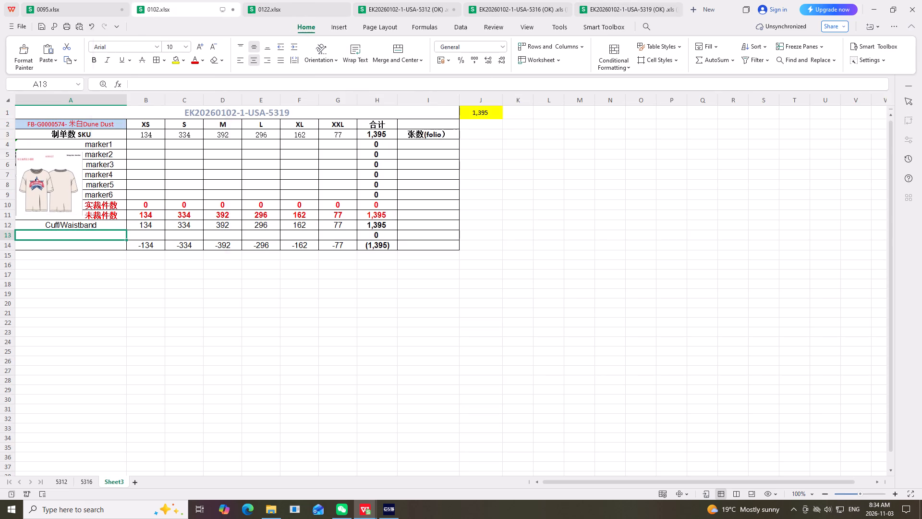
click(158, 12)
click(634, 7)
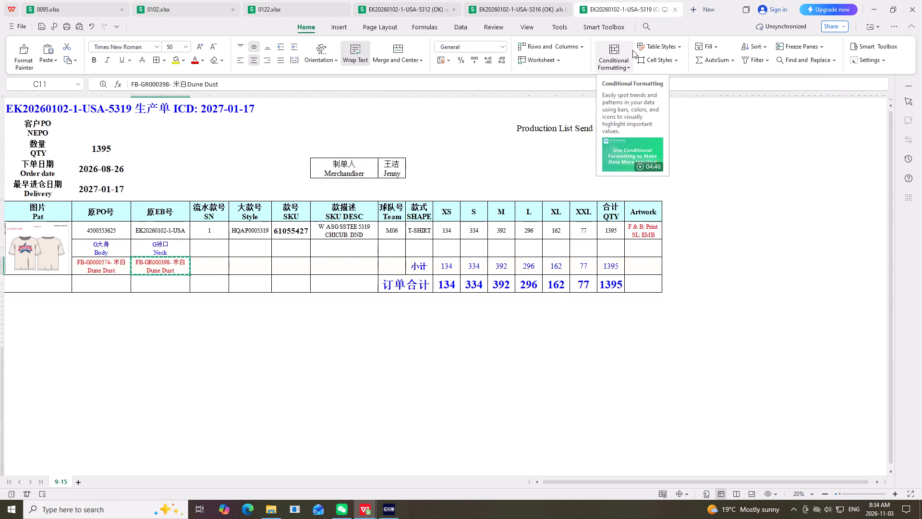
click(168, 6)
click(585, 313)
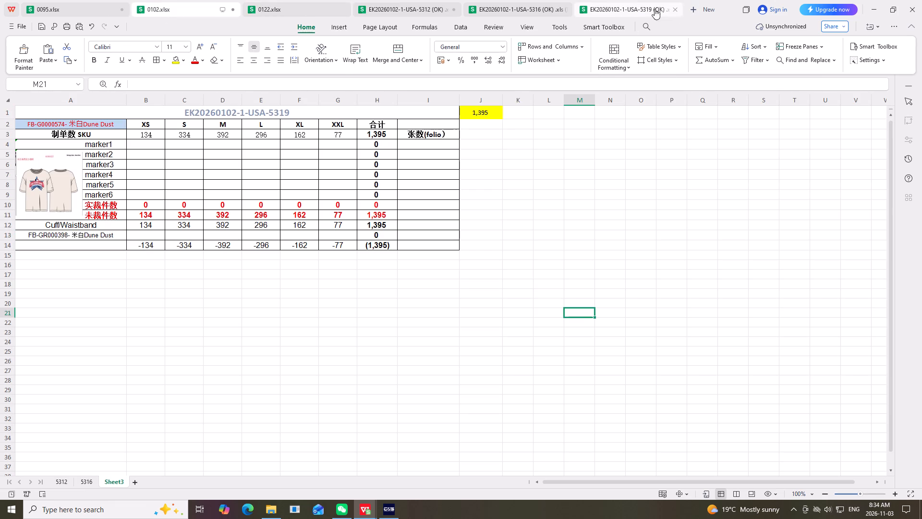
Rename Sheet3 as 5319.
right_click(113, 481)
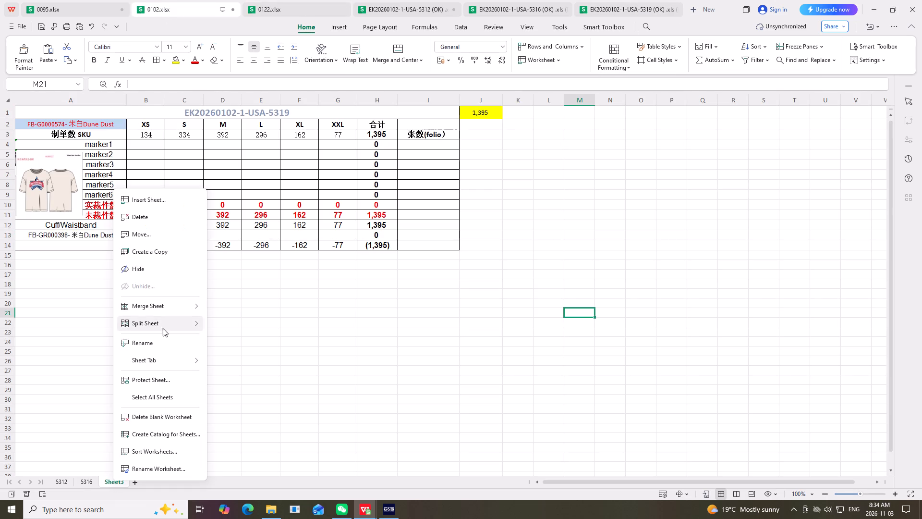
click(155, 340)
text(5319)
click(338, 397)
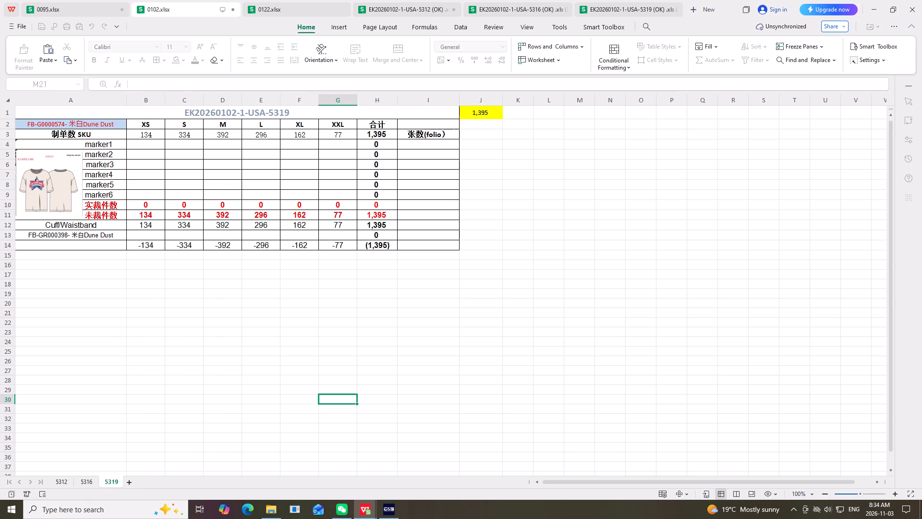
click(625, 273)
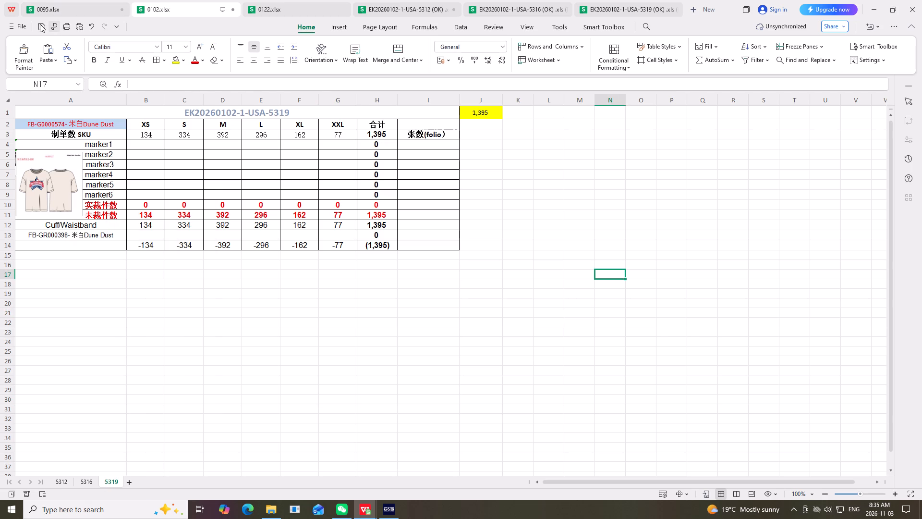
Save the 0102.xlsx workbook.
triple_click(40, 24)
triple_click(40, 24)
triple_click(40, 24)
double_click(40, 24)
Review the 5319 production order, and look through the 5312, 5316 and 5319 sheets in 0102.xlsx.
click(635, 7)
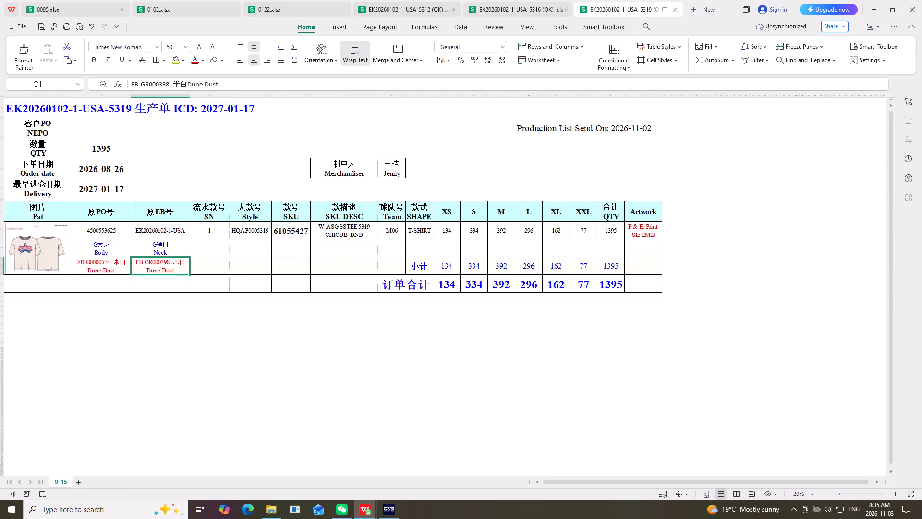
drag(758, 197, 750, 194)
click(159, 9)
scroll(197, 226, up, 3)
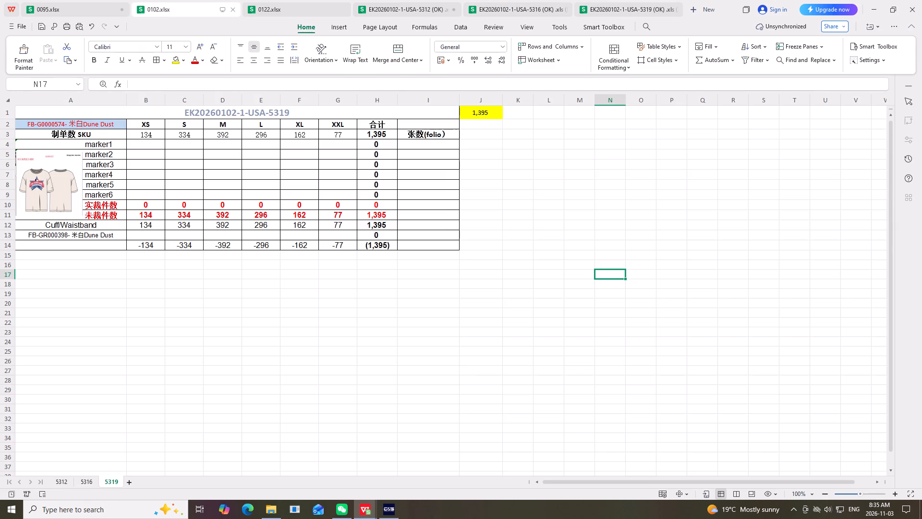
click(59, 483)
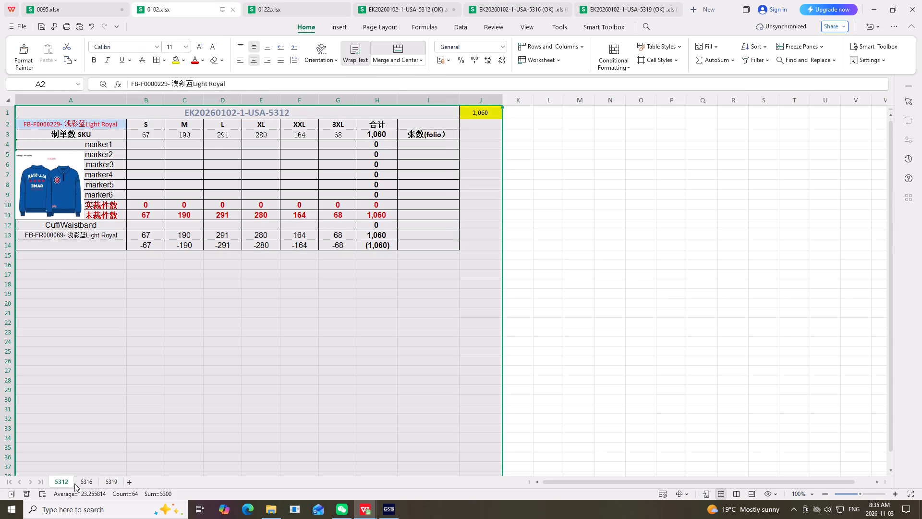
click(81, 482)
click(103, 482)
scroll(144, 362, up, 4)
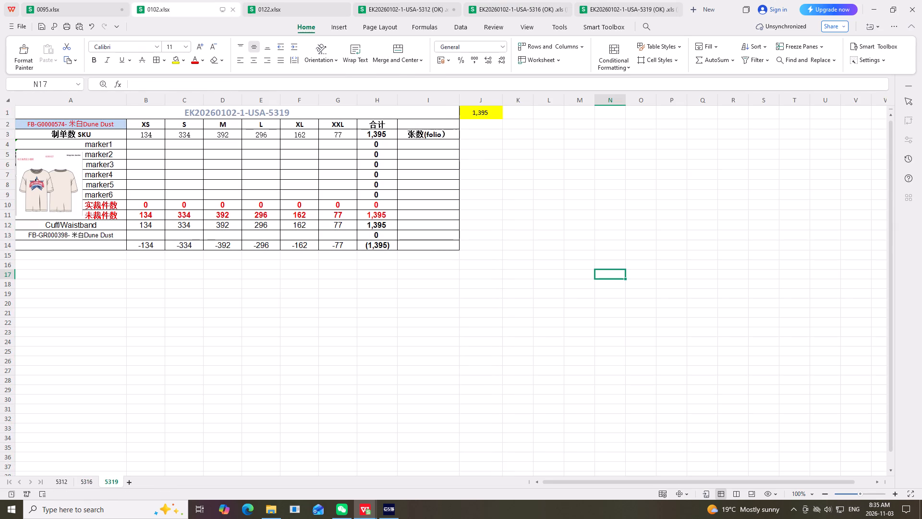
Copy columns A to J of the 5319 sheet and paste them at A1 of a new sheet in 0102.xlsx.
drag(38, 100, 469, 175)
right_click(469, 175)
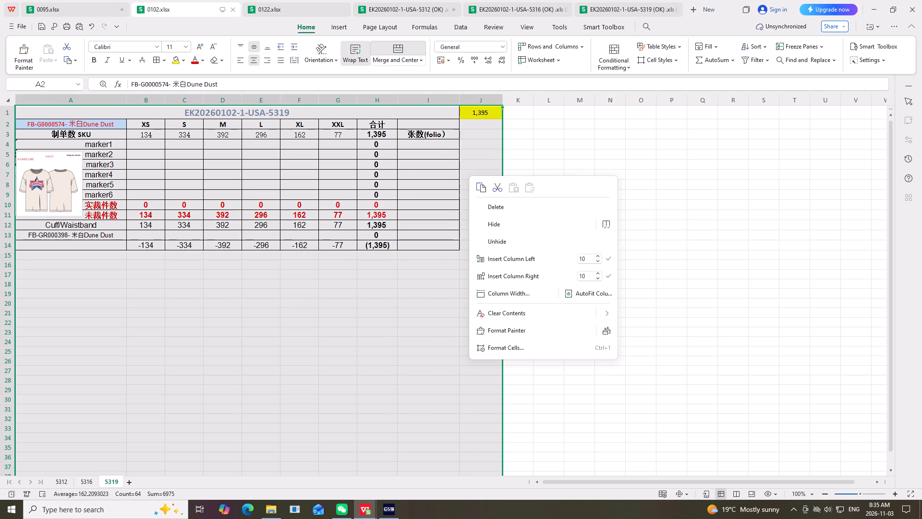
click(477, 186)
scroll(424, 212, up, 3)
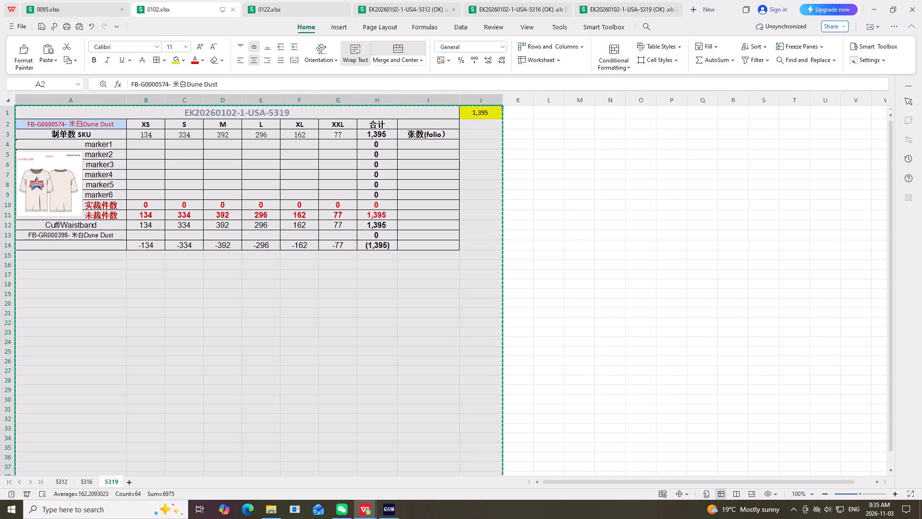
click(128, 482)
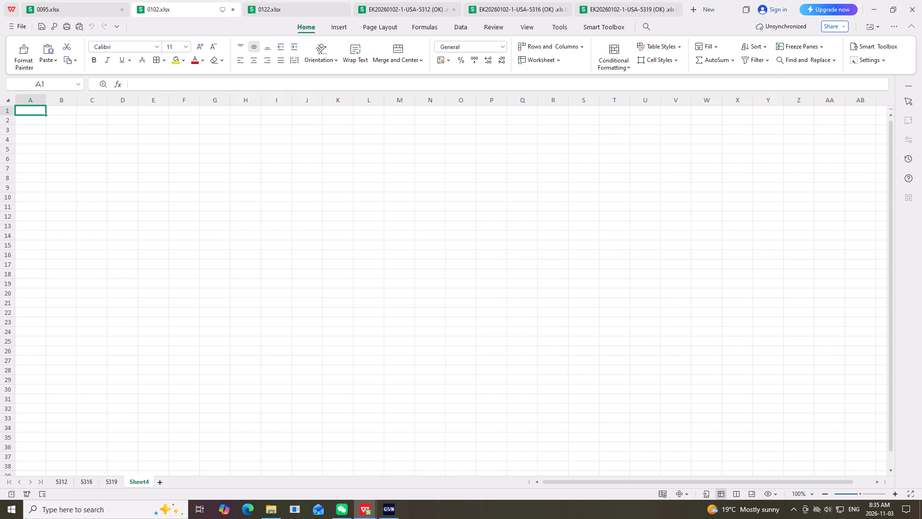
right_click(33, 112)
click(80, 127)
click(562, 235)
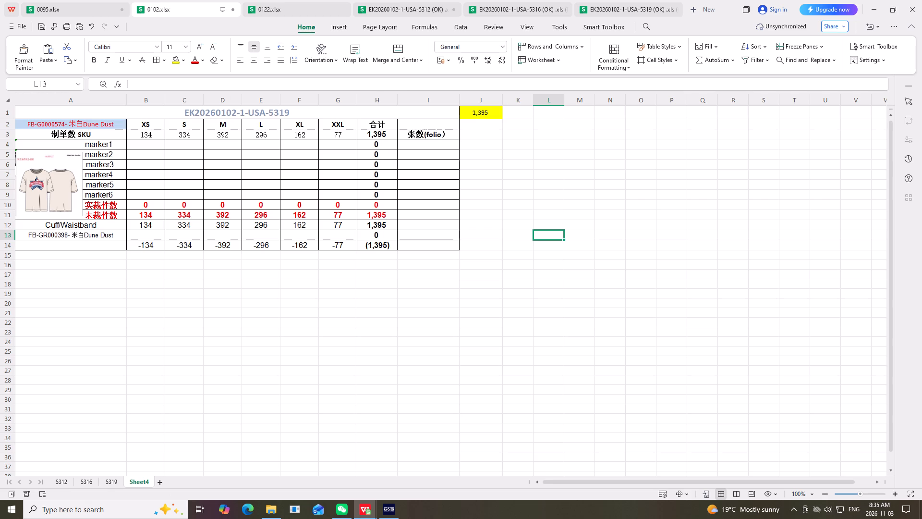
Delete the fabric codes in A2 and A13 and the garment picture from the new sheet.
click(86, 125)
key(Delete)
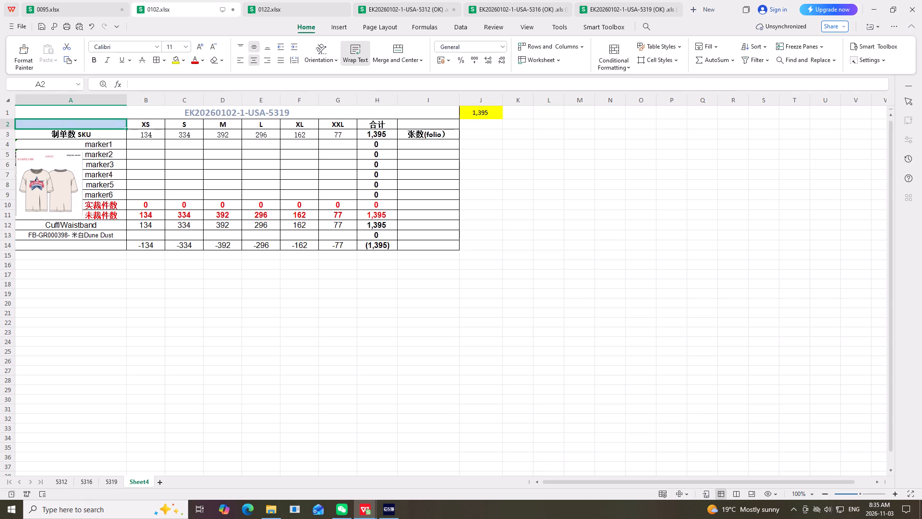
click(52, 179)
key(Delete)
click(83, 235)
key(Delete)
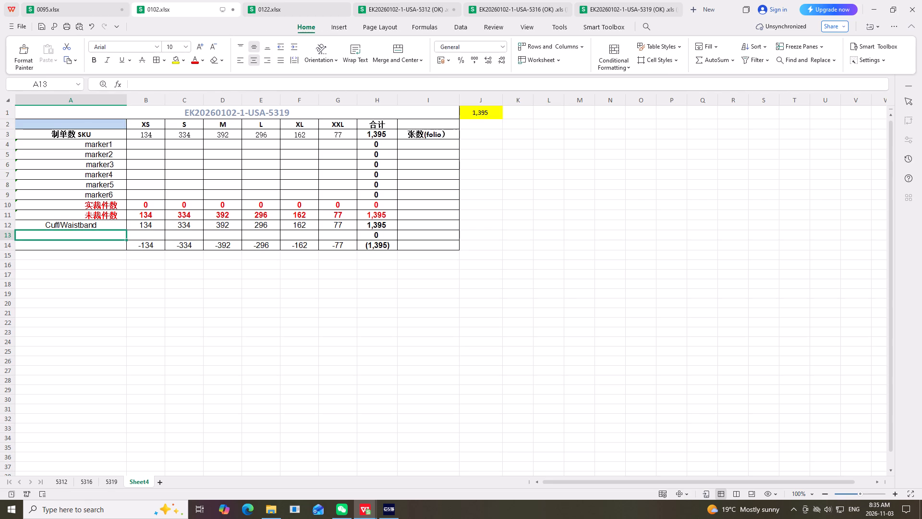
Clear the XS to XXL quantities in rows 3 and 12 (columns B to G) of the new sheet.
drag(149, 136, 329, 140)
key(Delete)
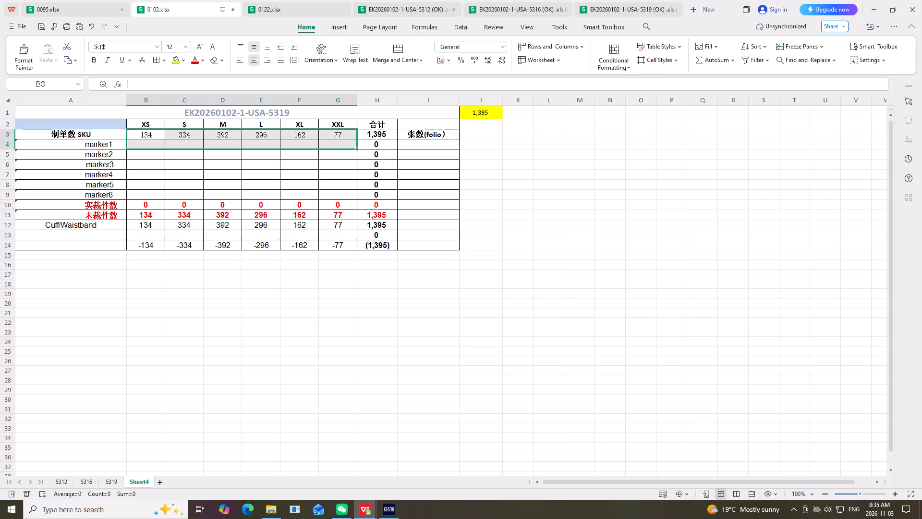
drag(147, 227, 324, 225)
key(Delete)
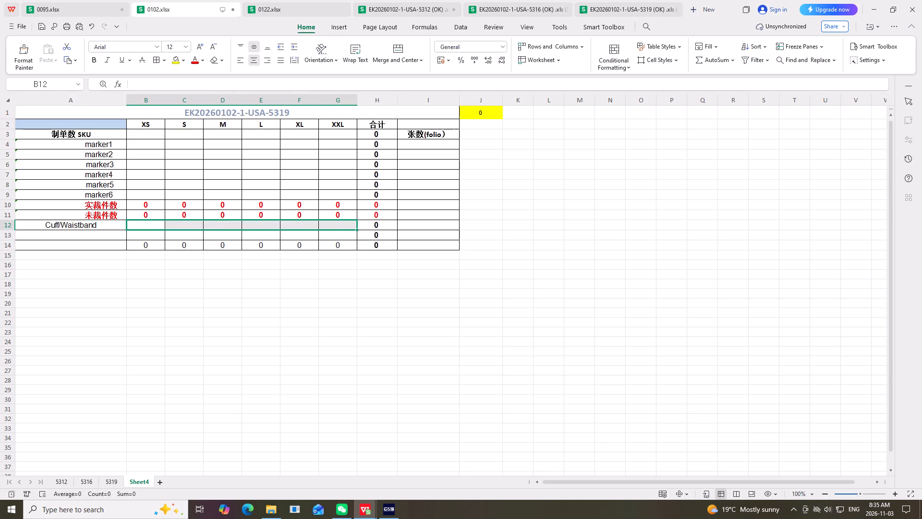
Clear the XS to XXL size headings in row 2 (columns B to G) of the new sheet.
drag(150, 128, 319, 123)
key(Delete)
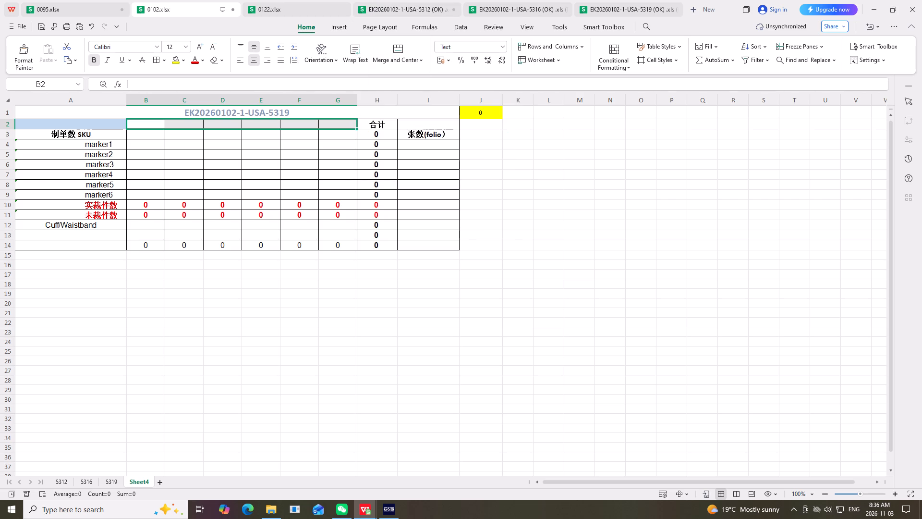
click(692, 289)
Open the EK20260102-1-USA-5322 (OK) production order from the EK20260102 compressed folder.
click(273, 513)
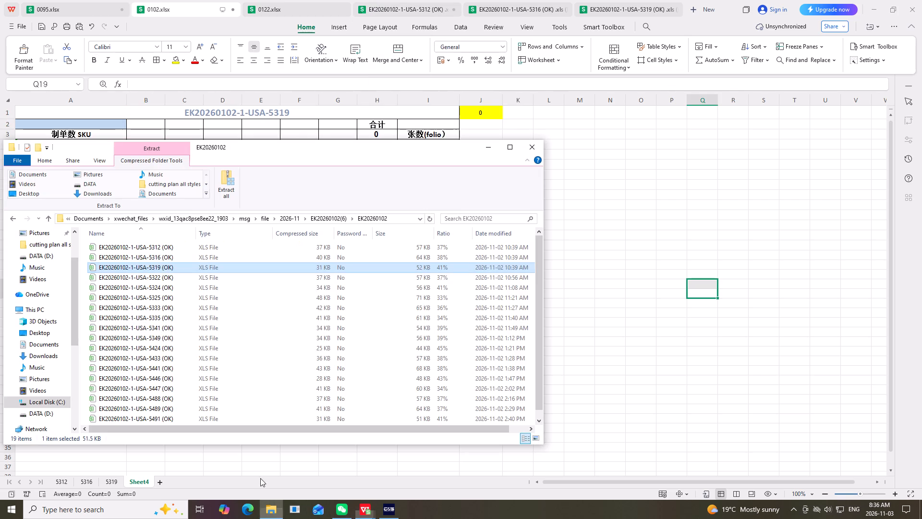
double_click(149, 281)
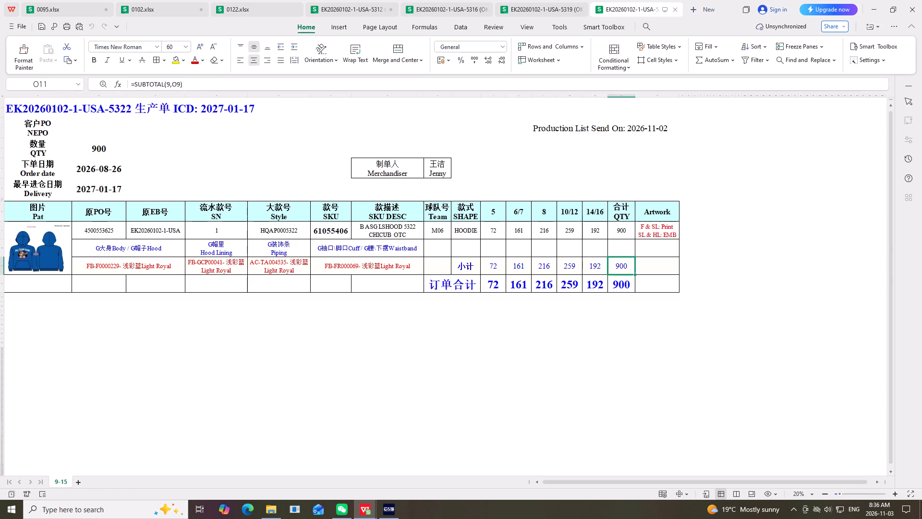
scroll(281, 332, up, 5)
click(72, 105)
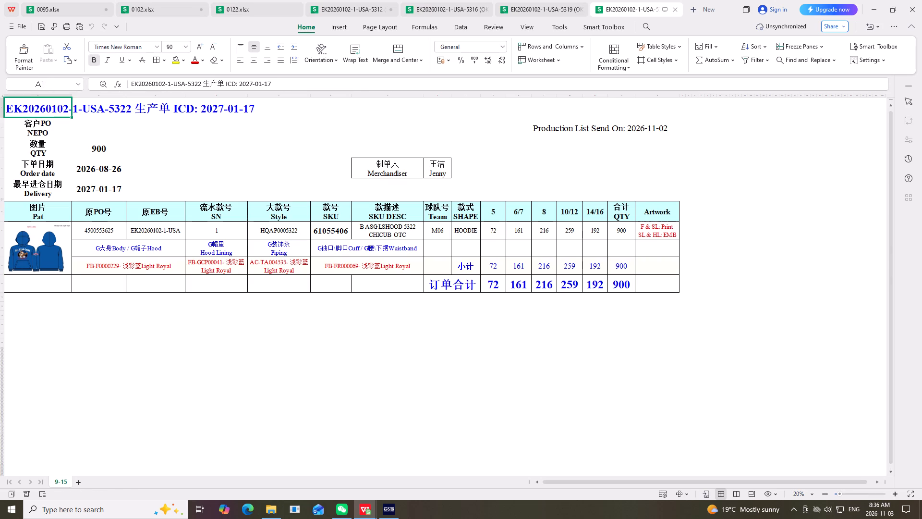
drag(336, 148, 379, 131)
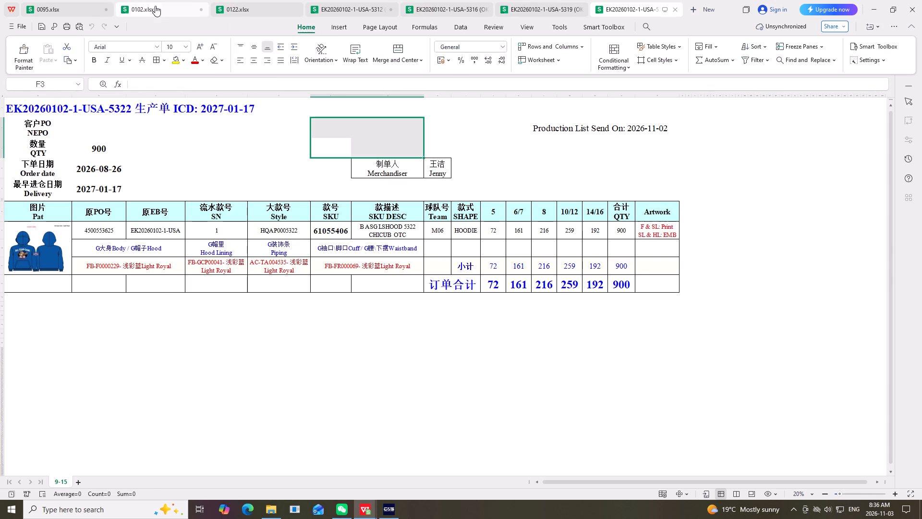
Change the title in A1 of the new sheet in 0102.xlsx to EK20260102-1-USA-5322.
click(155, 6)
scroll(191, 238, up, 4)
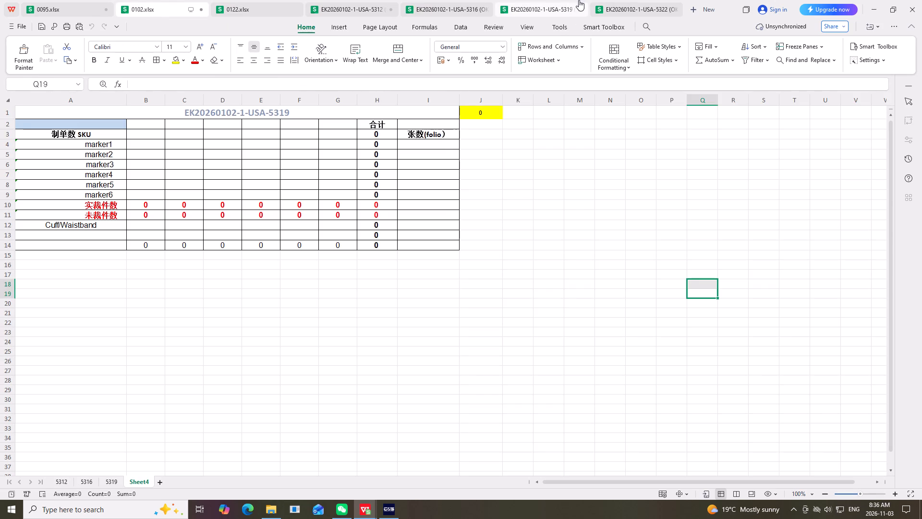
click(649, 4)
click(143, 6)
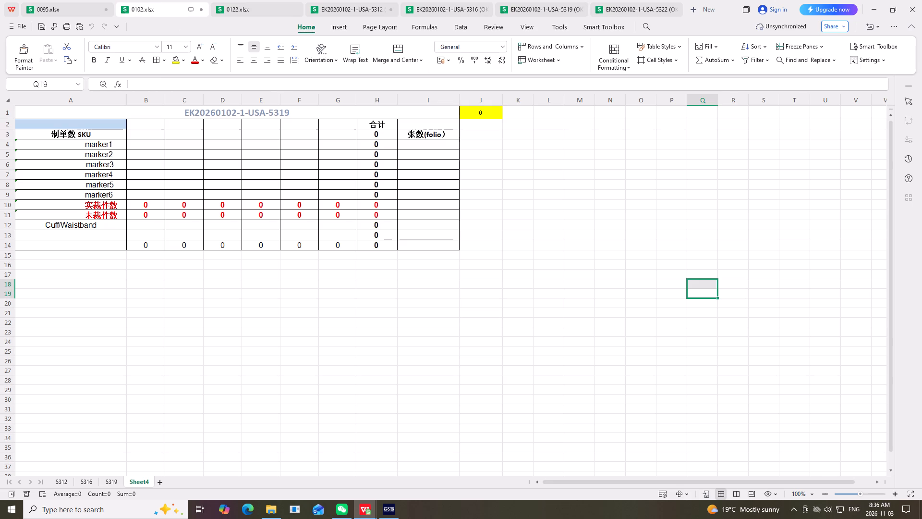
double_click(296, 112)
key(BackSpace)
key(BackSpace)
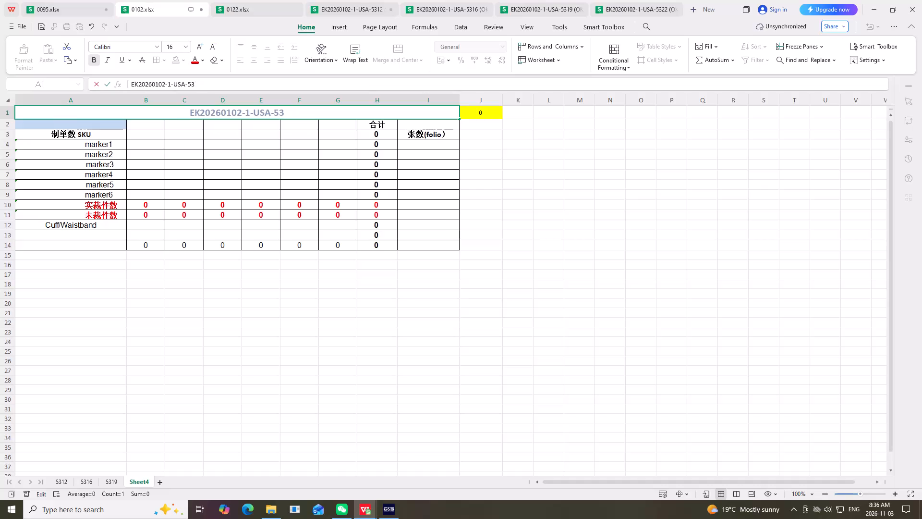
text(22)
click(547, 213)
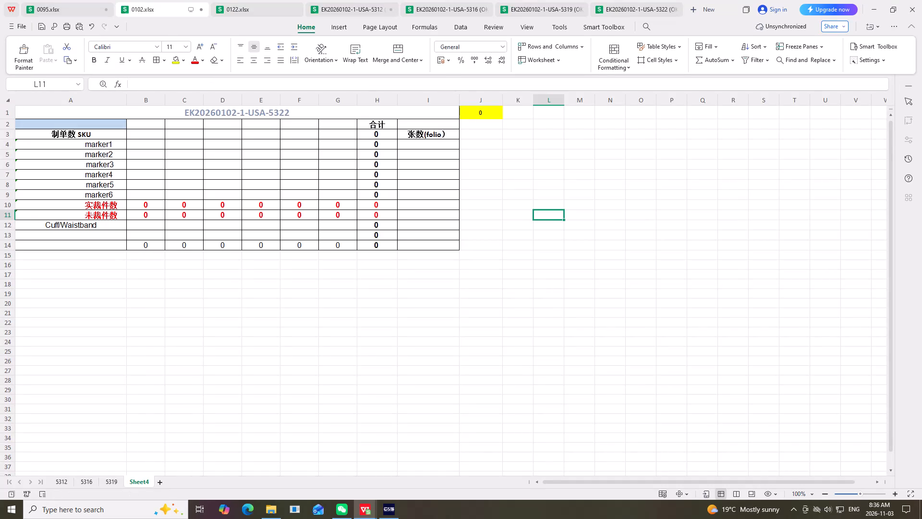
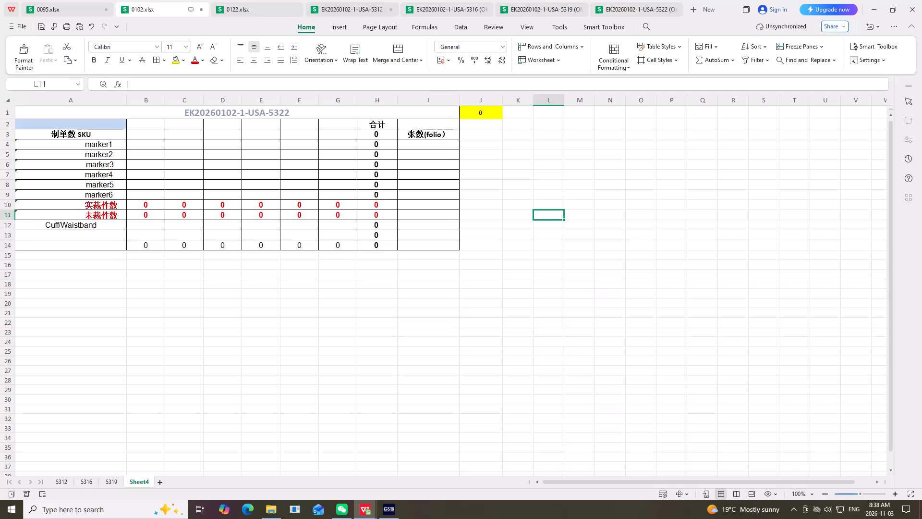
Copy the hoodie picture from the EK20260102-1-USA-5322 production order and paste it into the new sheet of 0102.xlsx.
click(646, 9)
scroll(307, 211, up, 4)
drag(109, 306, 103, 299)
click(38, 239)
right_click(38, 239)
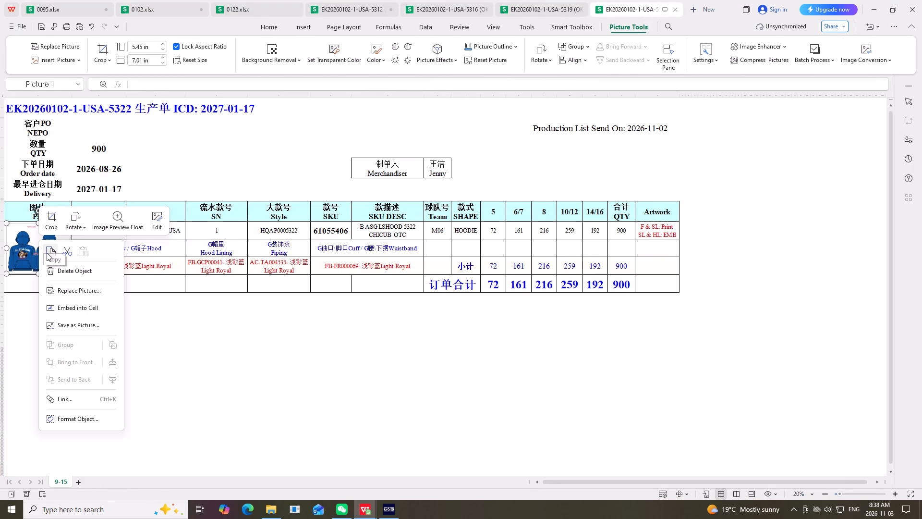
click(47, 253)
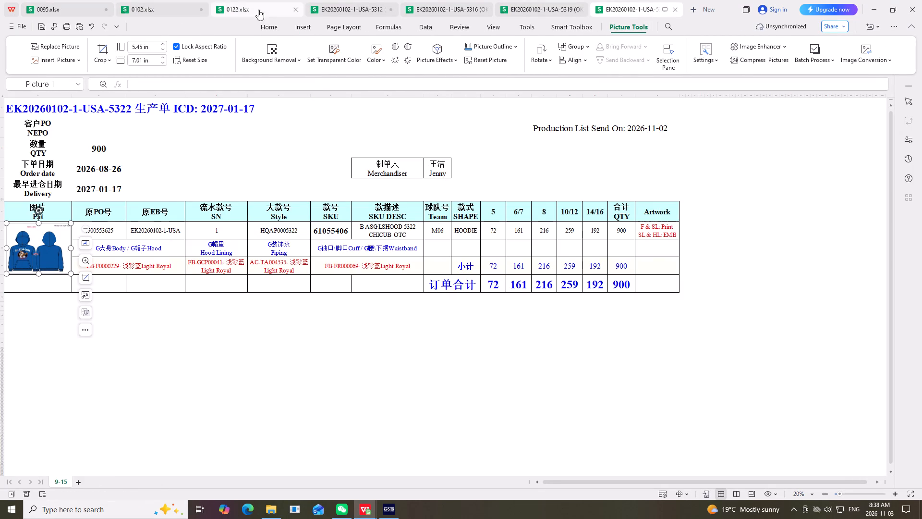
click(180, 11)
right_click(490, 175)
click(532, 186)
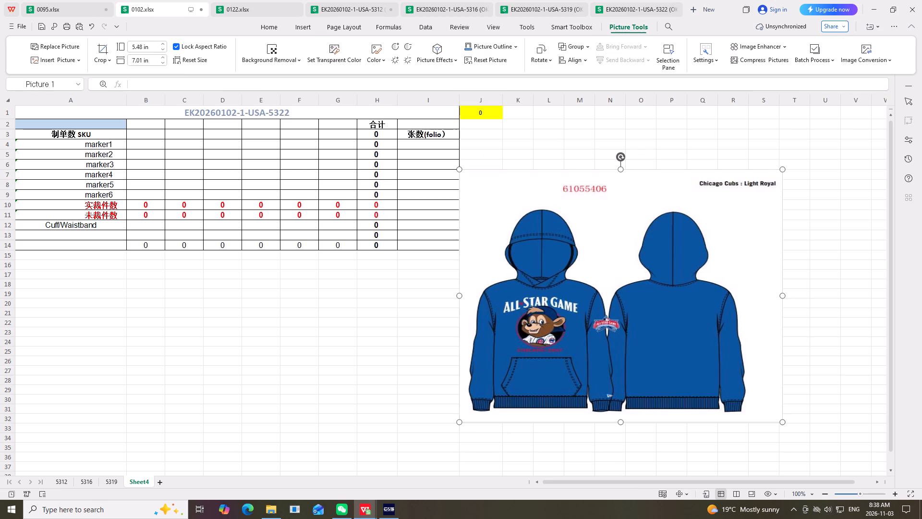
Shrink the hoodie picture to about 1.08 in high by 1.38 in wide and place it in column A beside the marker labels.
drag(782, 171, 547, 351)
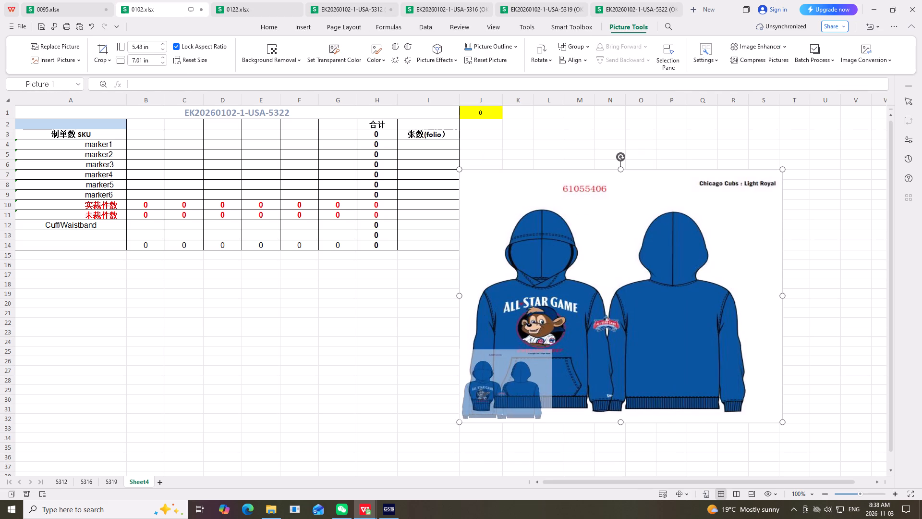
drag(547, 351, 522, 374)
drag(501, 396, 57, 172)
drag(171, 264, 165, 260)
click(54, 166)
drag(54, 166, 53, 173)
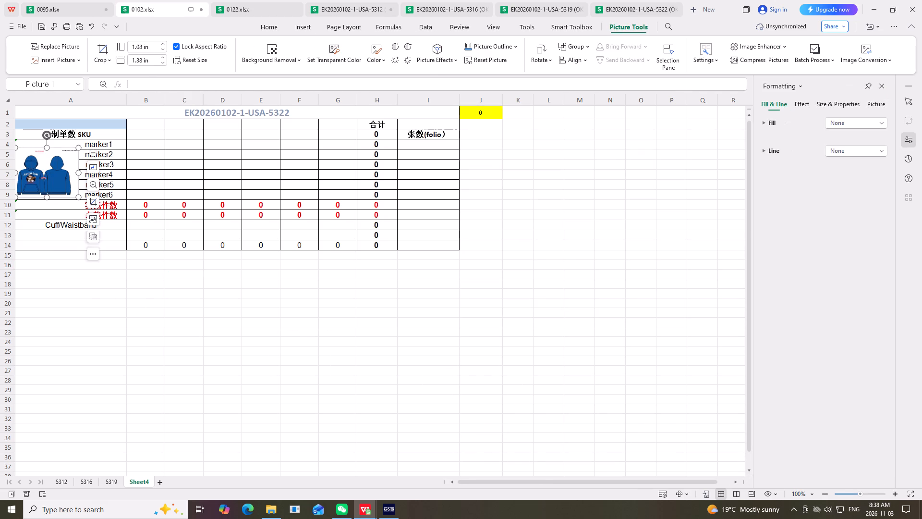
drag(53, 173, 51, 173)
click(45, 167)
click(101, 243)
click(51, 166)
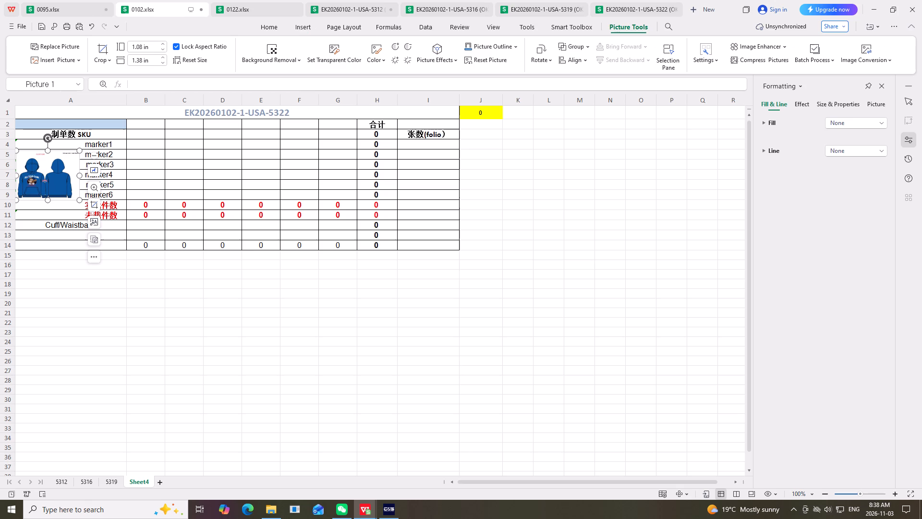
Stretch the hoodie picture in column A down to row 10, to about 1.23 in high and 1.39 in wide.
drag(48, 201, 49, 203)
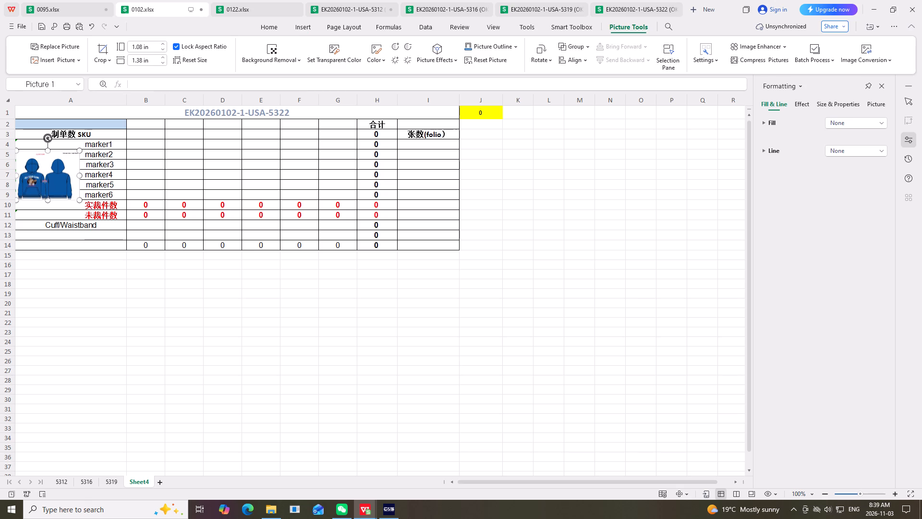
drag(49, 203, 49, 209)
click(161, 316)
click(40, 189)
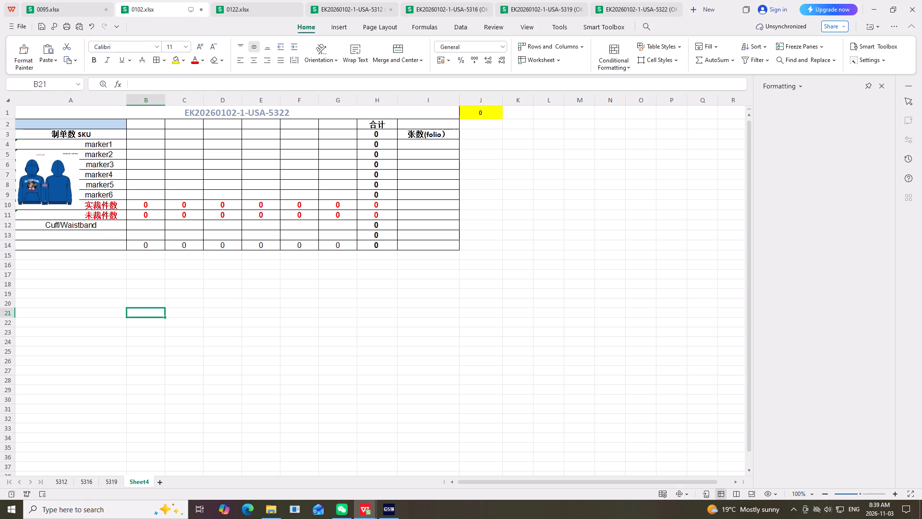
drag(16, 180, 0, 185)
click(79, 313)
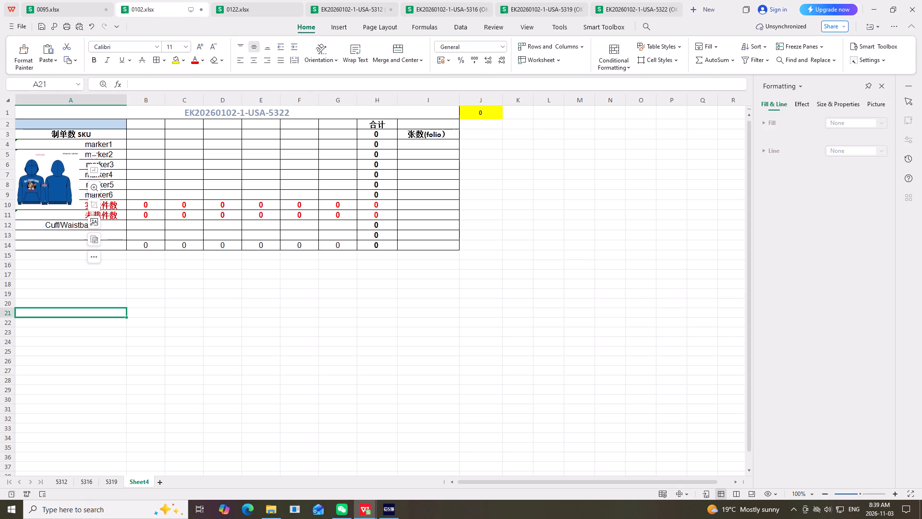
click(49, 190)
click(49, 207)
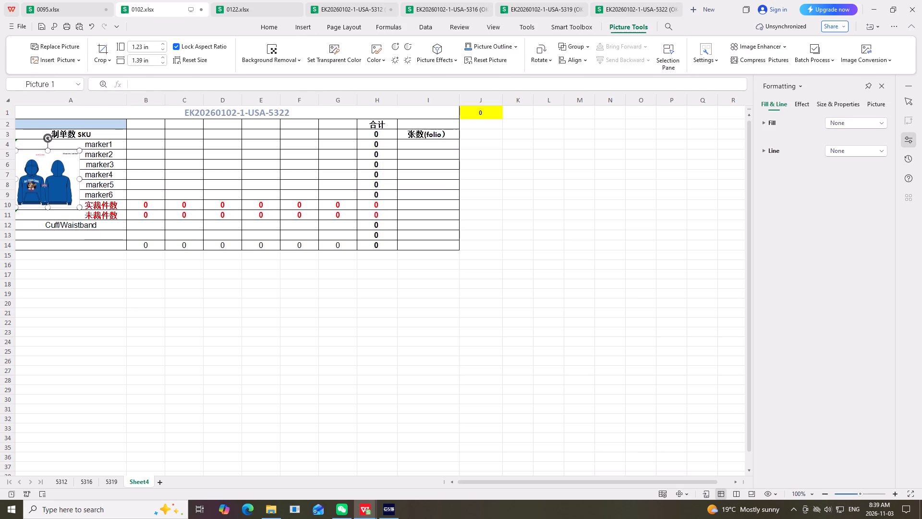
click(124, 308)
scroll(108, 324, up, 4)
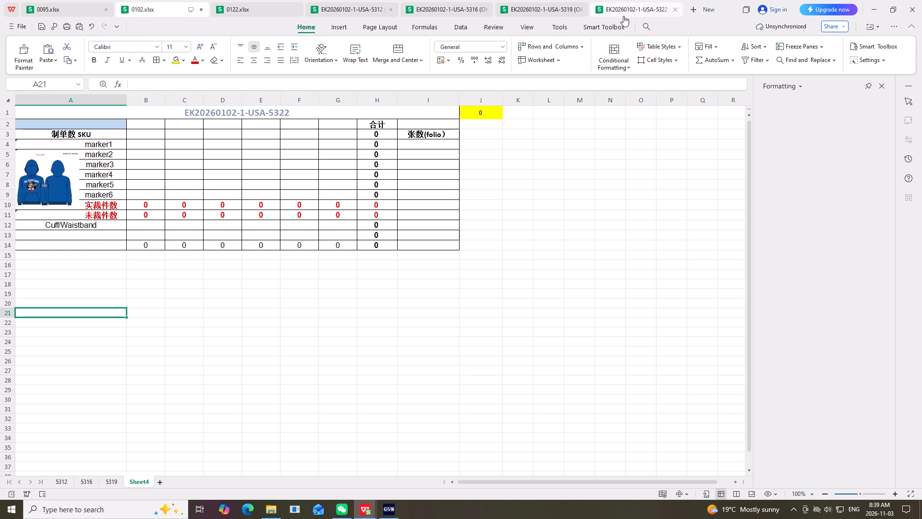
Copy the size headings 5, 6/7, 8, 10/12 and 14/16 from the 5322 production order and paste them as values into B2:F2.
click(638, 10)
scroll(401, 291, up, 3)
drag(494, 214, 594, 212)
right_click(594, 212)
click(605, 222)
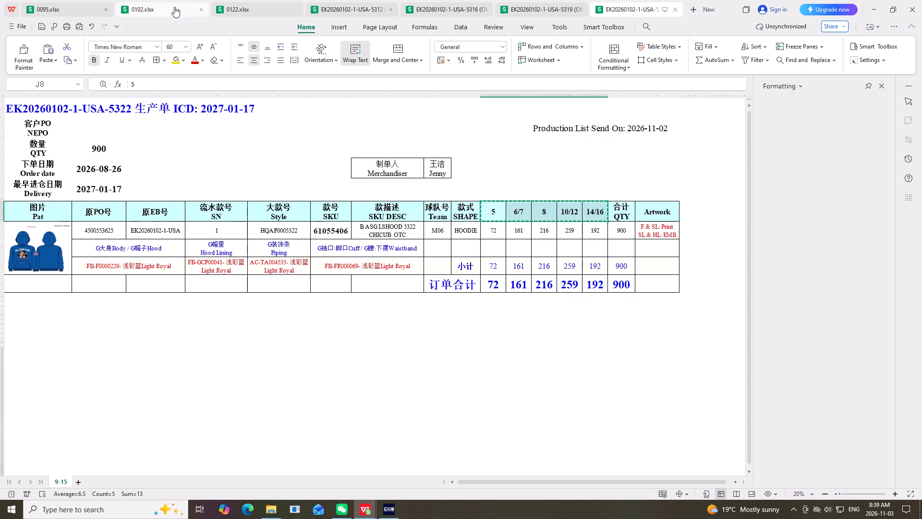
click(174, 7)
click(158, 124)
right_click(158, 124)
click(216, 137)
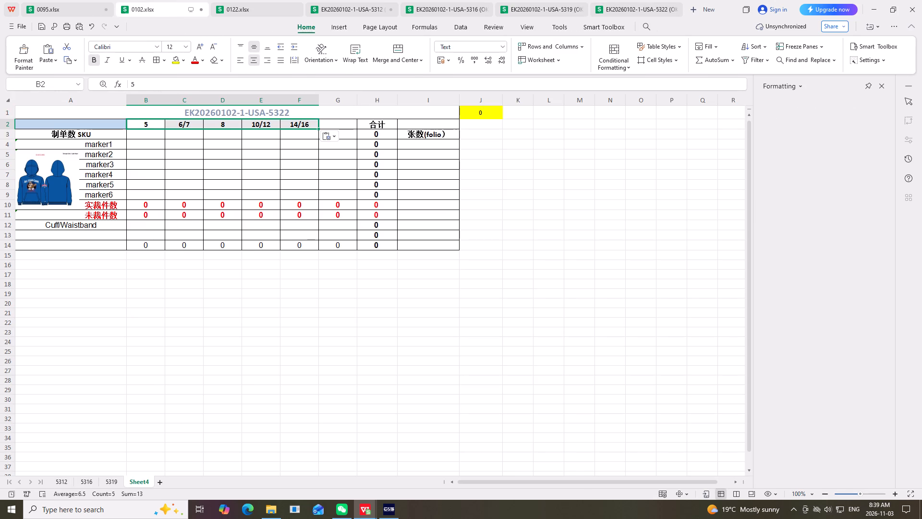
click(594, 201)
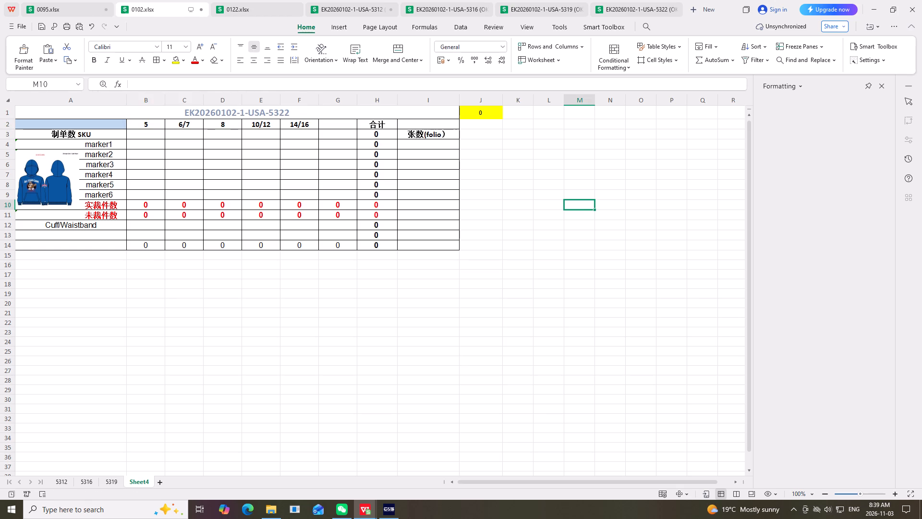
Hide column B in the new 5322 sheet.
click(612, 262)
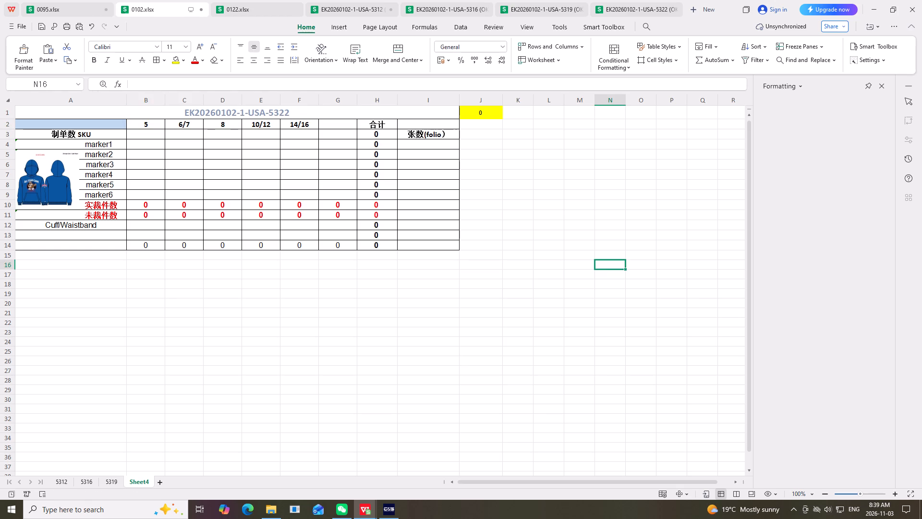
click(146, 102)
right_click(146, 102)
click(177, 154)
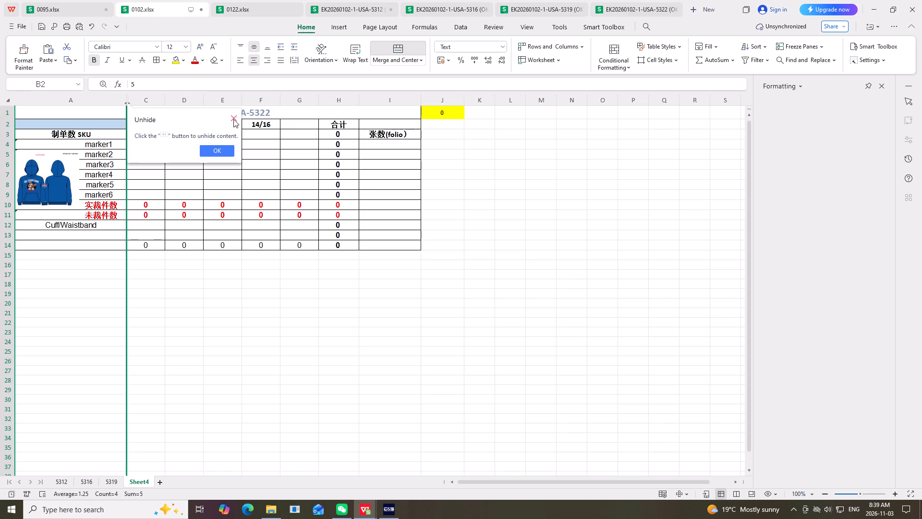
click(235, 118)
click(558, 203)
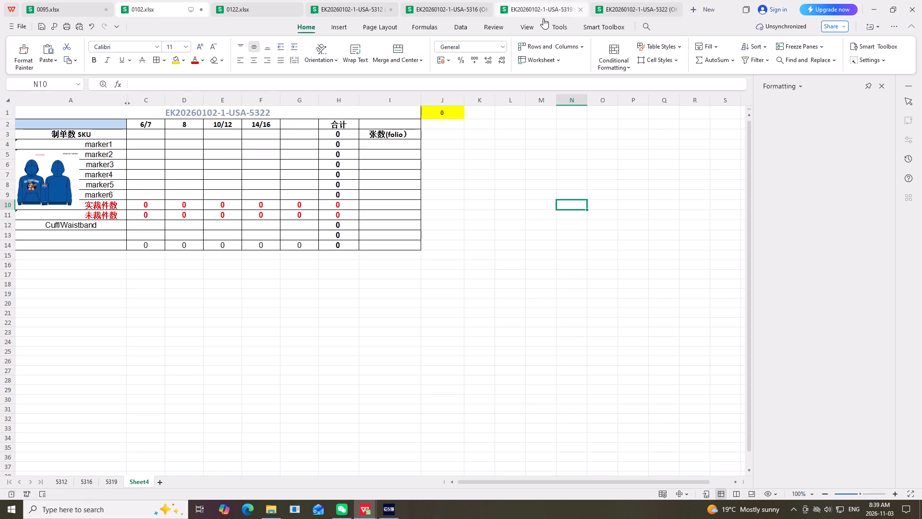
Paste the size headings 5, 6/7, 8, 10/12 and 14/16 as values into C2:G2.
click(653, 9)
click(149, 11)
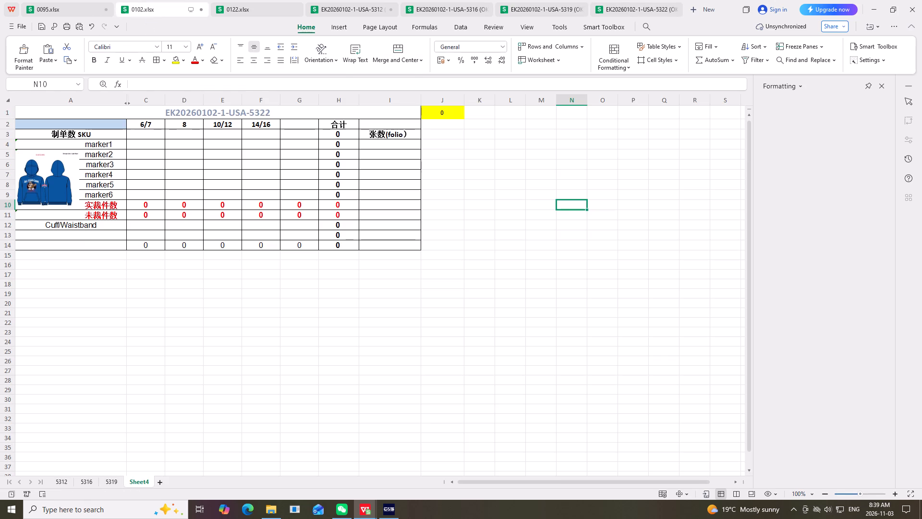
click(142, 126)
right_click(142, 126)
click(202, 135)
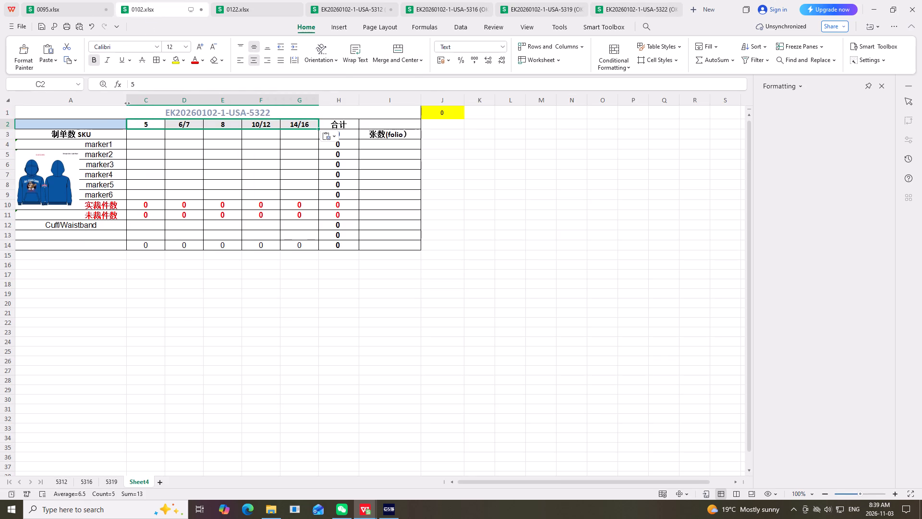
click(530, 220)
Copy the order-total quantities 72, 161, 216, 259 and 192 from the production order and paste them as values into C3:G3.
click(620, 7)
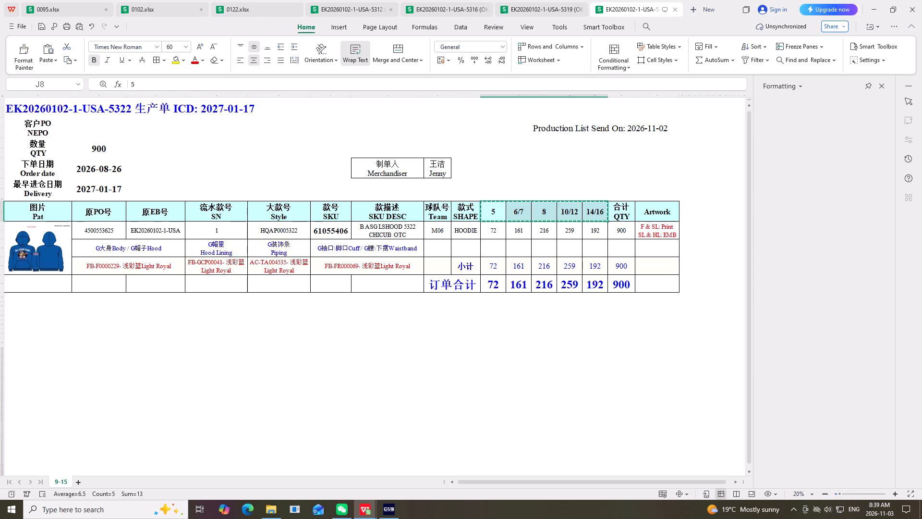
drag(497, 229, 552, 233)
drag(496, 287, 582, 285)
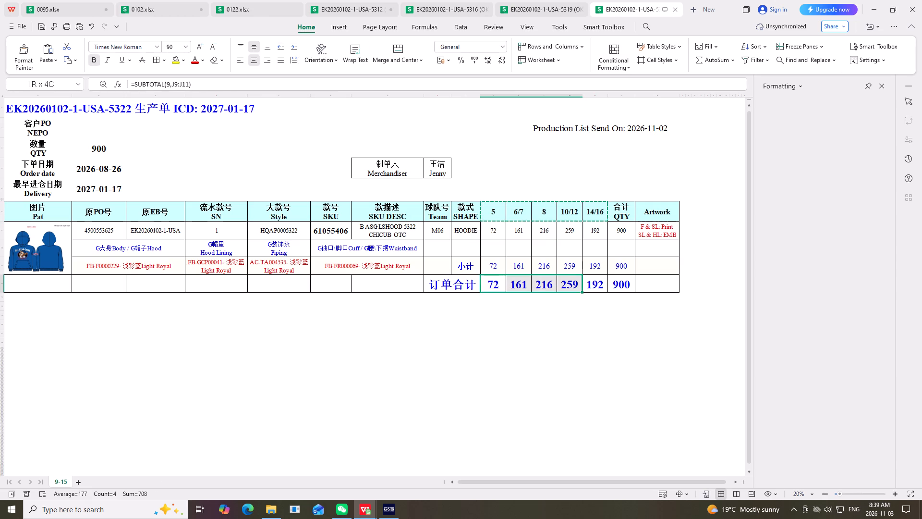
drag(582, 285, 588, 285)
right_drag(588, 285, 591, 279)
click(603, 16)
click(165, 5)
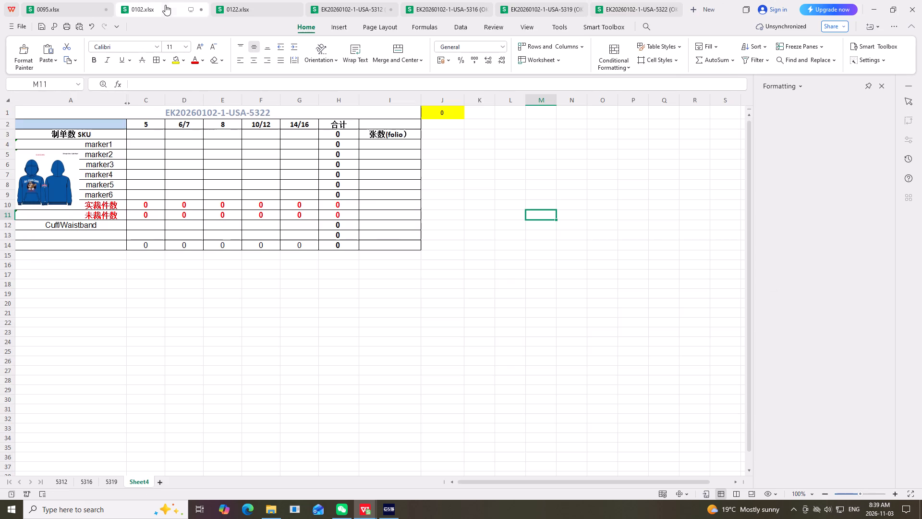
click(153, 135)
right_click(153, 135)
click(209, 143)
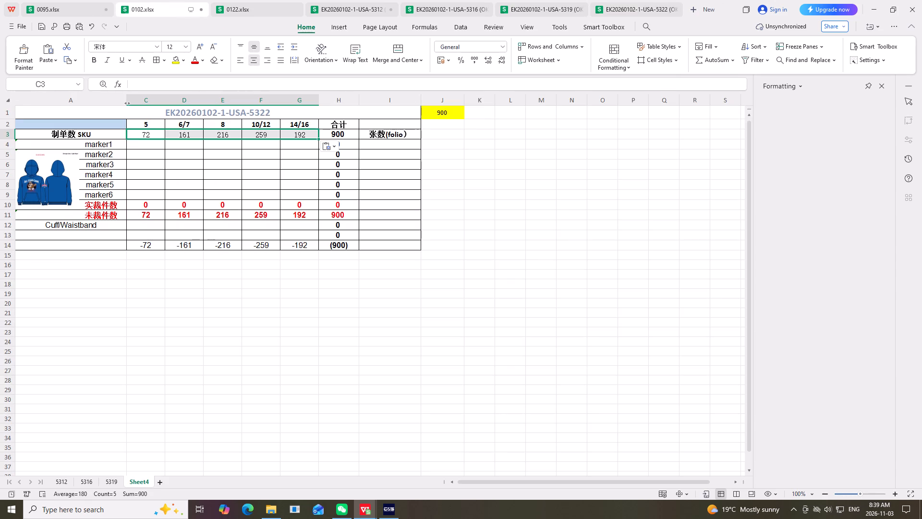
Paste the same quantities 72, 161, 216, 259 and 192 as values into C12:G12 of the Cuff/Waistband row.
click(146, 224)
right_click(146, 224)
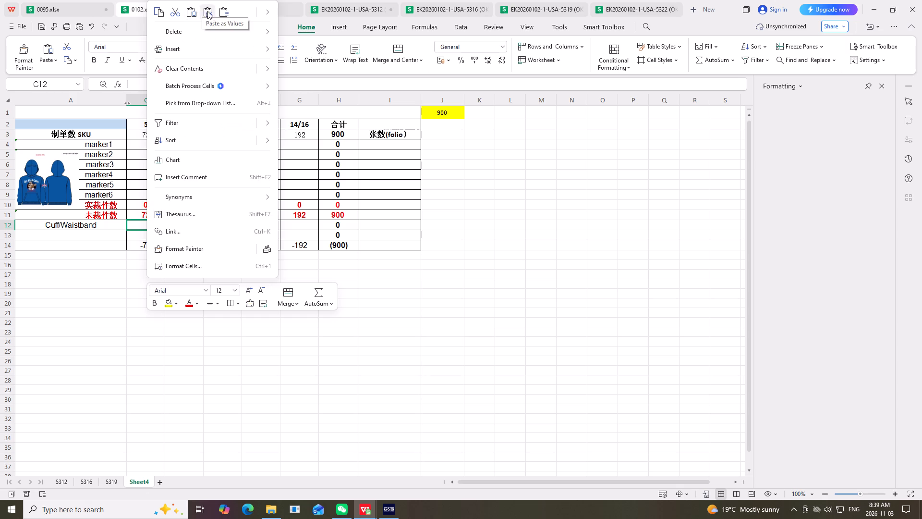
click(207, 11)
click(517, 180)
Copy the body fabric FB-F0000229- 浅彩蓝Light Royal from the 5322 production order and paste it as values into A2.
click(632, 6)
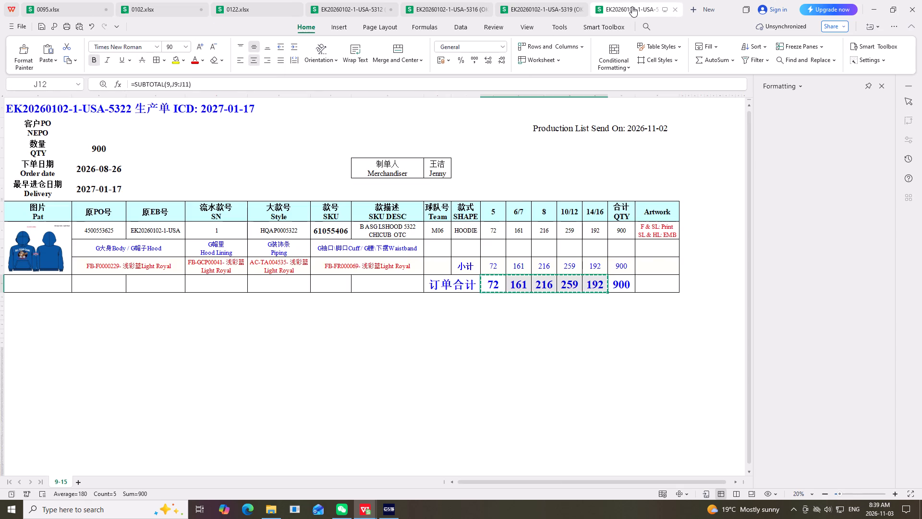
click(225, 331)
click(121, 269)
right_click(121, 269)
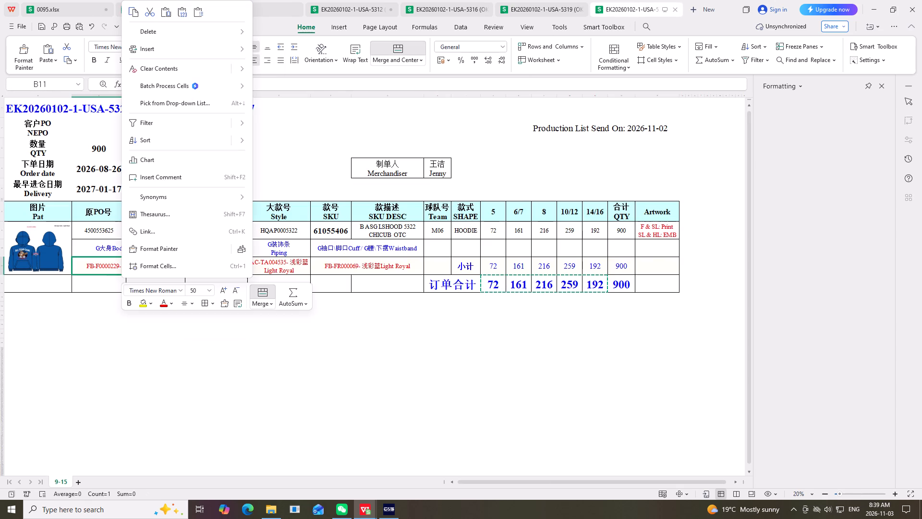
click(133, 8)
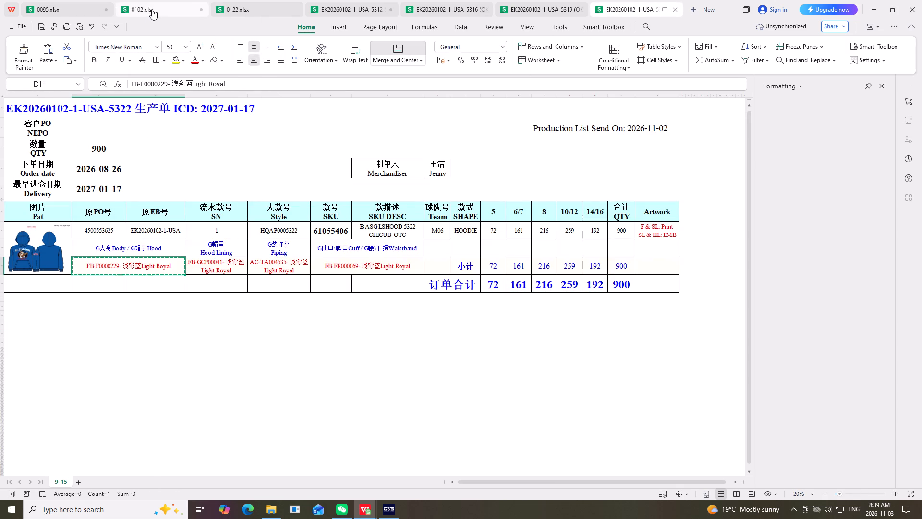
click(152, 9)
click(84, 123)
right_click(84, 123)
click(147, 135)
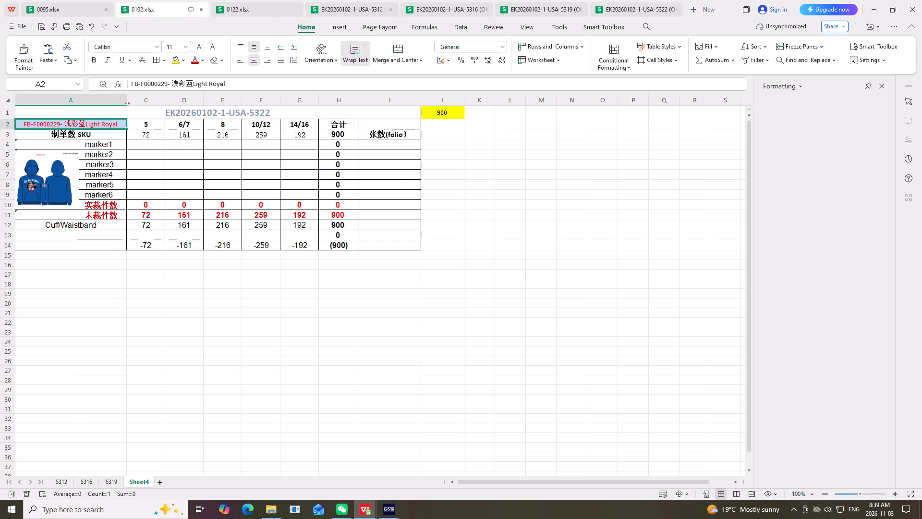
Copy the hood lining fabric FB-GCP00041- 浅彩蓝Light Royal from the 5322 production order and paste it as values into A13.
click(634, 4)
click(212, 267)
right_click(212, 267)
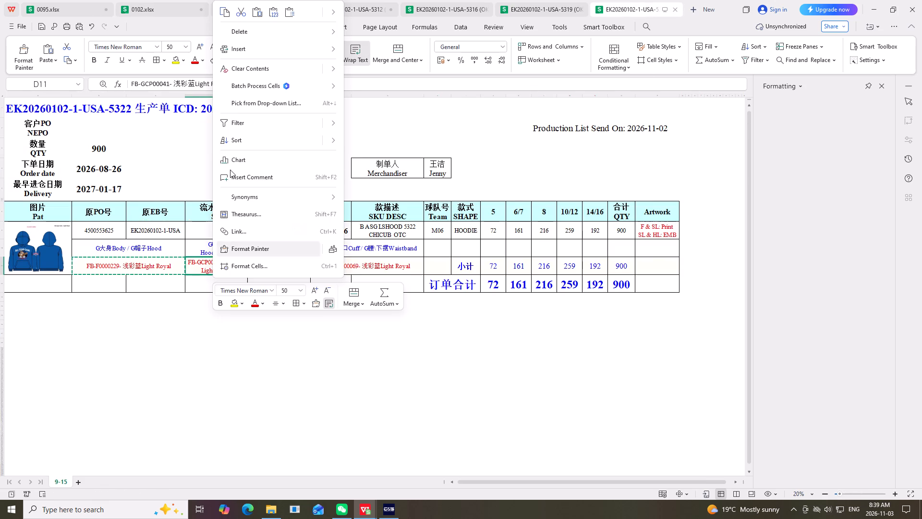
click(222, 11)
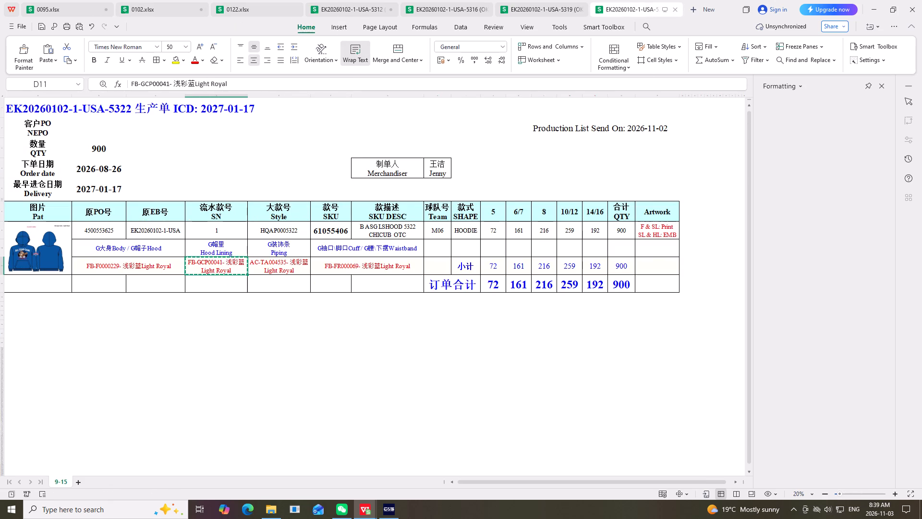
click(239, 4)
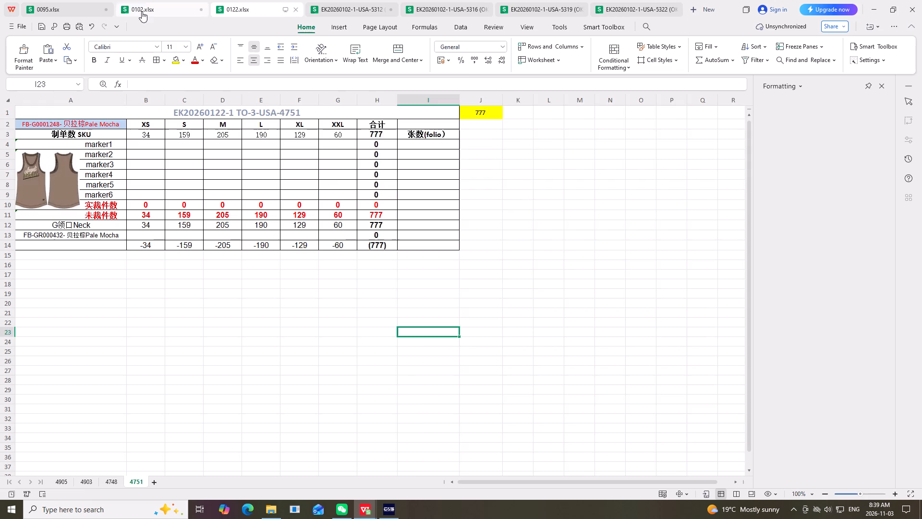
click(142, 12)
click(72, 234)
right_drag(72, 234, 79, 214)
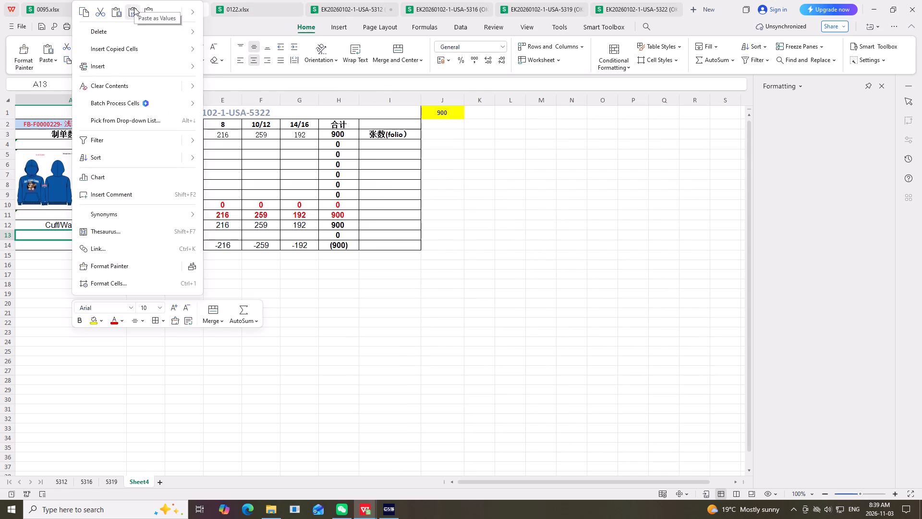
drag(134, 7, 132, 14)
Clear the Cuff/Waistband label in A12.
click(91, 222)
key(Delete)
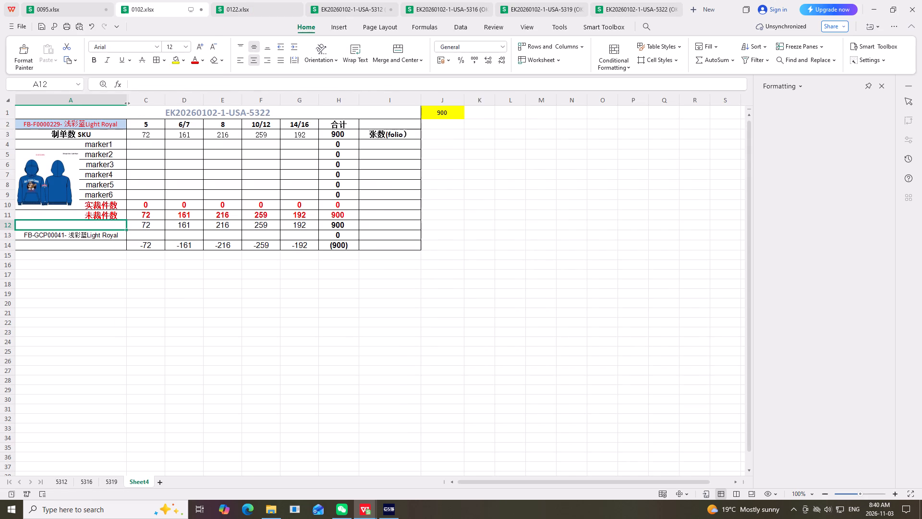
Copy the text Hood Lining from the 5322 production order and paste it as values into A12 of 0102.xlsx.
click(644, 4)
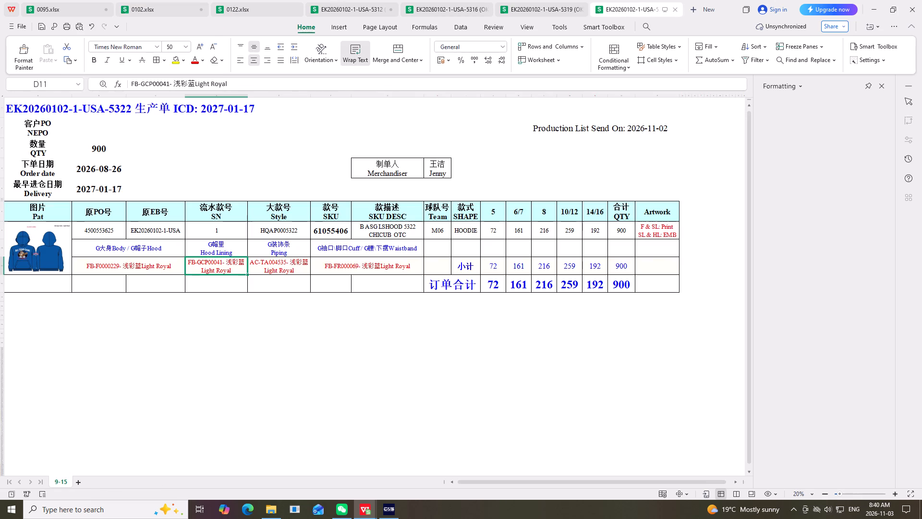
double_click(199, 253)
drag(199, 253, 223, 255)
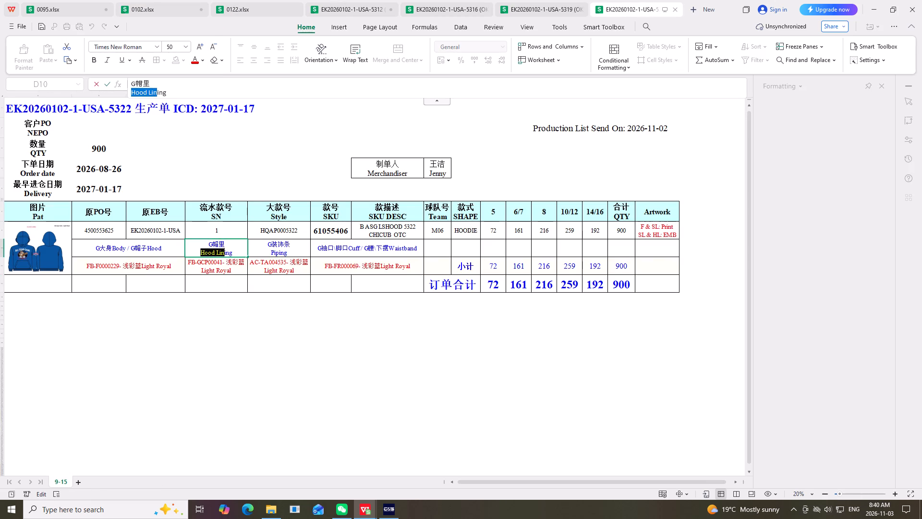
drag(223, 255, 232, 257)
click(235, 239)
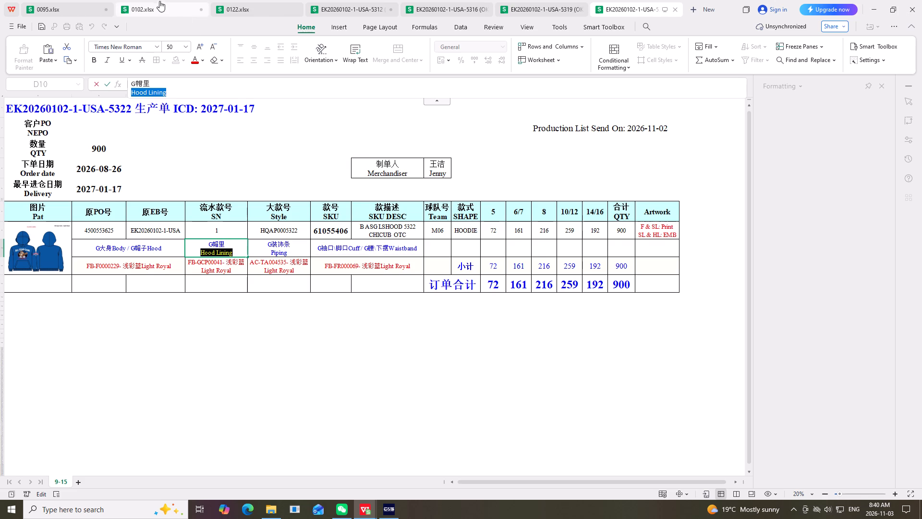
click(158, 2)
click(93, 224)
right_click(94, 225)
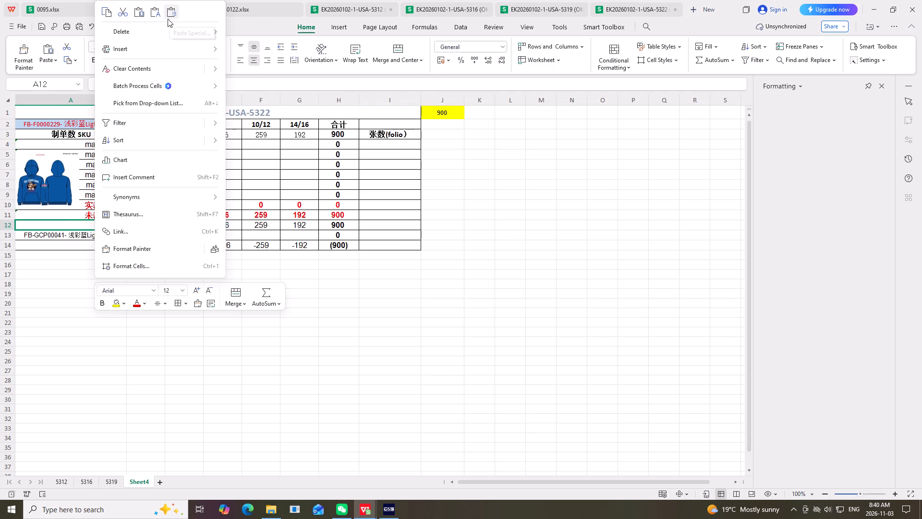
click(156, 12)
drag(444, 263, 437, 261)
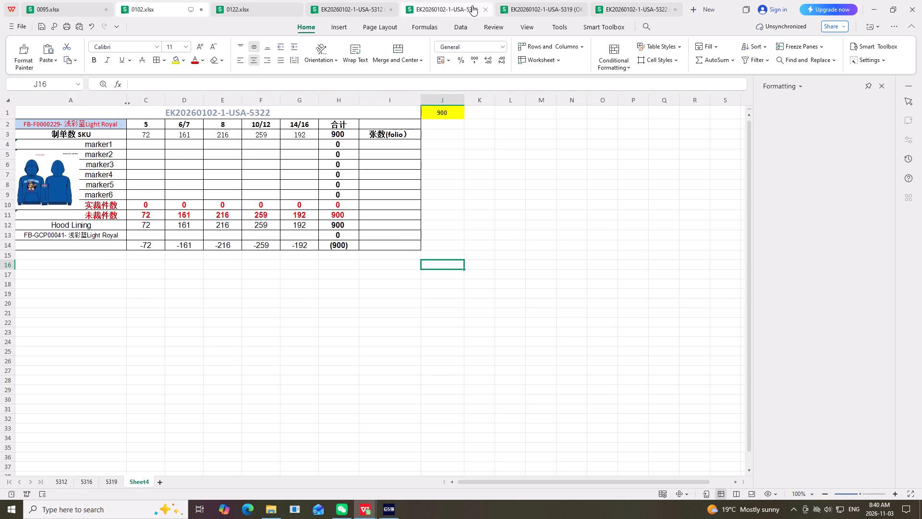
Check the new 5322 sheet against its production order, and review the 5312, 5316 and 5319 sheets.
click(624, 8)
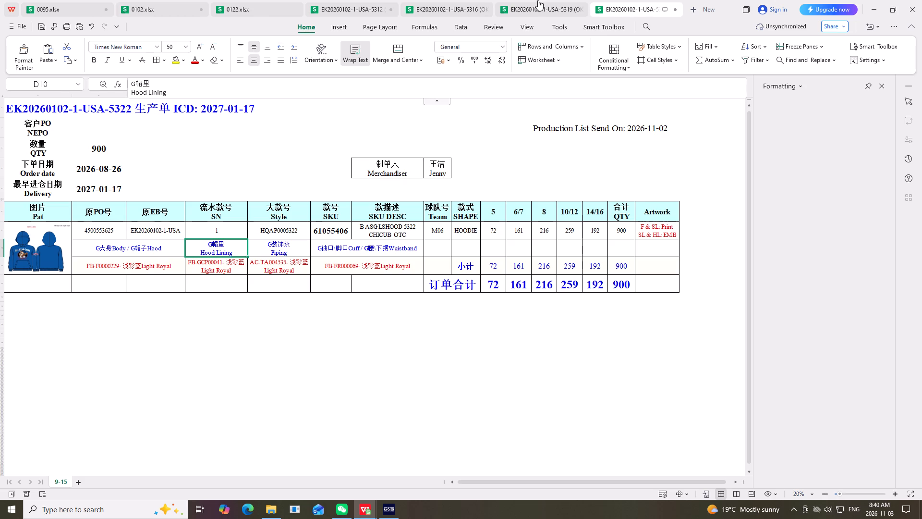
click(153, 8)
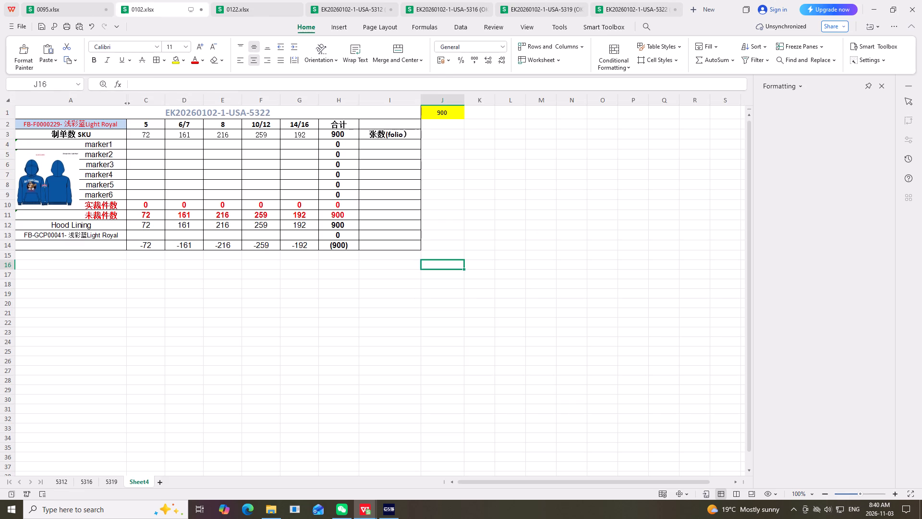
click(497, 209)
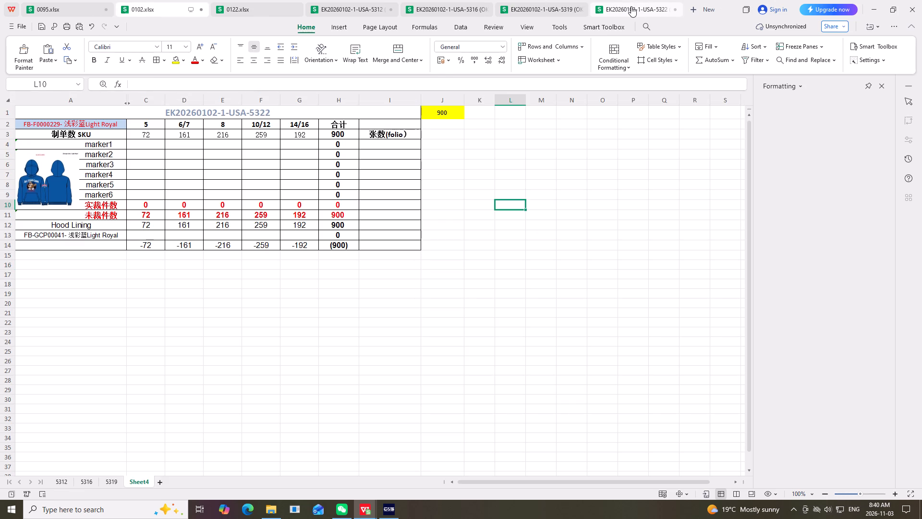
click(631, 6)
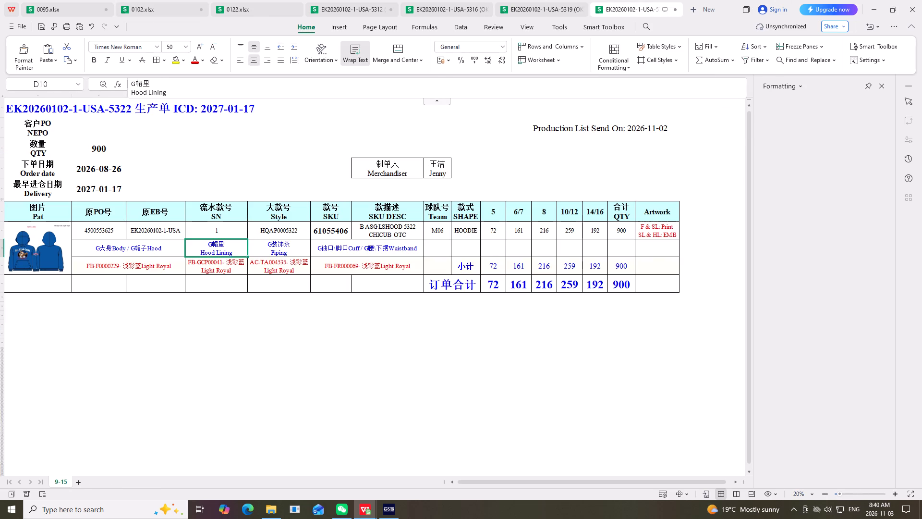
click(457, 341)
click(159, 12)
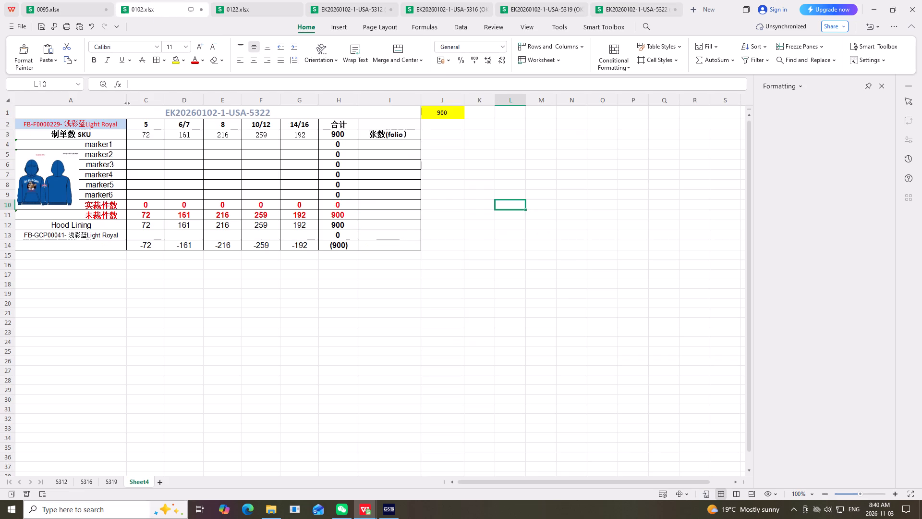
click(61, 480)
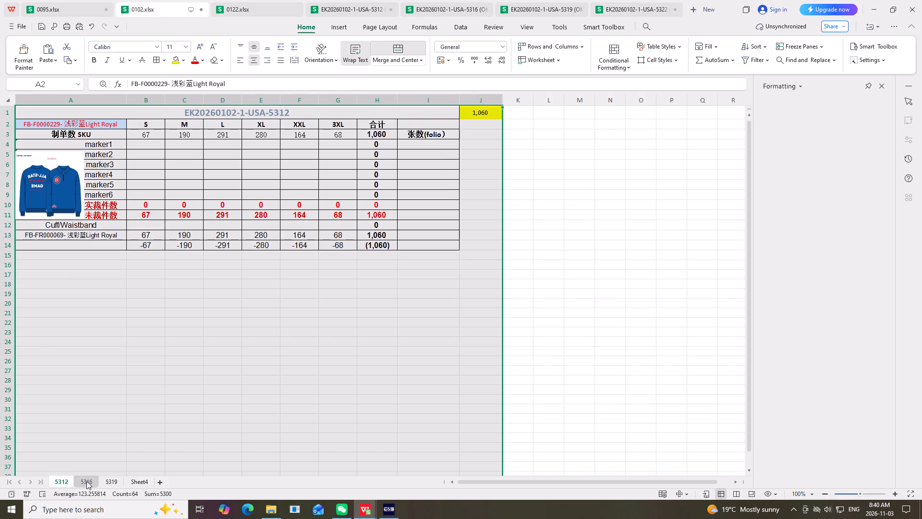
click(190, 409)
click(94, 479)
click(253, 374)
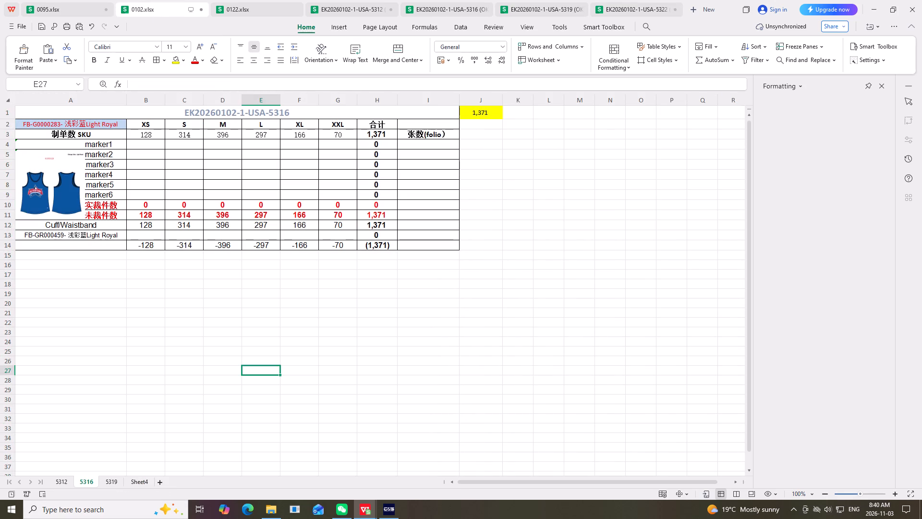
click(112, 484)
click(206, 352)
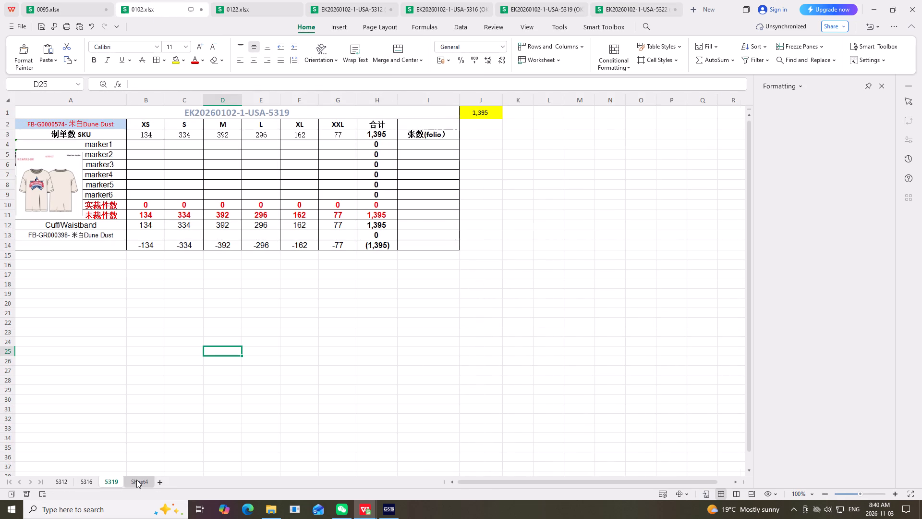
click(136, 480)
click(334, 379)
click(493, 332)
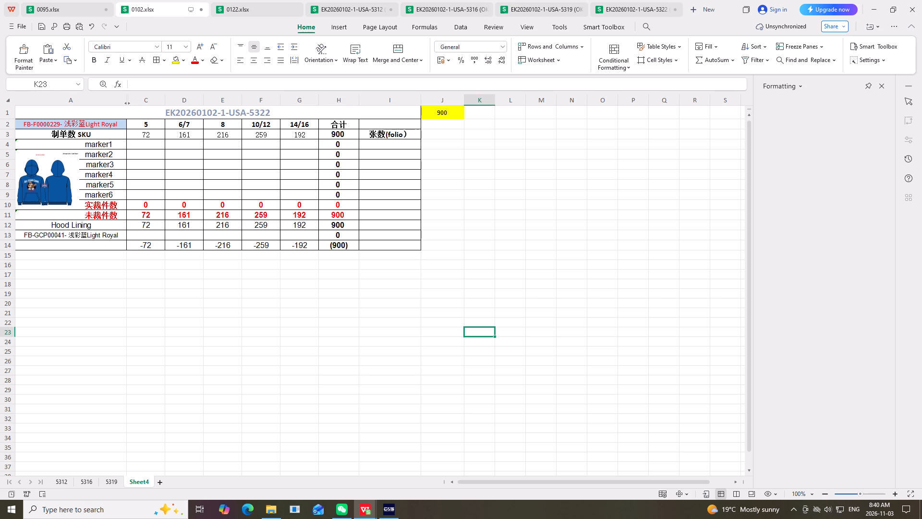
Rename Sheet4 as 5322.
right_click(137, 482)
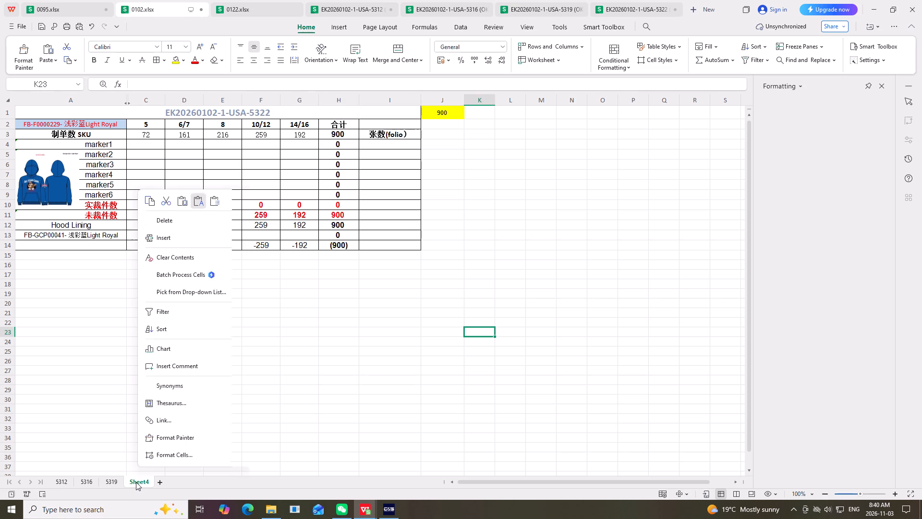
click(175, 344)
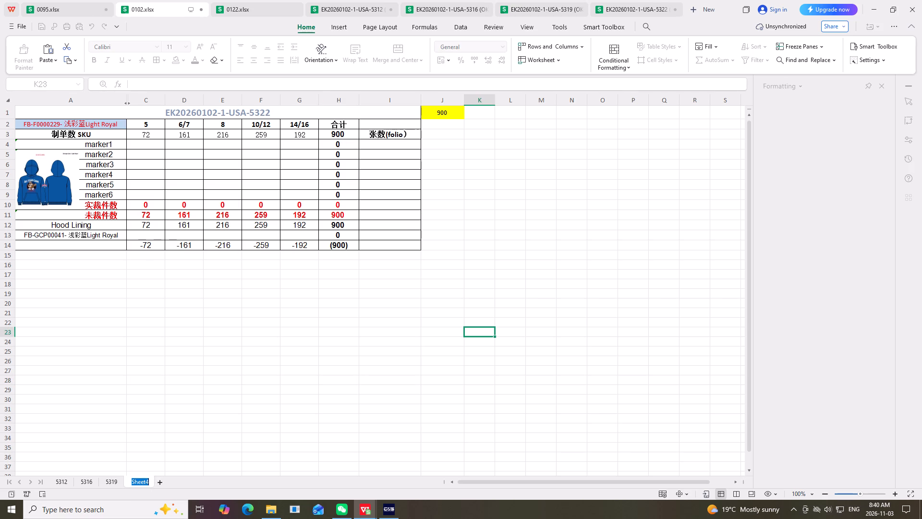
text(5322)
click(616, 233)
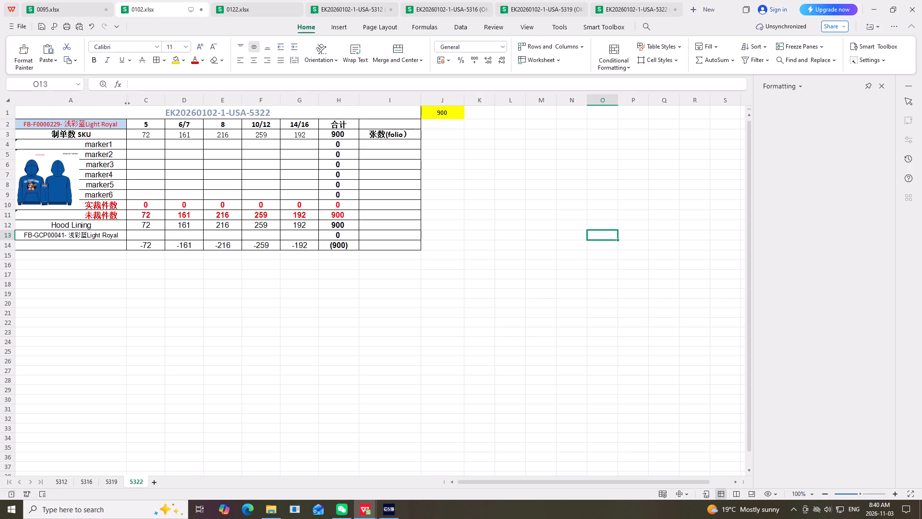
Save the 0102.xlsx workbook.
triple_click(39, 23)
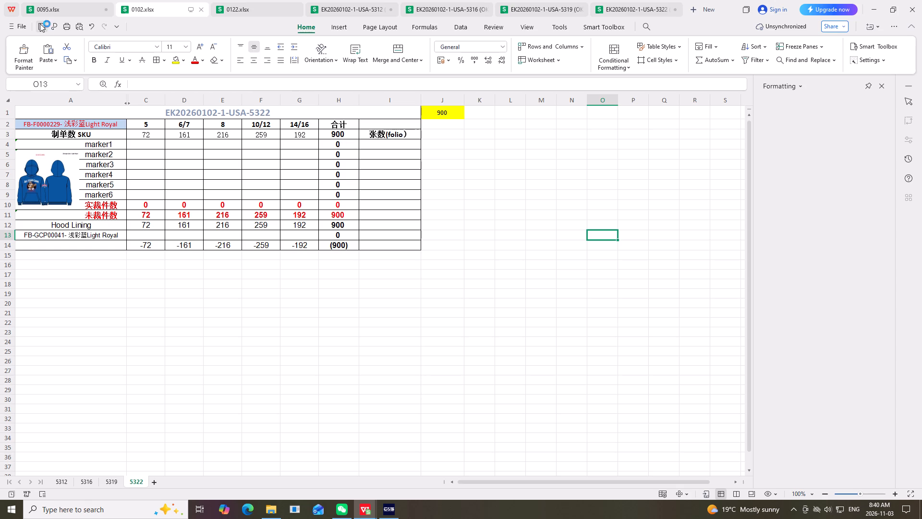
triple_click(40, 24)
triple_click(40, 24)
triple_click(40, 24)
click(38, 23)
click(567, 145)
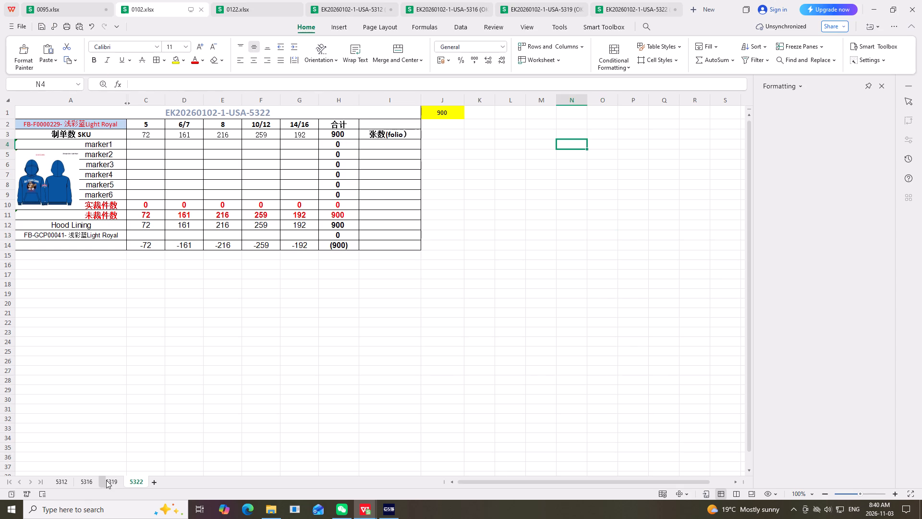
Copy columns A to J of the 5319 sheet and paste them at A1 of a new sheet after 5322.
click(113, 480)
scroll(146, 332, up, 4)
drag(34, 99, 481, 193)
right_click(481, 193)
click(492, 204)
click(152, 482)
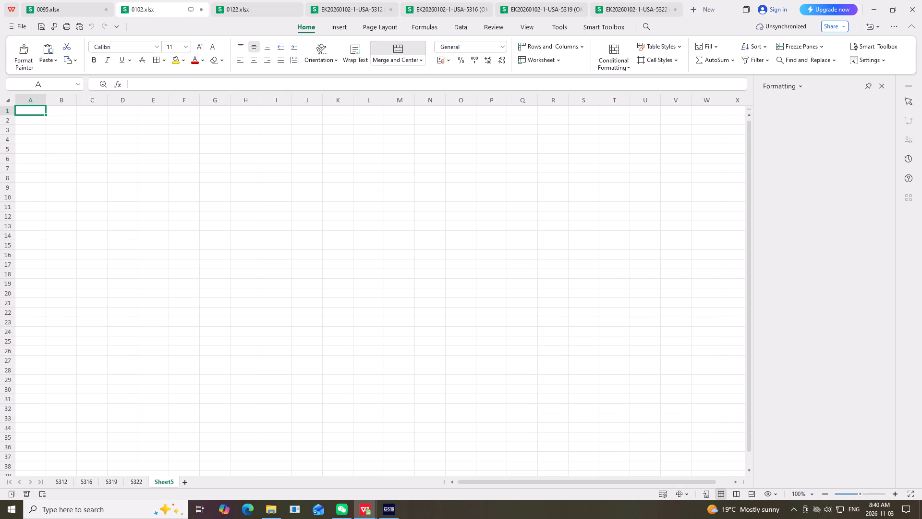
right_click(32, 111)
click(79, 124)
click(533, 159)
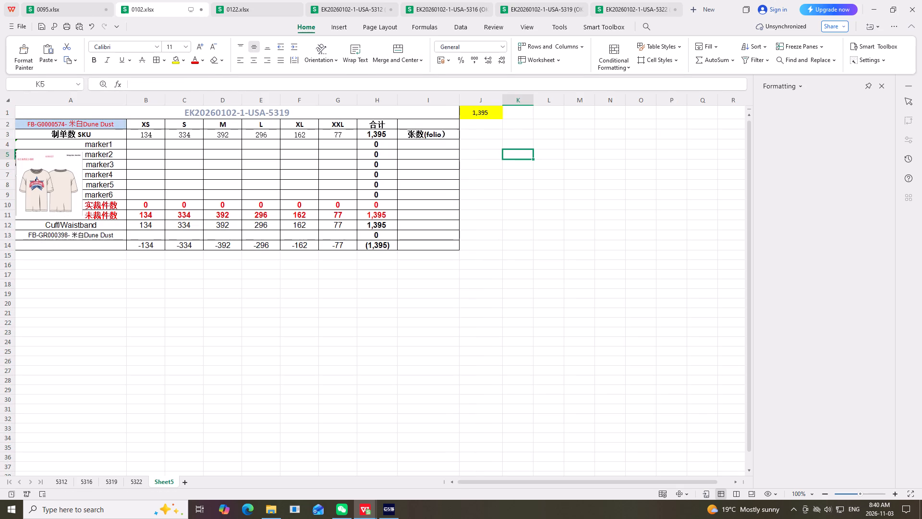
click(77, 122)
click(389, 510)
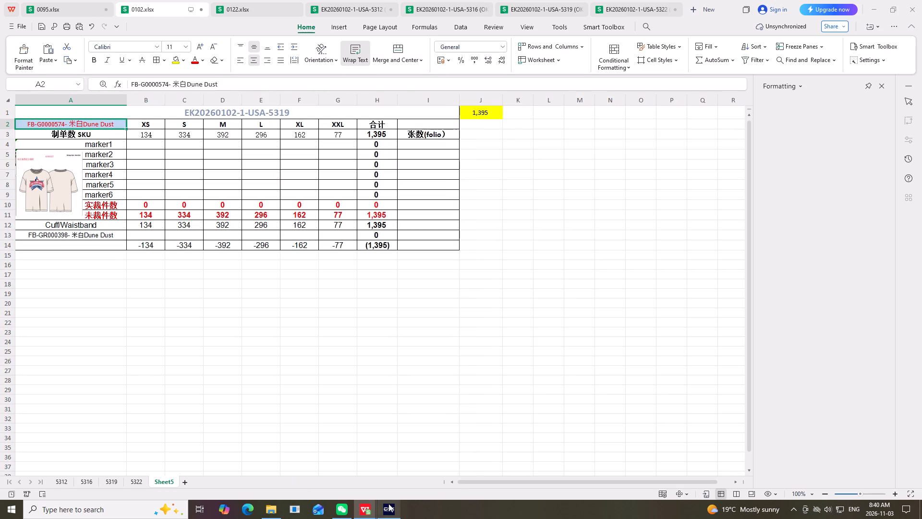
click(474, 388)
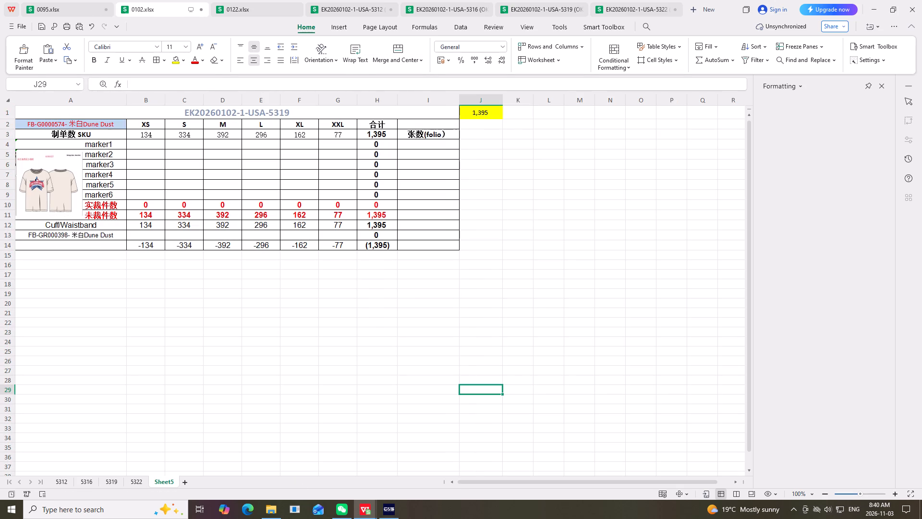
Clear the copied 5319 fabric names in A2 and A13 and delete the T-shirt picture on Sheet5.
click(103, 122)
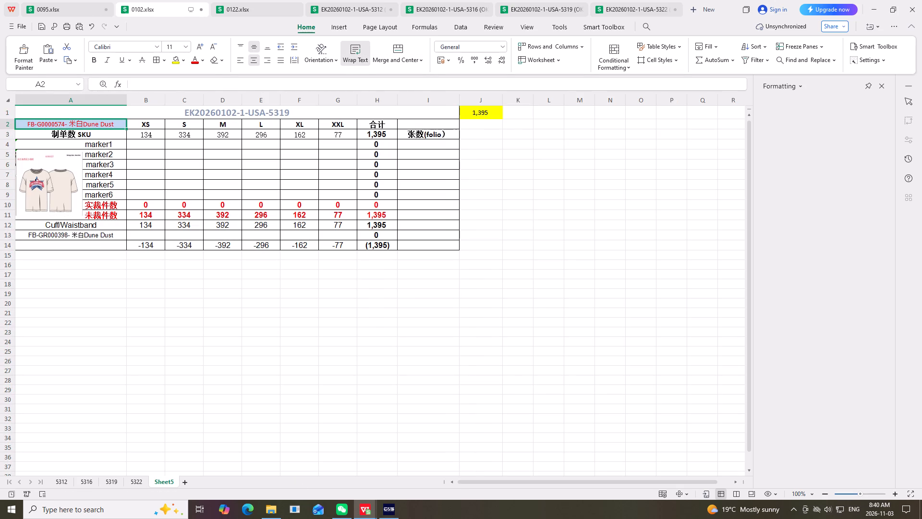
key(Delete)
click(50, 187)
key(Delete)
click(67, 239)
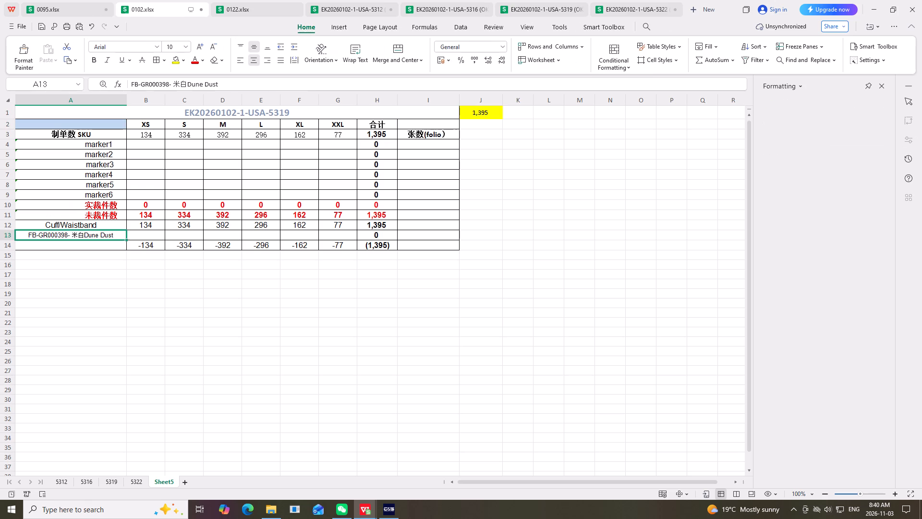
key(Delete)
Clear the copied sizes and order quantities in B2:G3 and the Cuff/Waistband quantities in B12:G12.
drag(152, 125, 320, 131)
key(Delete)
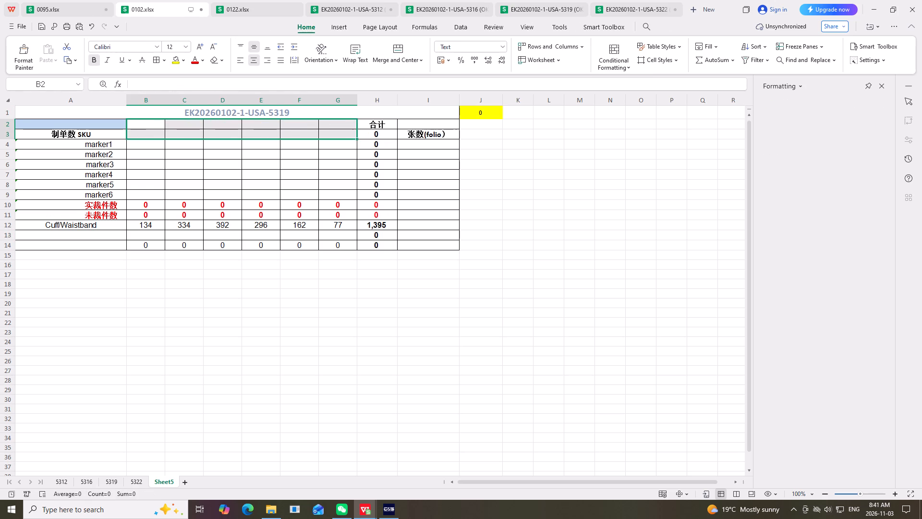
drag(148, 226, 322, 228)
key(Delete)
click(569, 209)
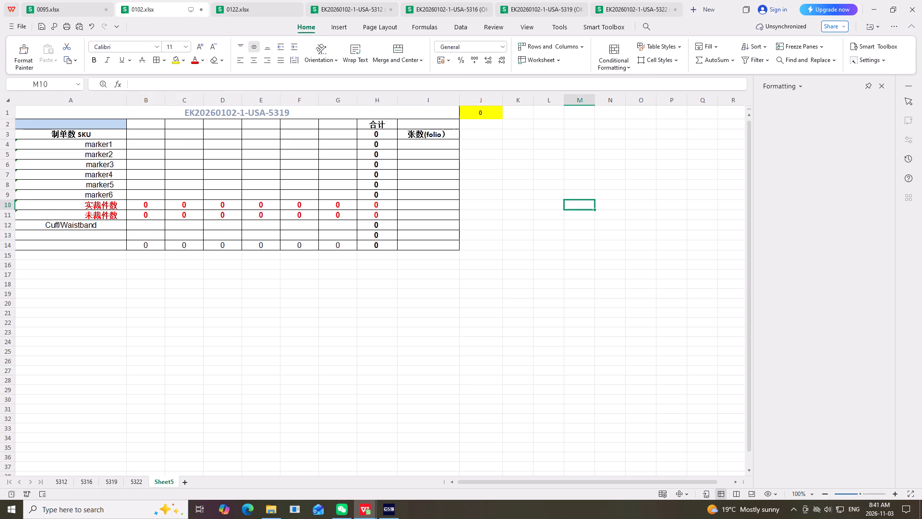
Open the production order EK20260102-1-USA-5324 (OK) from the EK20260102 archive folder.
click(268, 506)
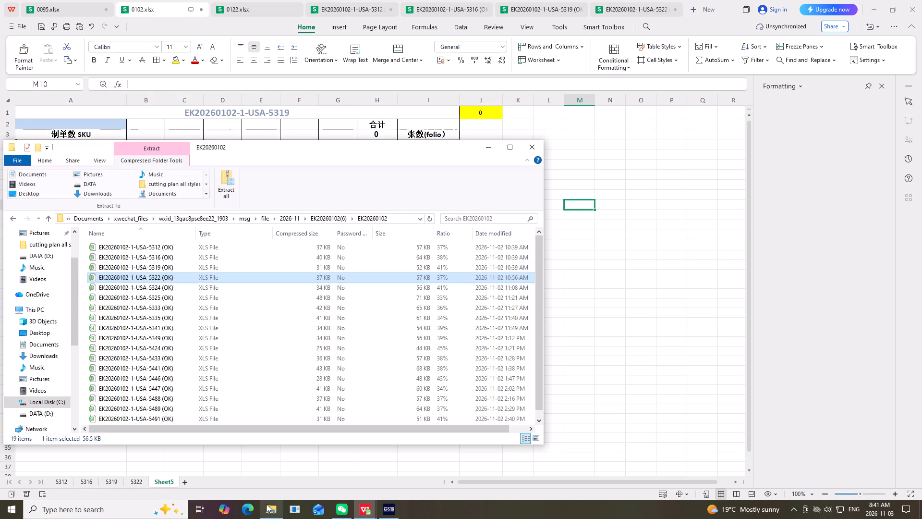
double_click(144, 288)
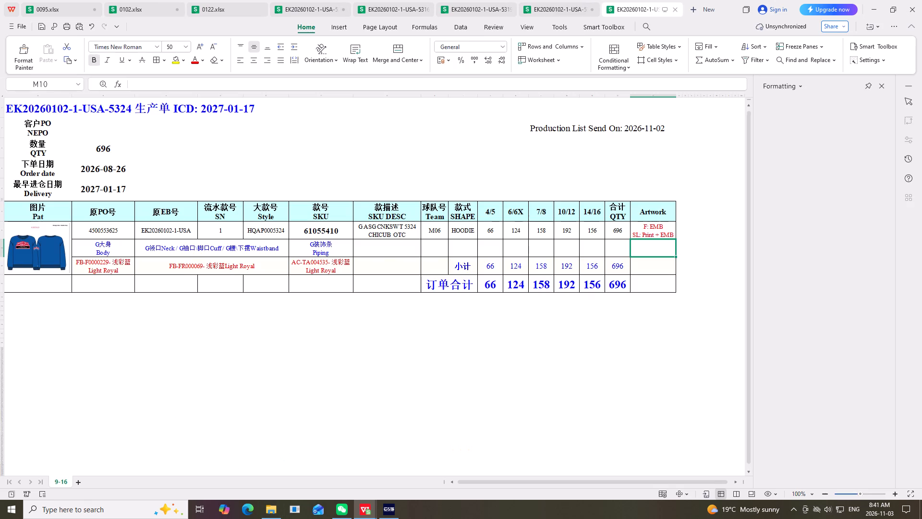
scroll(267, 341, up, 5)
click(289, 383)
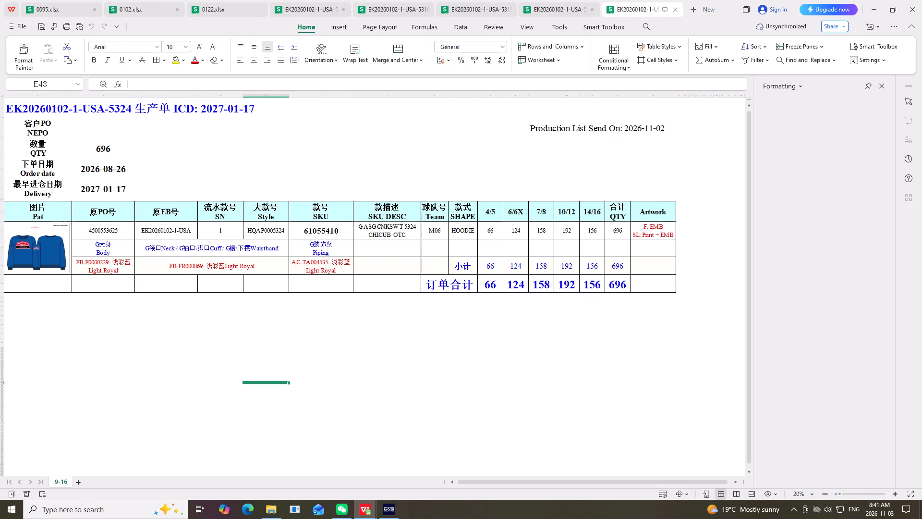
Copy the blue sweatshirt picture from the 5324 production order and paste it into Sheet5 of 0102.xlsx.
click(51, 250)
right_click(50, 250)
click(61, 264)
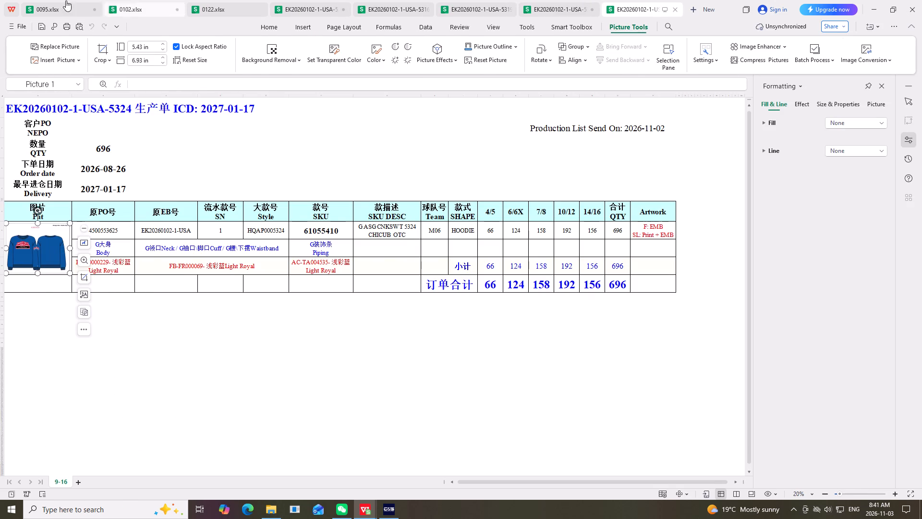
click(134, 10)
right_click(489, 185)
click(530, 197)
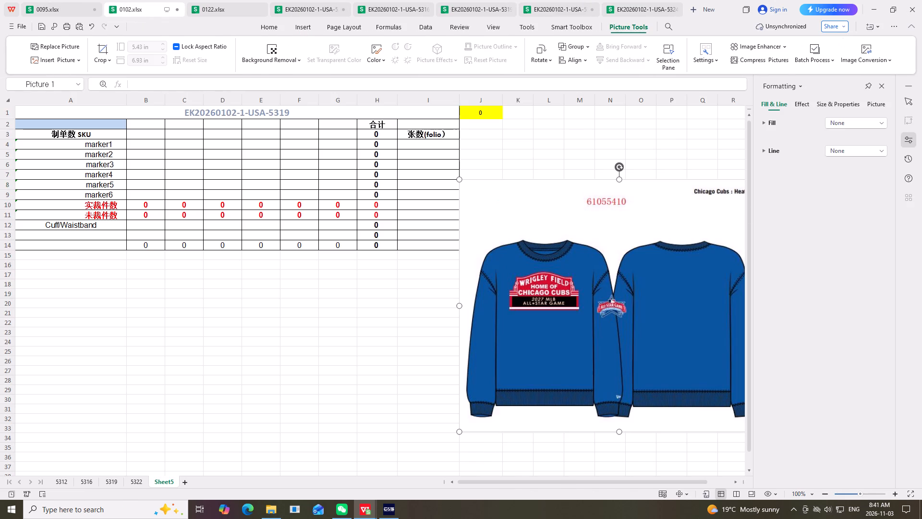
Close the picture formatting pane and shrink the pasted sweatshirt picture to a thumbnail about as wide as column J.
click(880, 84)
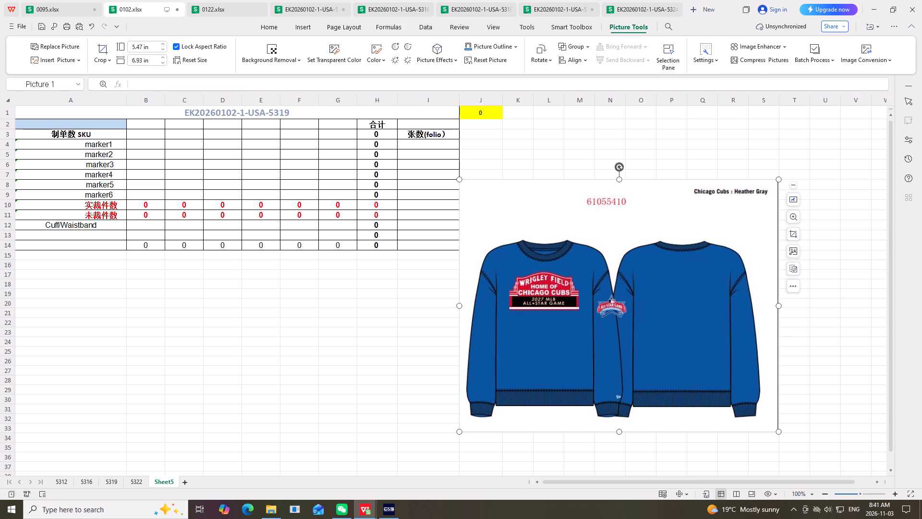
drag(778, 181, 506, 399)
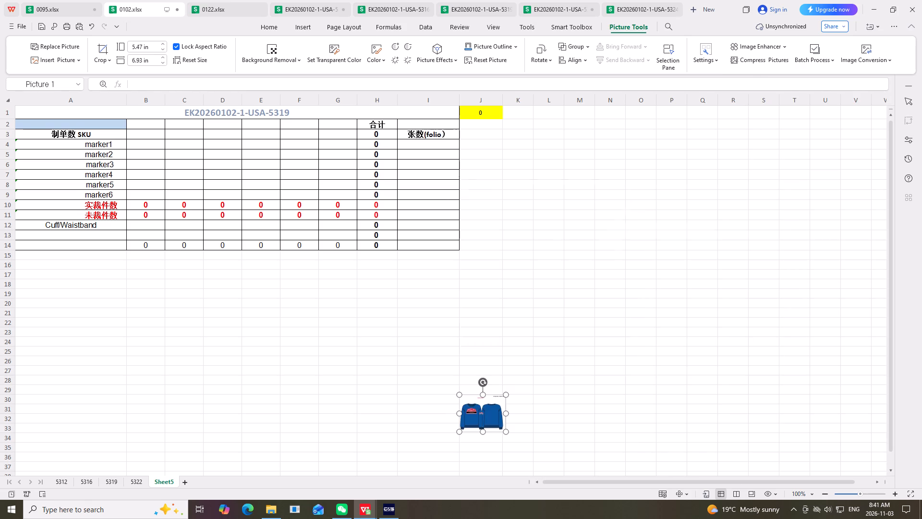
Move the sweatshirt thumbnail into column A of Sheet5, beside the marker2 to marker5 labels.
drag(497, 408, 173, 291)
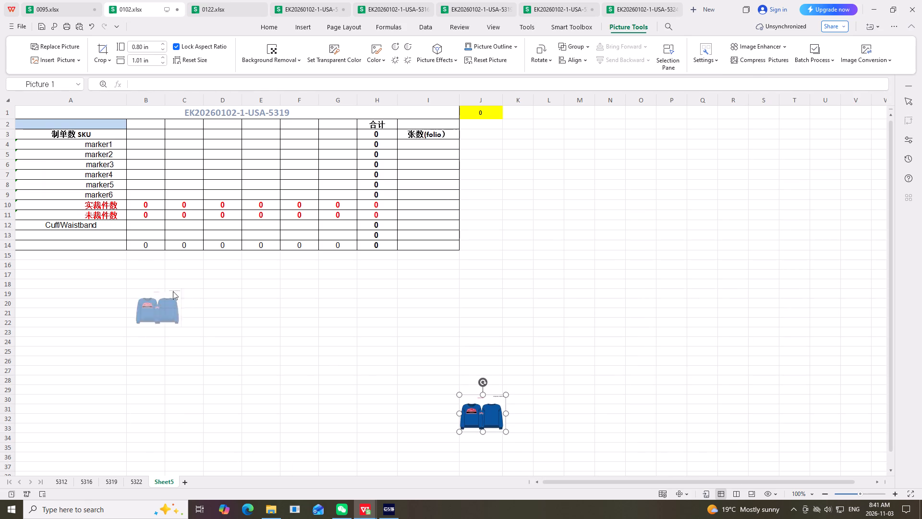
drag(173, 291, 52, 165)
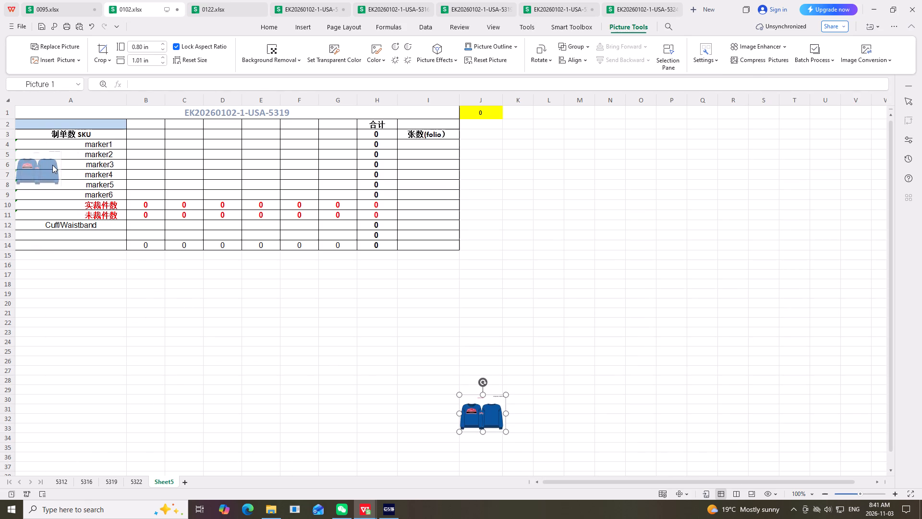
drag(52, 165, 55, 166)
click(564, 201)
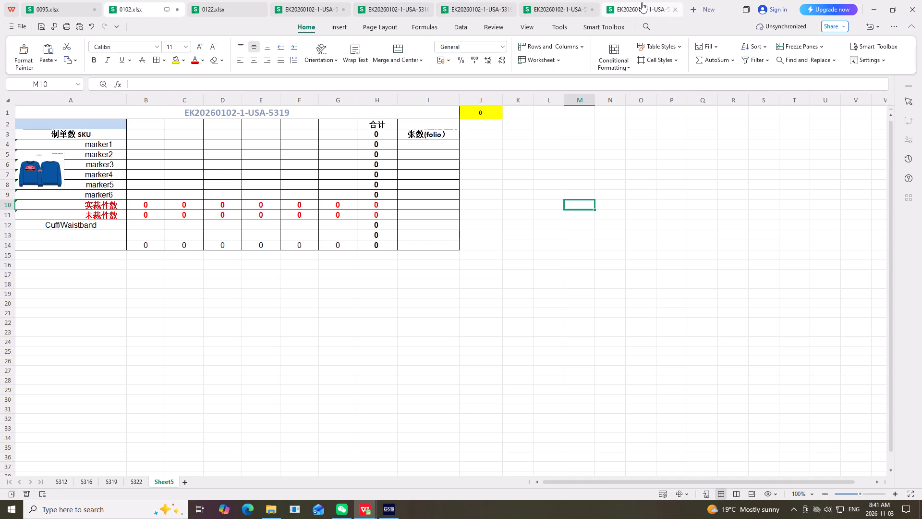
Compare the 5324 production order with the 5322 order and the 5322 sheet, checking sizes, quantities and fabric details.
click(642, 2)
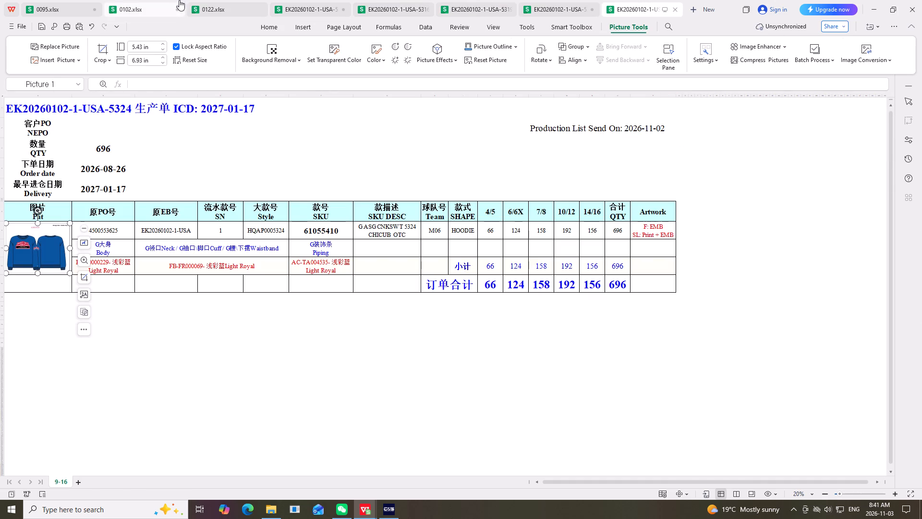
click(131, 9)
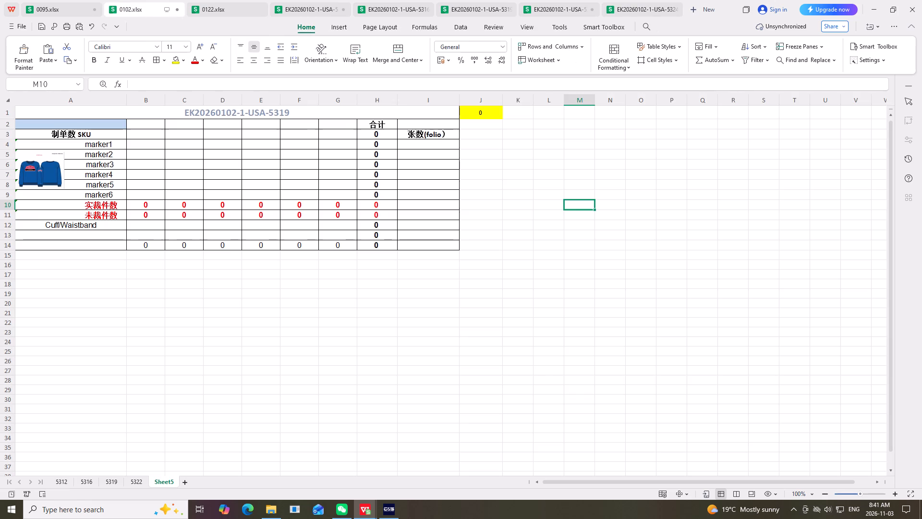
click(130, 482)
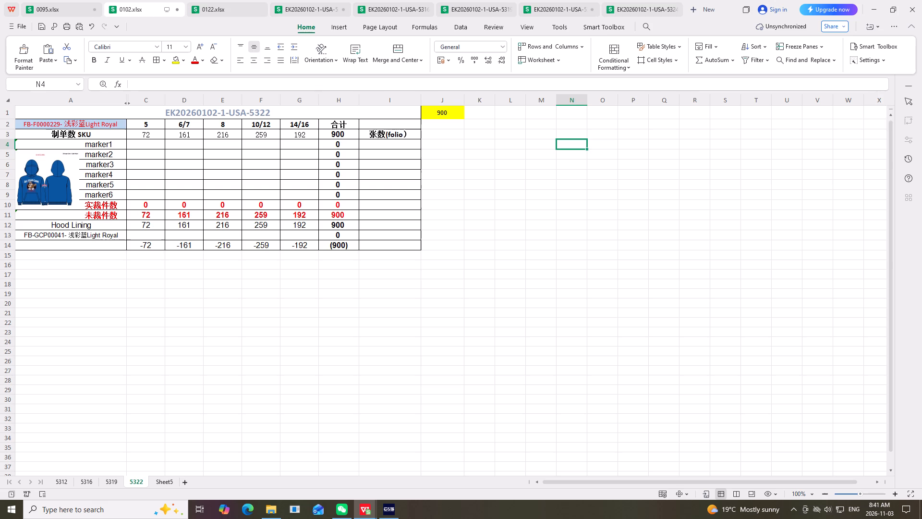
click(638, 11)
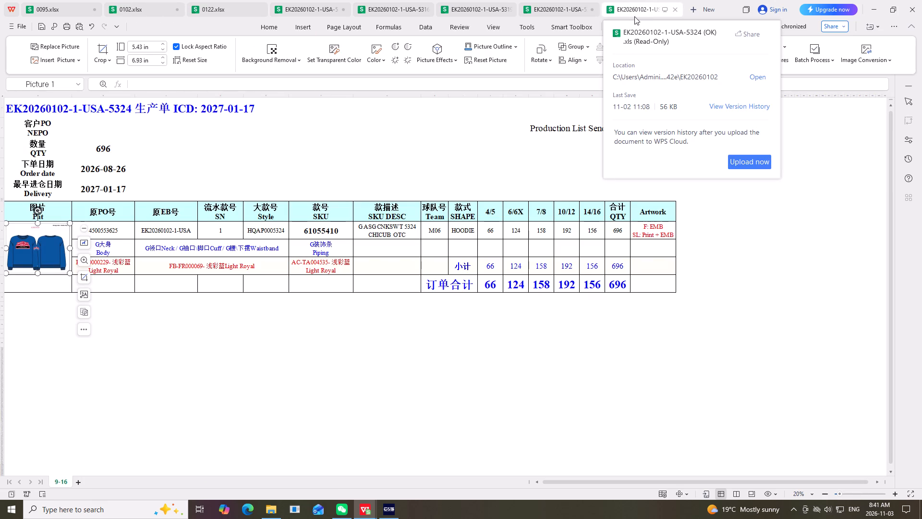
click(564, 10)
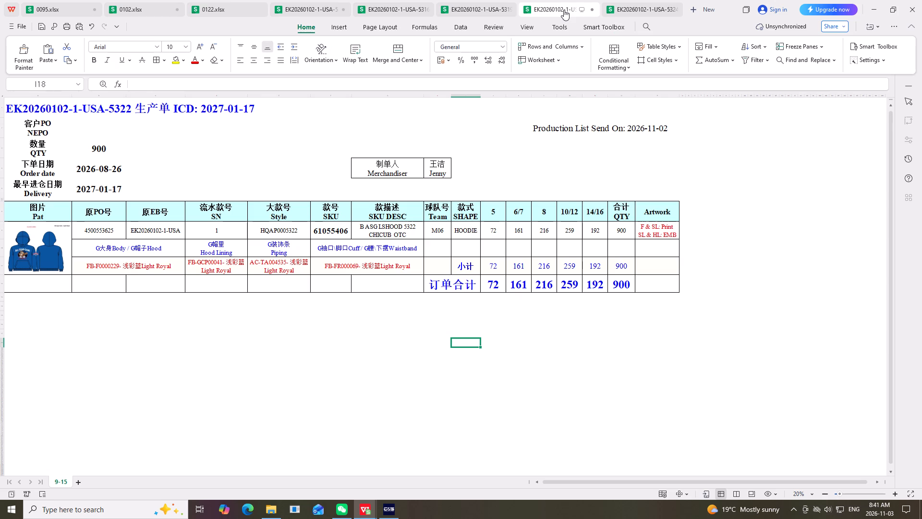
click(632, 7)
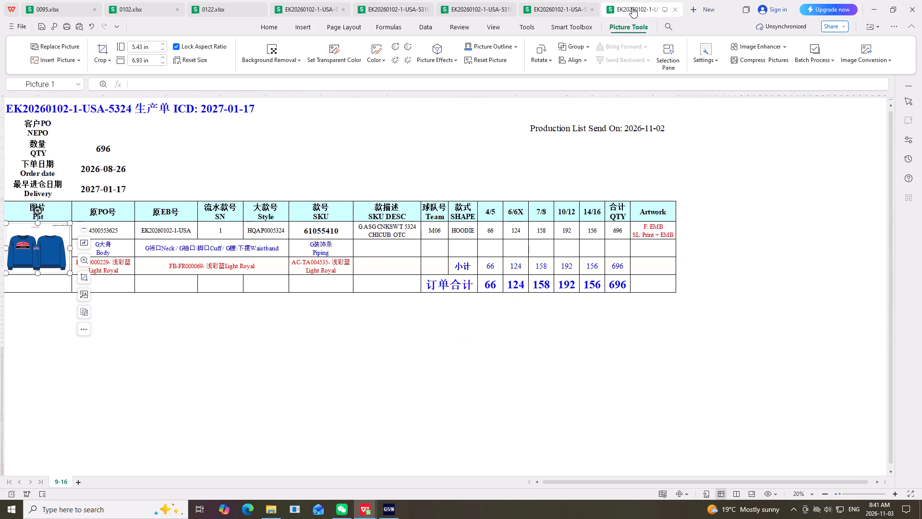
click(561, 10)
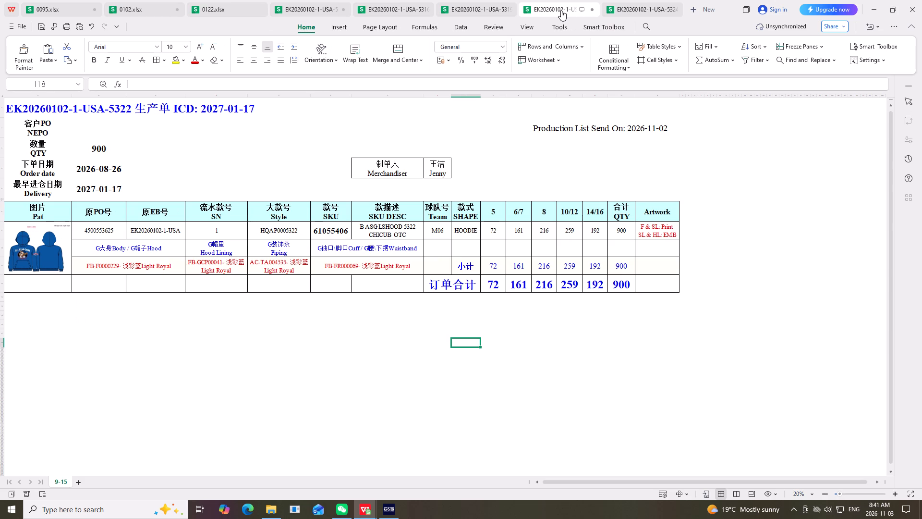
click(635, 7)
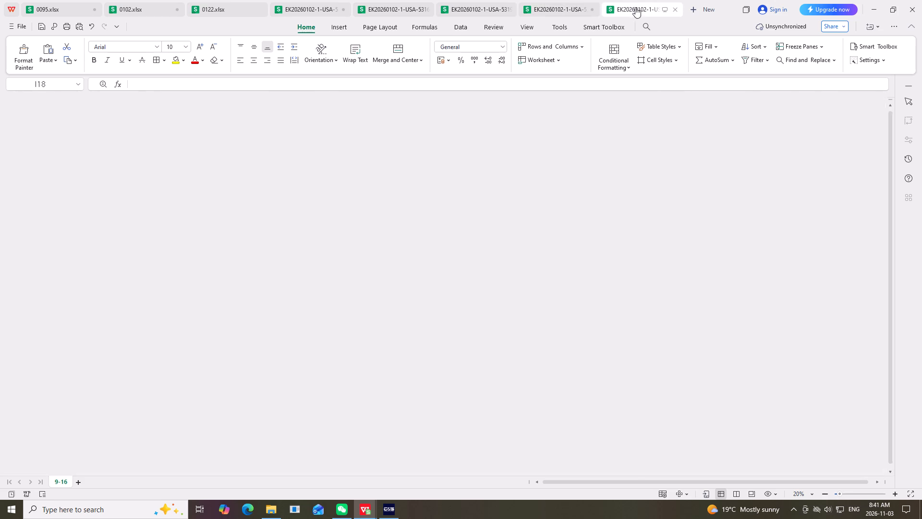
click(174, 413)
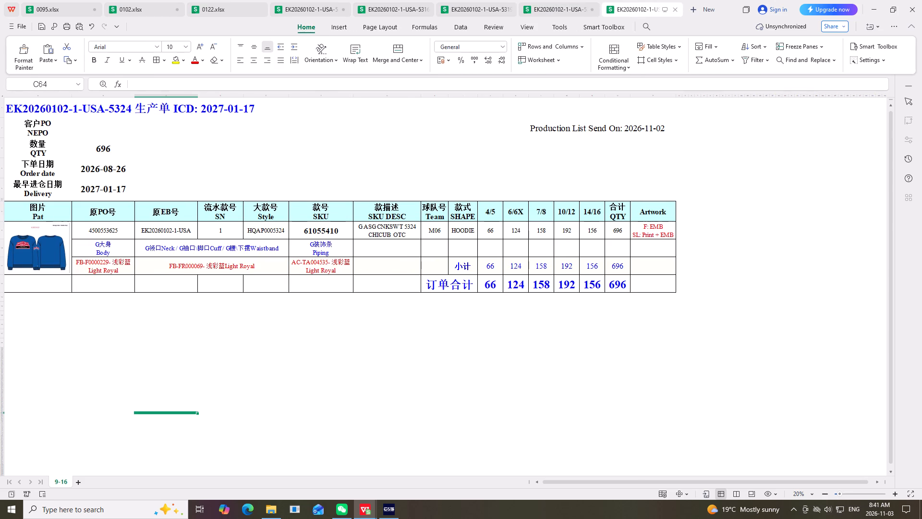
click(631, 10)
click(556, 7)
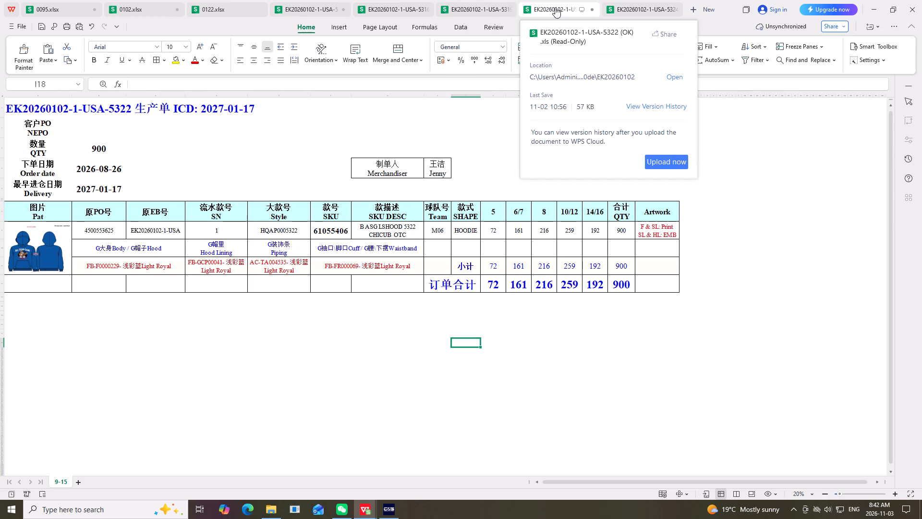
click(642, 9)
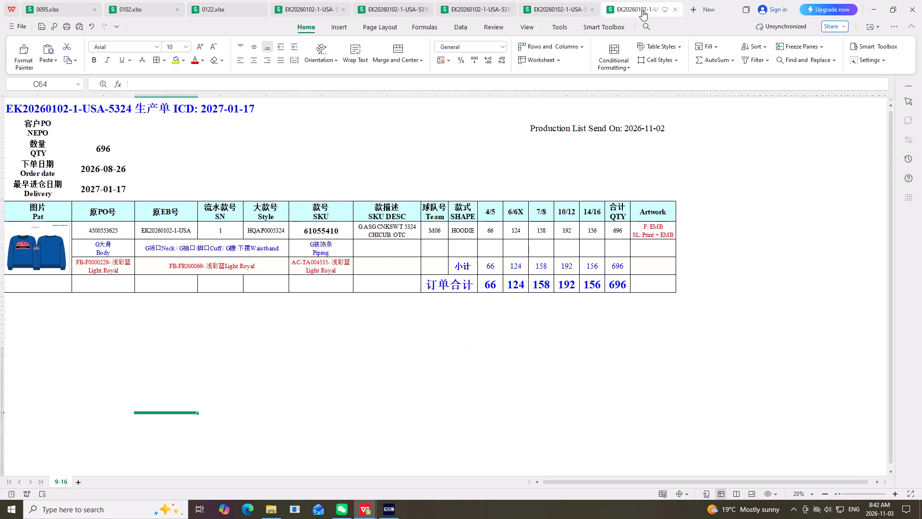
click(568, 3)
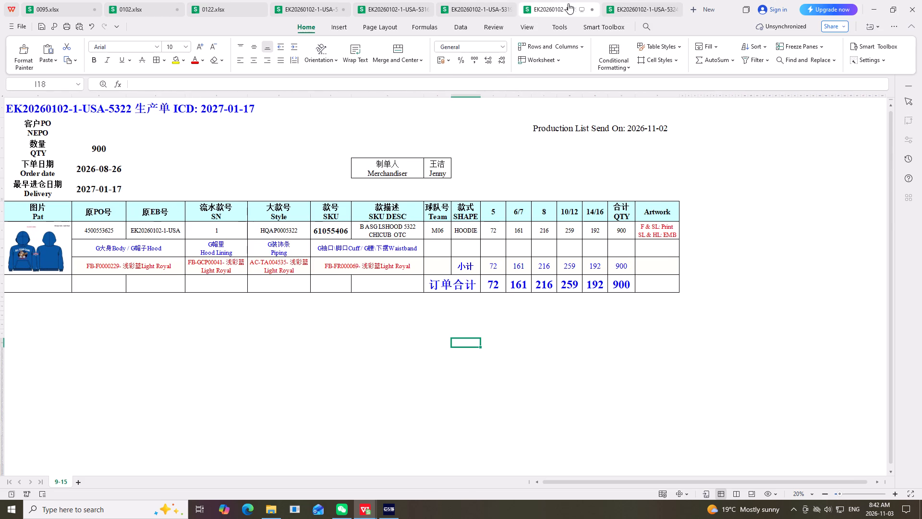
click(644, 11)
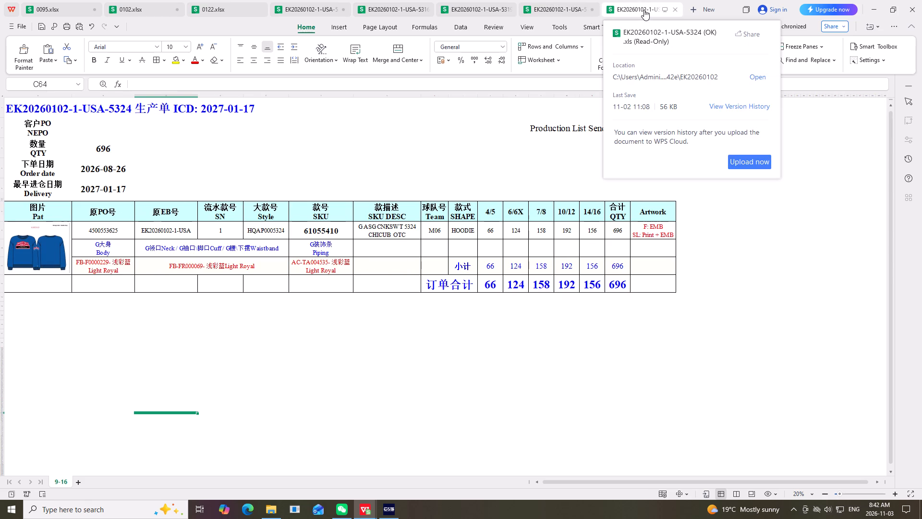
click(576, 9)
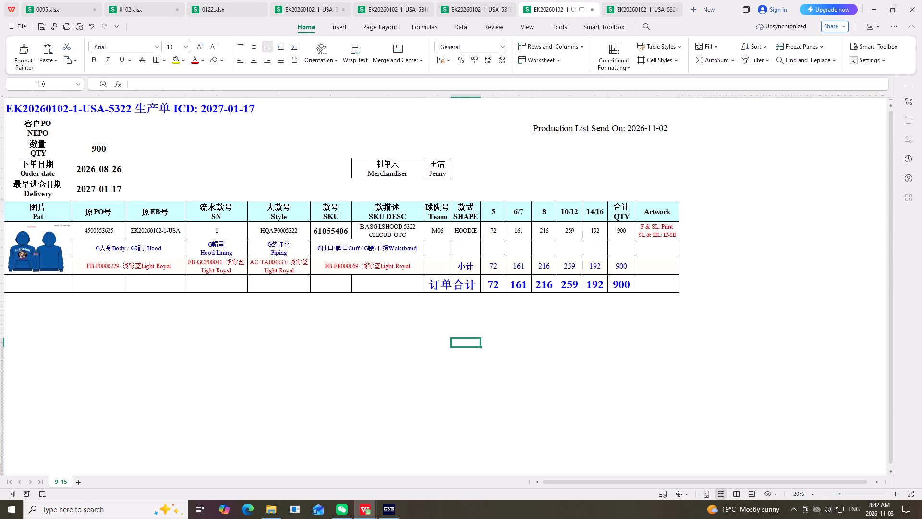
click(641, 9)
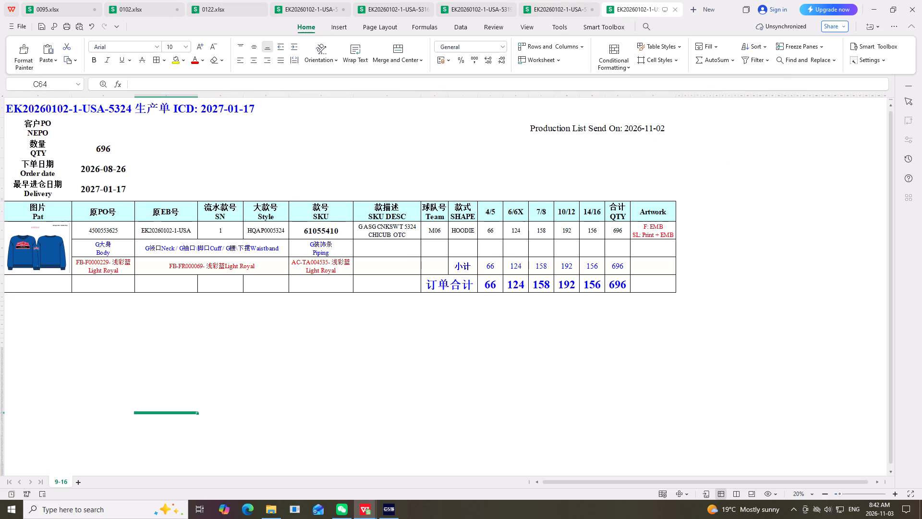
click(639, 6)
click(562, 11)
Stretch the sweatshirt picture on Sheet5 to about 1.38 in high, reaching down to the 未裁件数 row and out to column A's edge.
click(143, 7)
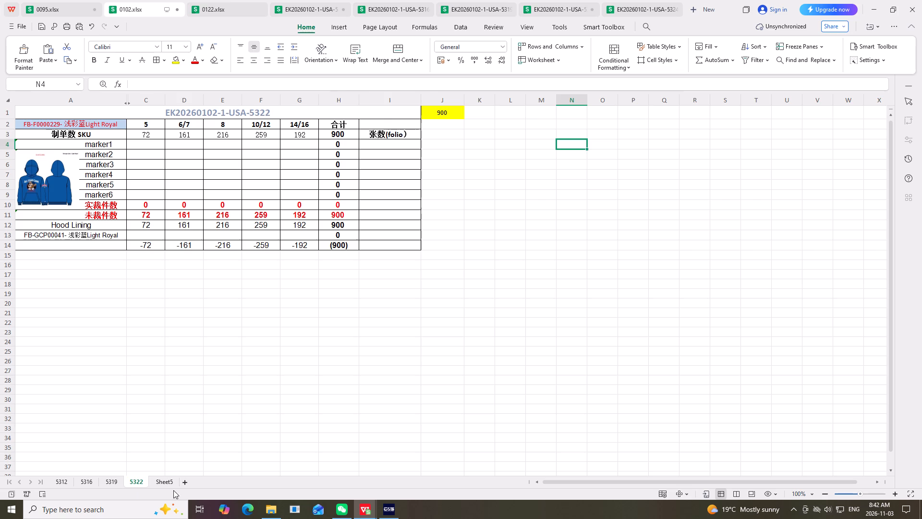
click(162, 483)
click(301, 352)
click(39, 170)
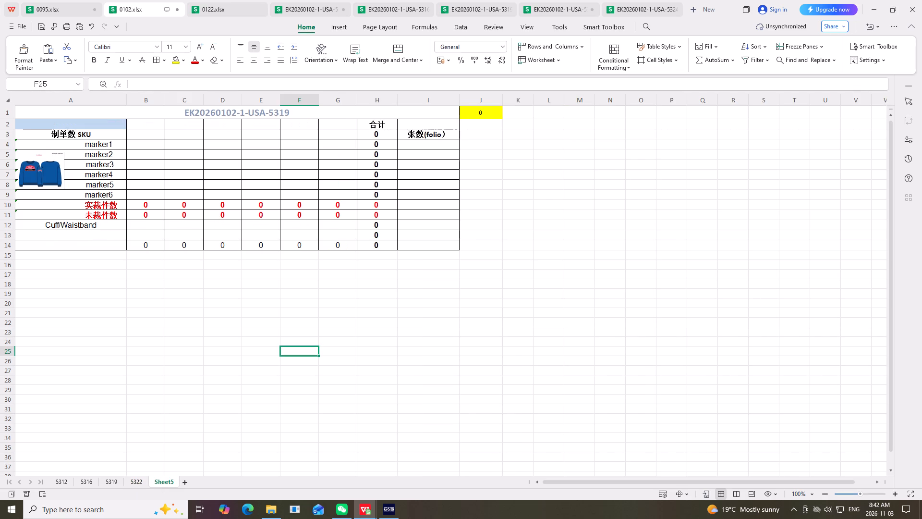
drag(42, 190, 46, 217)
click(87, 332)
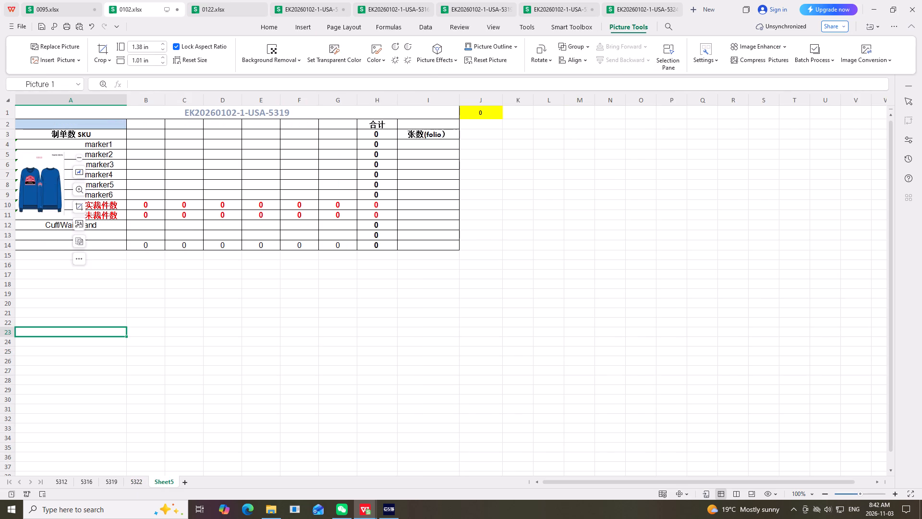
click(26, 182)
drag(19, 184, 0, 193)
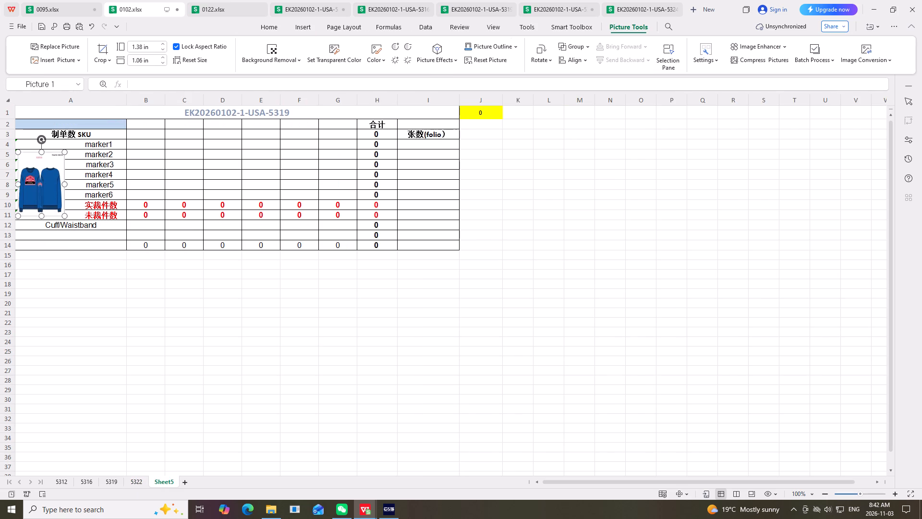
Enlarge the sweatshirt picture to about 1.4 in wide and 1.42 in high, filling the space beside the marker labels.
click(95, 326)
click(49, 167)
drag(65, 184, 81, 196)
click(134, 276)
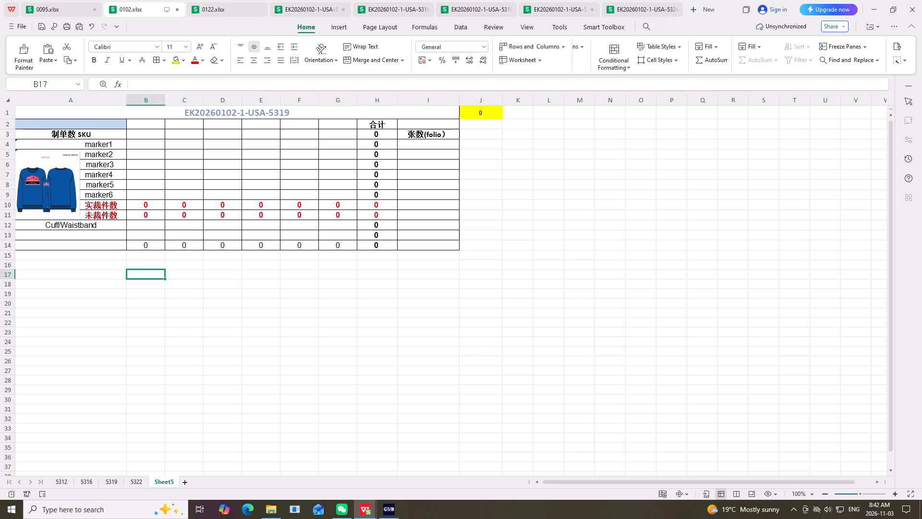
click(67, 188)
click(49, 215)
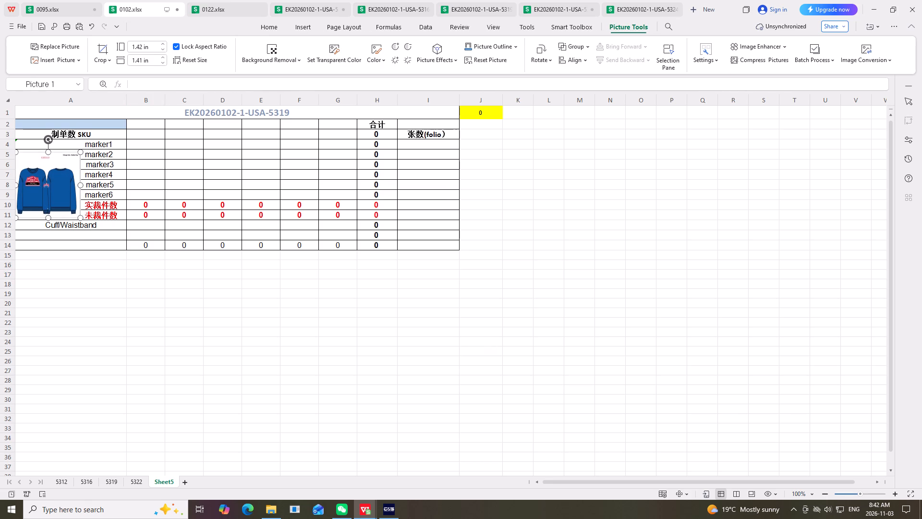
click(79, 187)
click(197, 286)
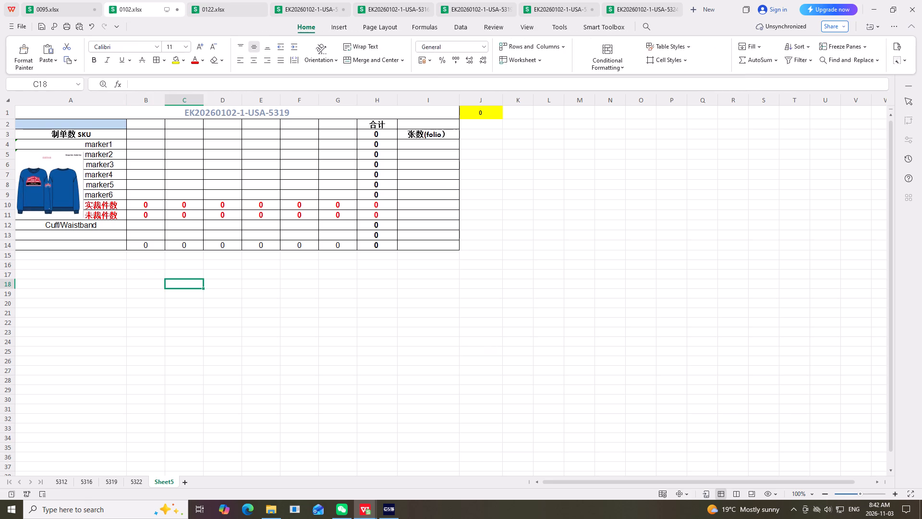
click(68, 173)
click(83, 185)
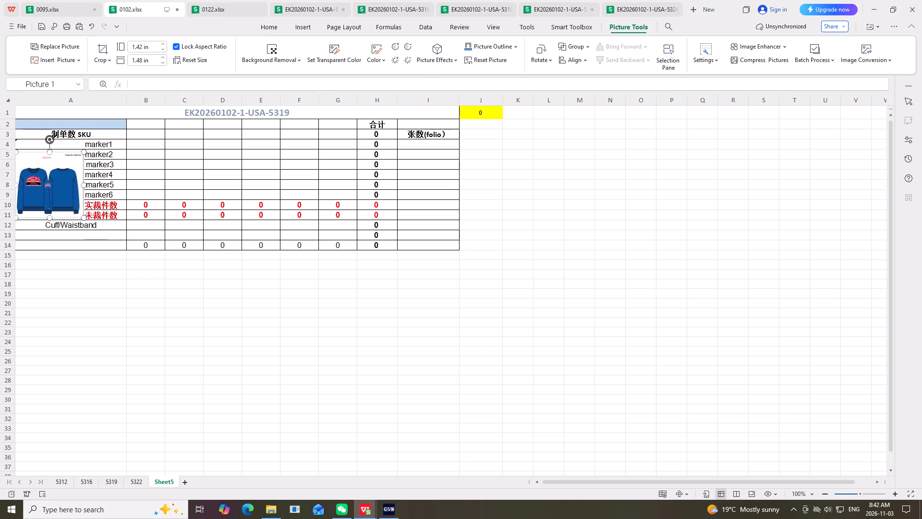
click(135, 310)
click(52, 195)
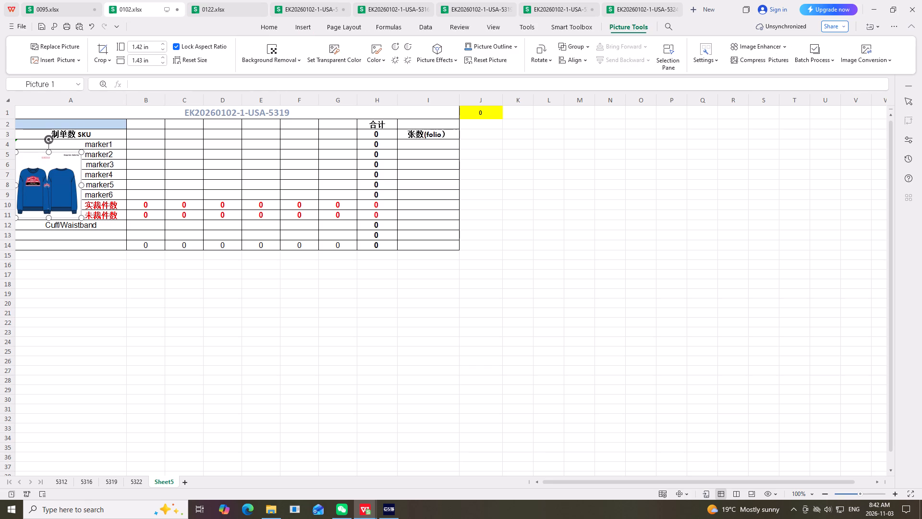
drag(16, 185, 4, 188)
click(97, 290)
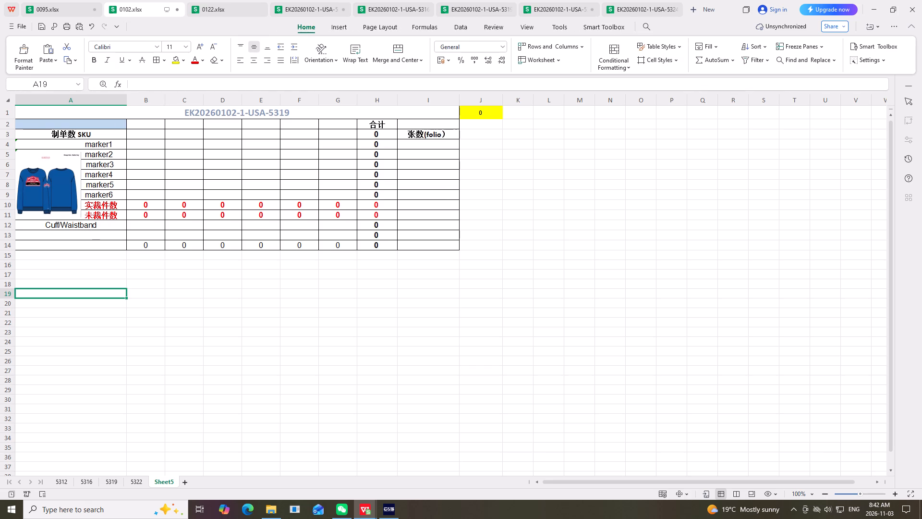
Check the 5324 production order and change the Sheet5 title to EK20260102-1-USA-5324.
click(652, 6)
scroll(190, 206, up, 4)
click(145, 8)
double_click(291, 111)
key(BackSpace)
key(BackSpace)
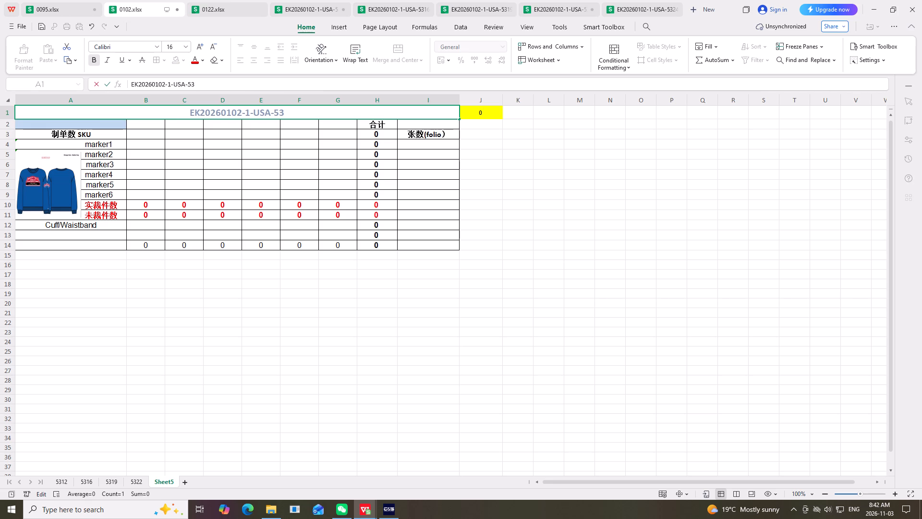
text(24)
click(450, 253)
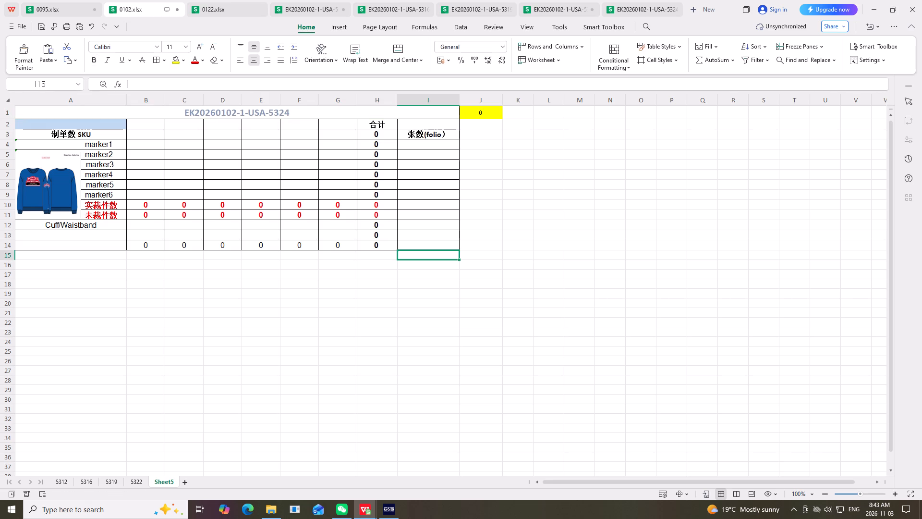
Copy the size headings 4/5, 6/6X, 7/8, 10/12 and 14/16 from the 5324 production order into Sheet5's row 2, starting in column B.
click(654, 9)
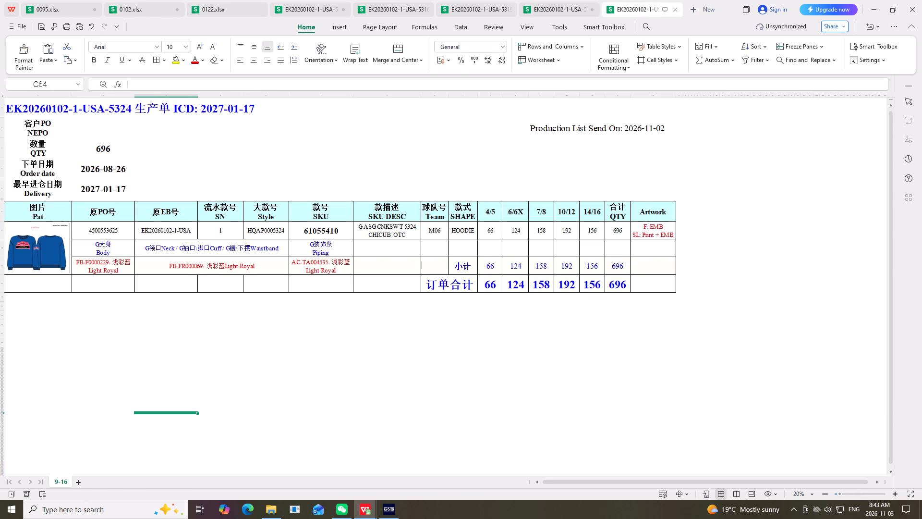
scroll(317, 346, up, 1)
drag(491, 212, 585, 215)
right_click(585, 215)
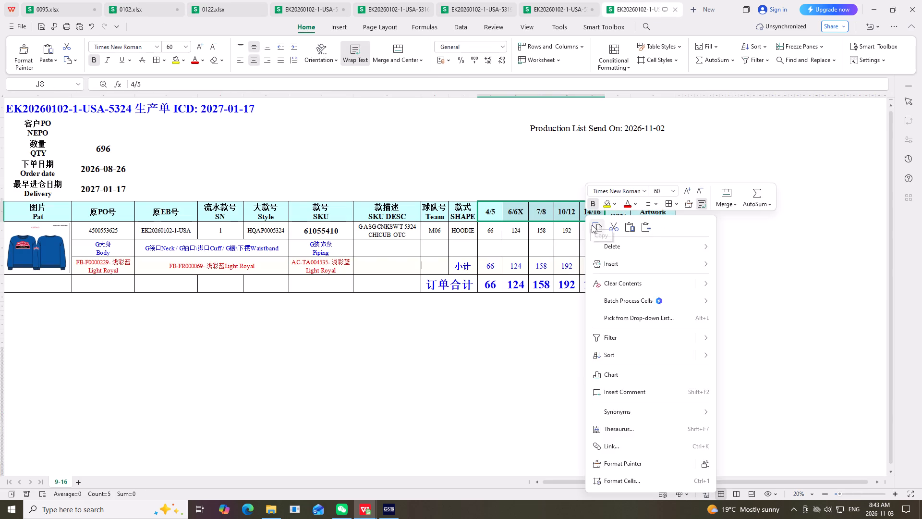
click(593, 225)
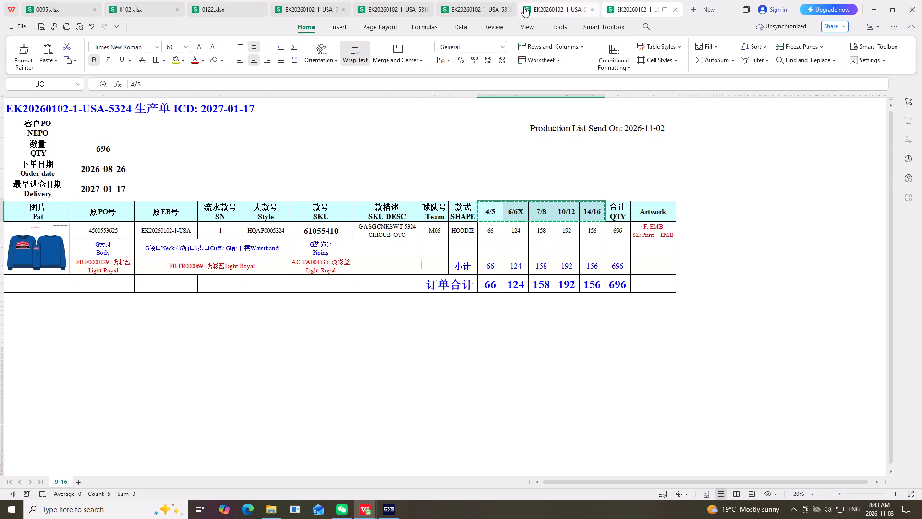
click(140, 9)
scroll(149, 231, up, 2)
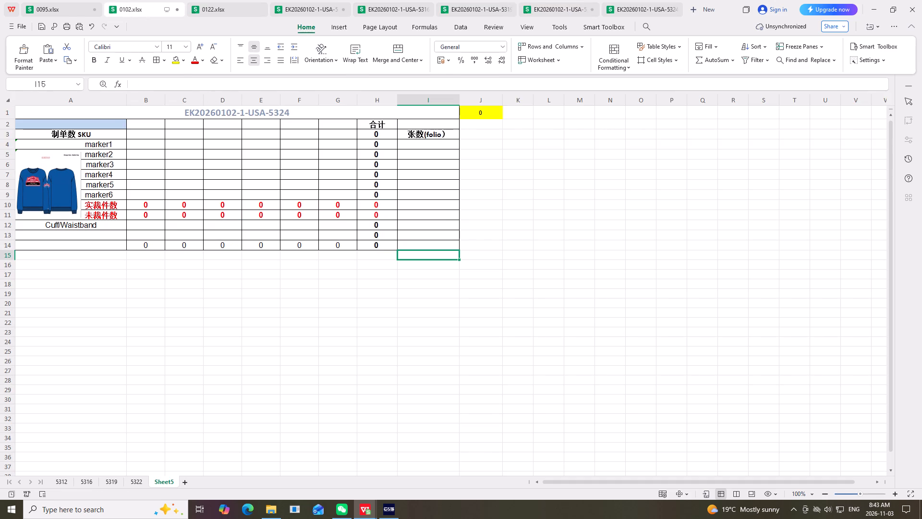
click(145, 124)
right_drag(145, 124, 150, 129)
click(202, 138)
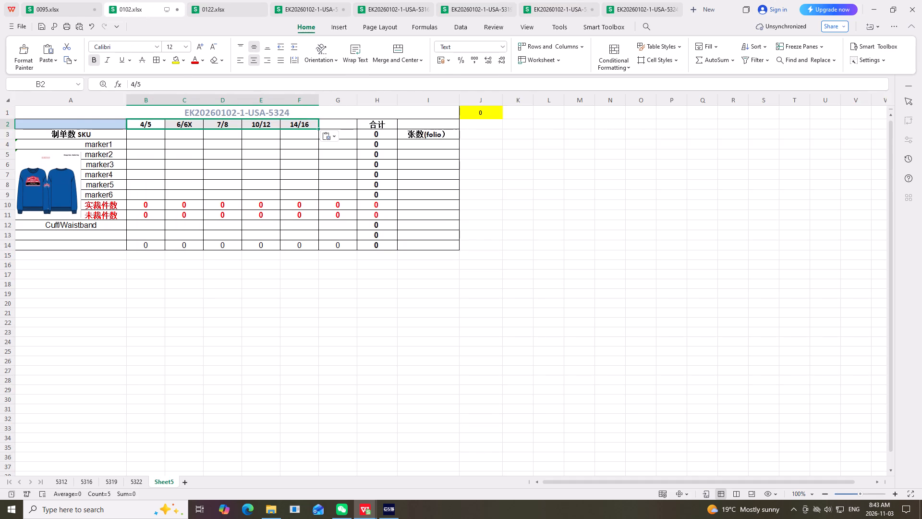
drag(568, 193, 546, 188)
Hide column B on Sheet5.
click(152, 99)
right_click(152, 99)
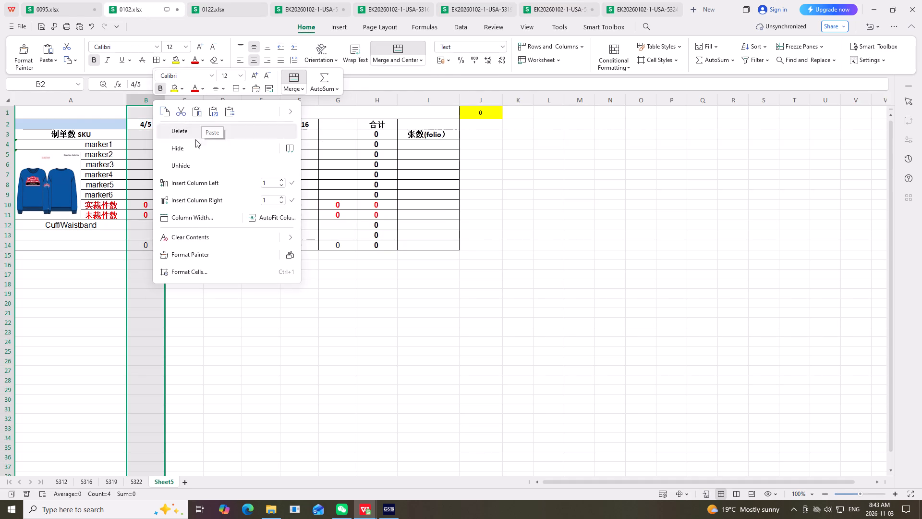
click(187, 149)
Paste the copied size headings 4/5 to 14/16 into row 2 of Sheet5 again, starting at C2.
click(633, 13)
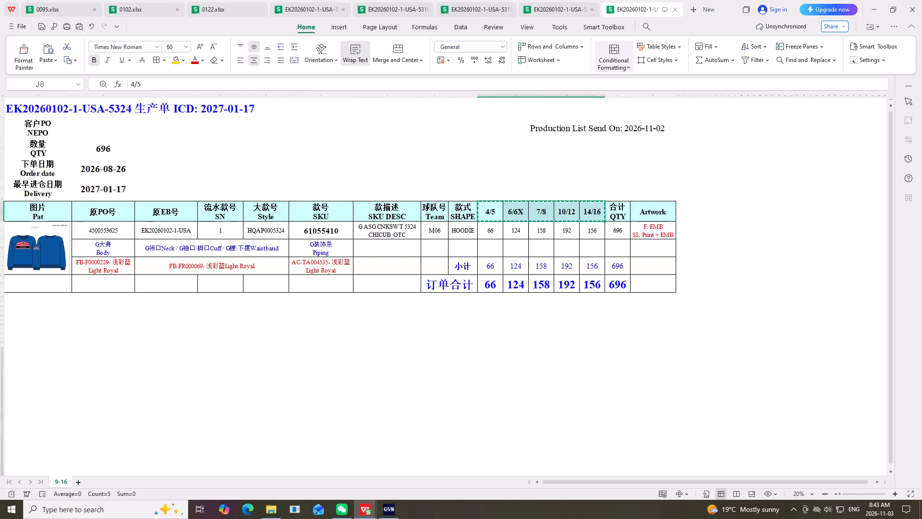
click(143, 9)
click(152, 124)
right_drag(152, 124, 159, 128)
click(211, 135)
click(500, 203)
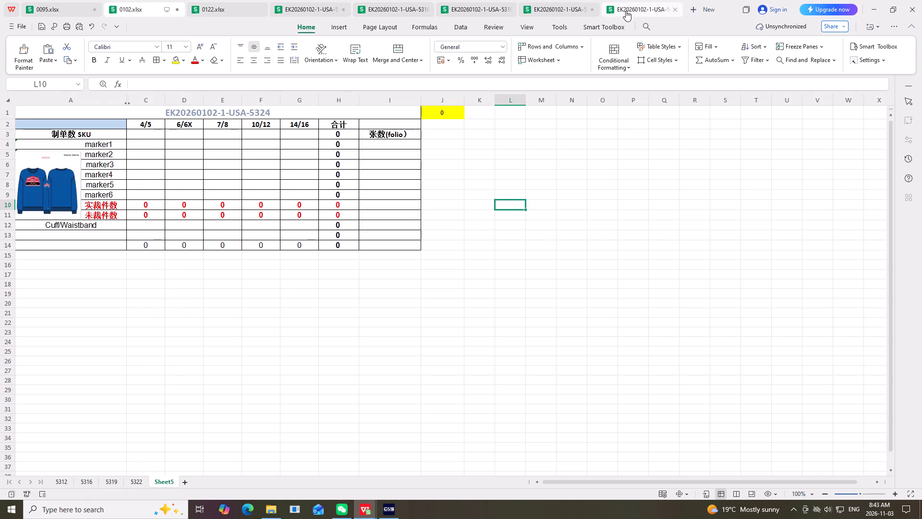
Copy the order-total quantities 66, 124, 158, 192 and 156 from the 5324 production order into the 制单数 SKU row from C3.
click(629, 7)
drag(493, 282, 588, 281)
right_click(588, 281)
click(599, 14)
click(141, 3)
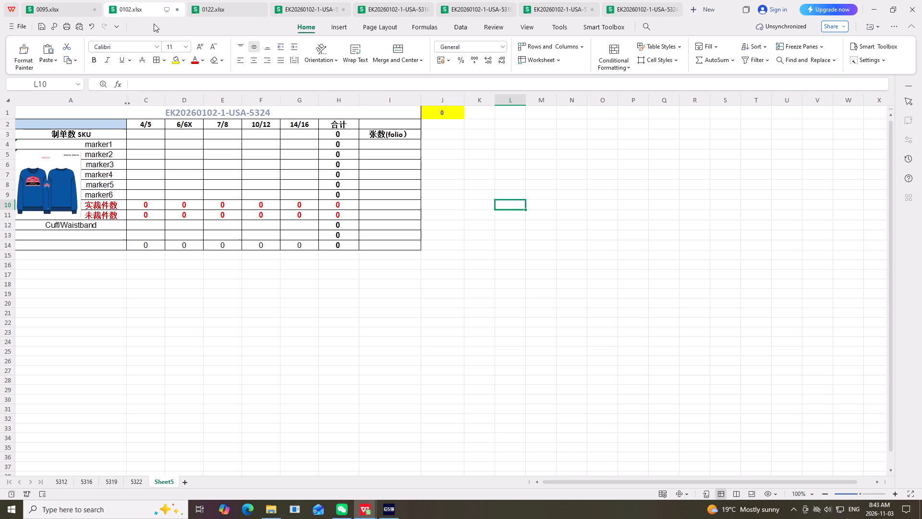
click(158, 135)
right_drag(158, 135, 166, 139)
click(218, 147)
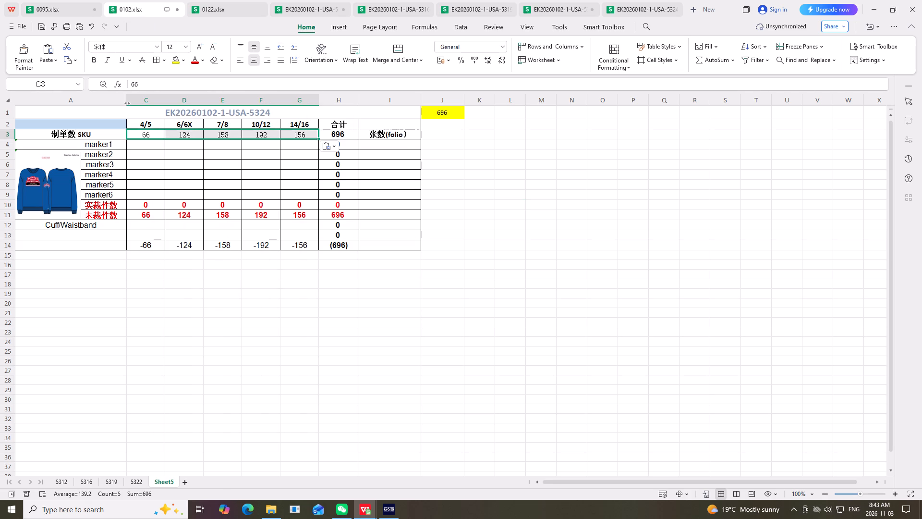
Paste the same quantities 66, 124, 158, 192 and 156 as values into the Cuff/Waistband row from C12.
click(148, 224)
right_drag(148, 224, 149, 217)
click(210, 12)
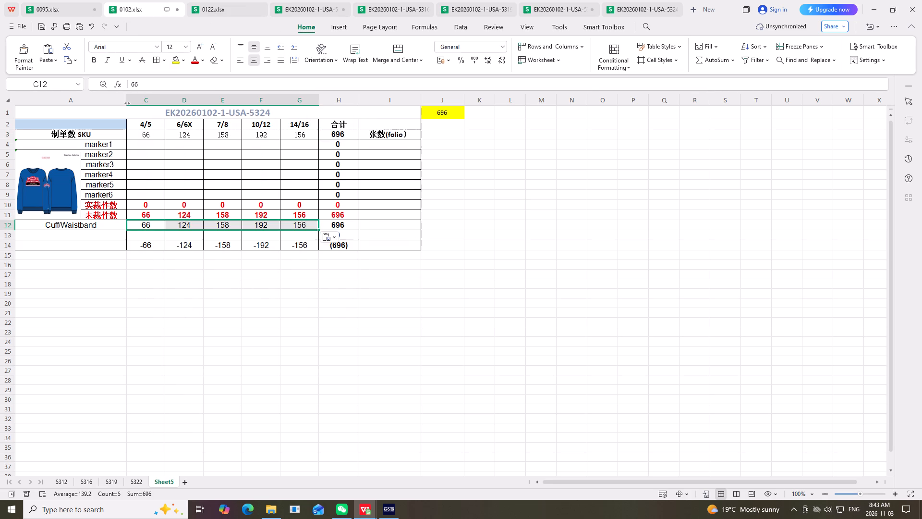
click(557, 188)
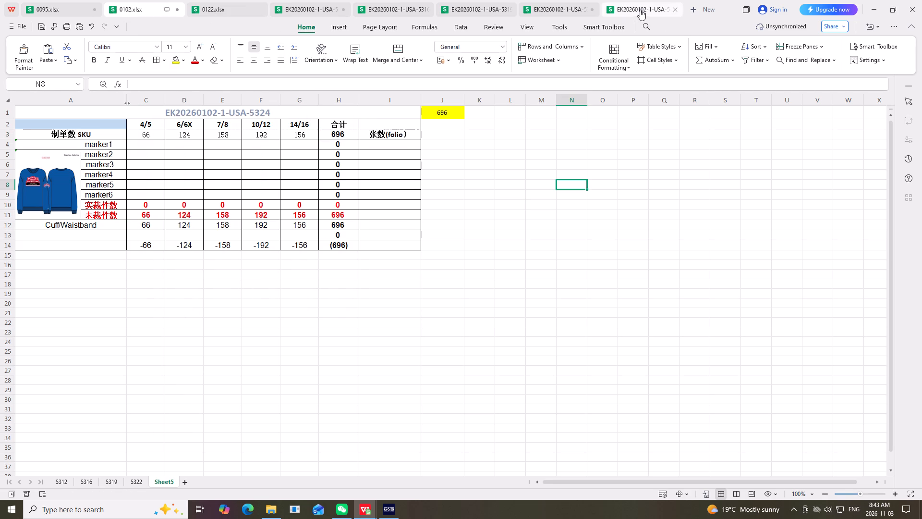
Copy the Hood Lining label from A12 of the 5322 sheet and paste it as a value over Cuff/Waistband in Sheet5's A12.
click(133, 485)
click(69, 223)
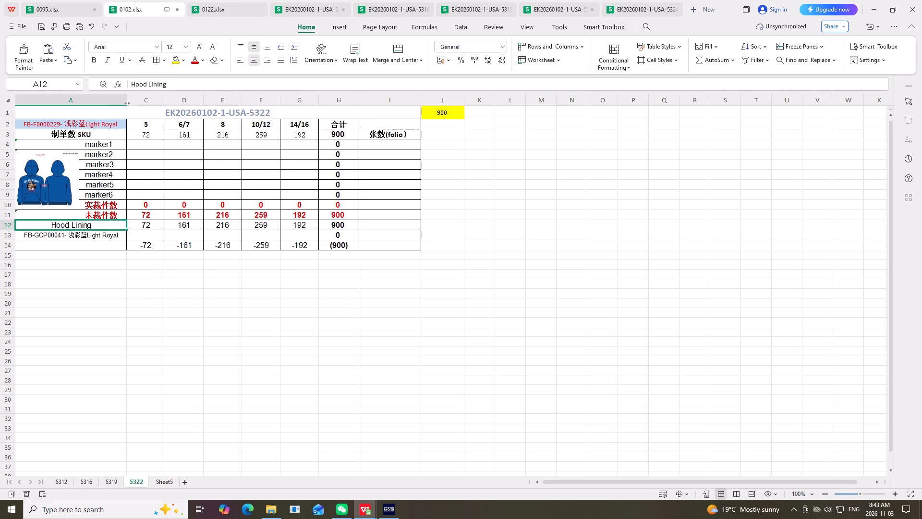
right_click(69, 223)
click(79, 10)
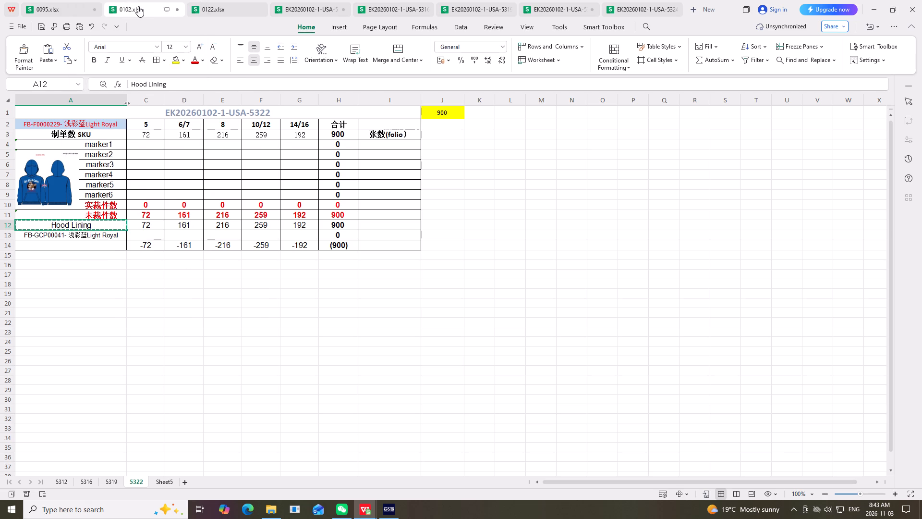
click(138, 6)
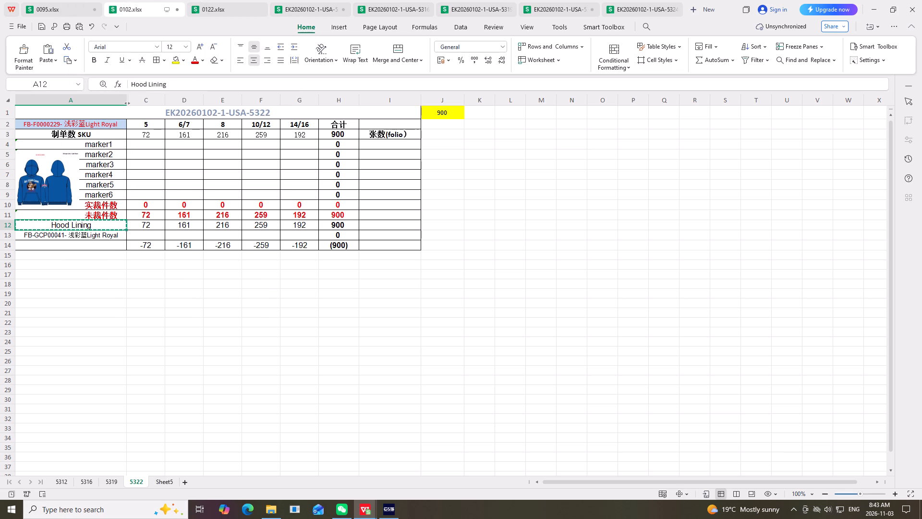
click(164, 482)
click(80, 226)
right_click(80, 226)
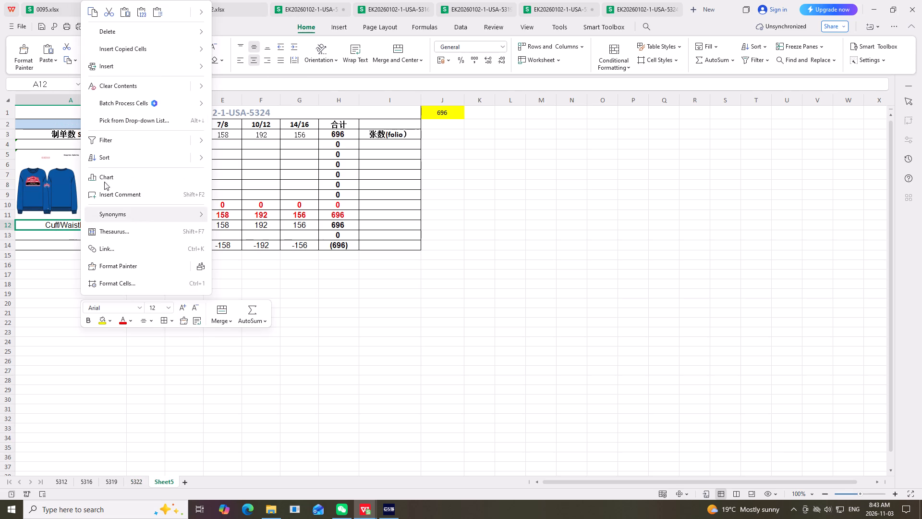
click(143, 8)
Copy the body fabric FB-F0000229- 浅彩蓝Light Royal from the 5324 production order into A2 of Sheet5.
click(635, 8)
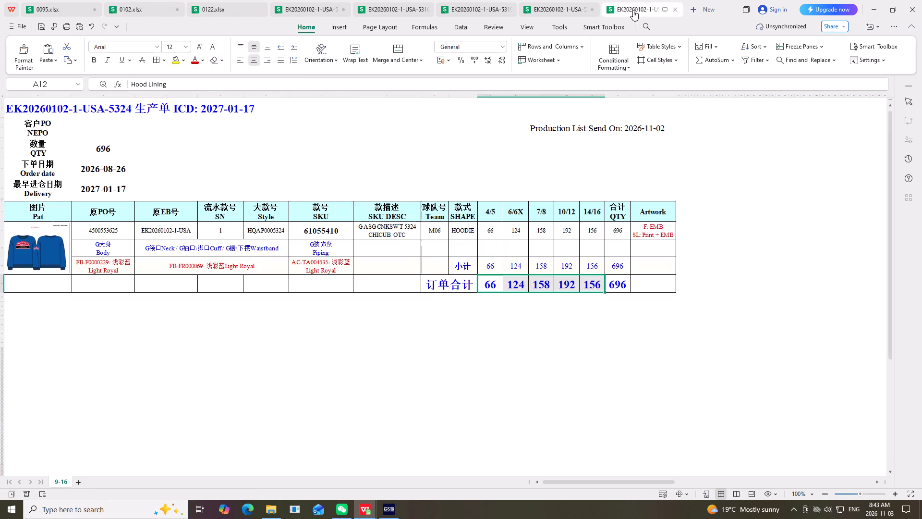
click(102, 265)
right_drag(103, 264, 105, 231)
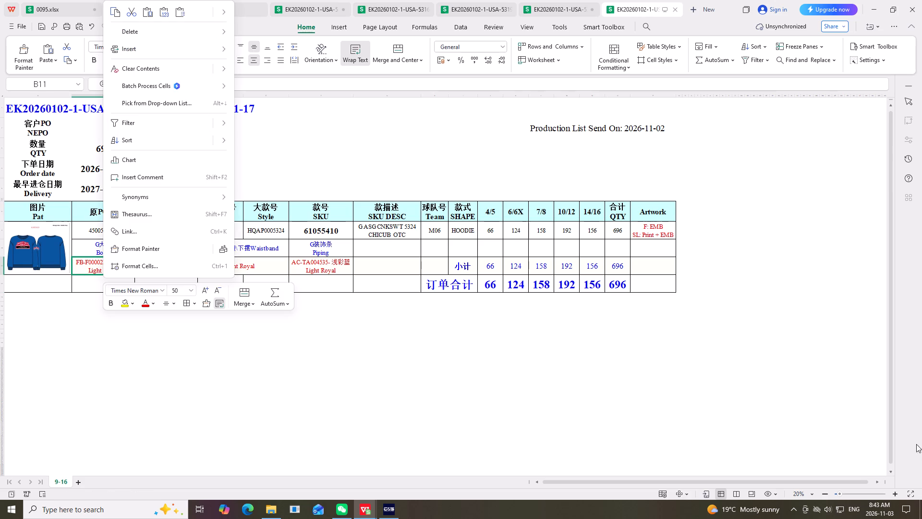
click(117, 10)
click(147, 3)
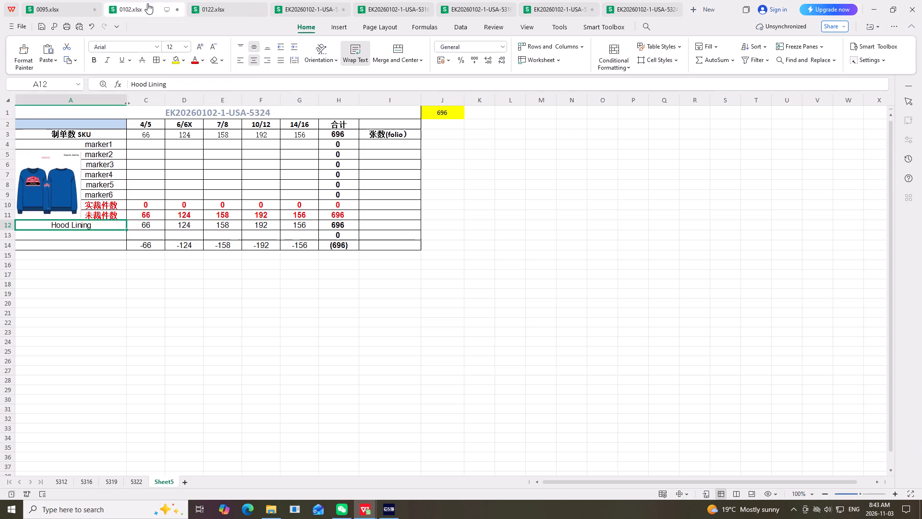
click(94, 124)
right_click(93, 124)
click(158, 136)
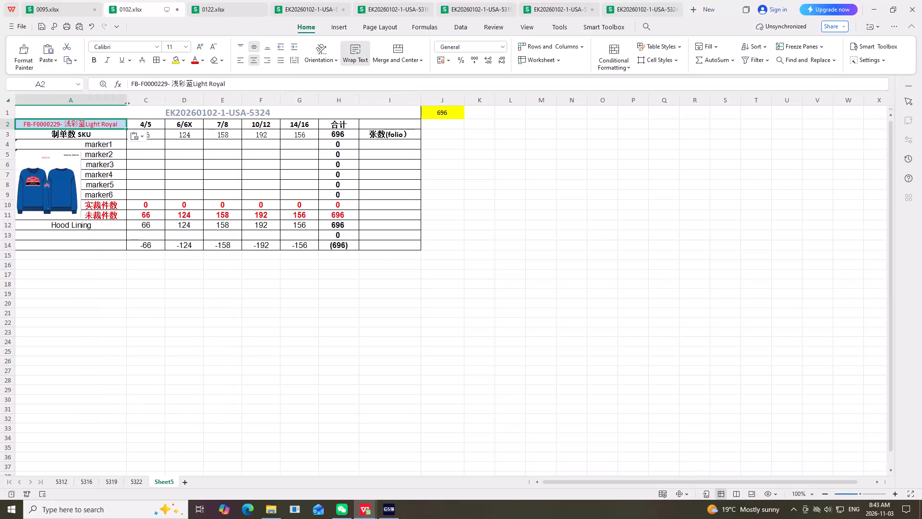
Copy the neck, cuff and waistband fabric FB-FR000069- 浅彩蓝Light Royal from the 5324 production order into A13 of Sheet5.
click(638, 8)
click(205, 264)
right_click(205, 264)
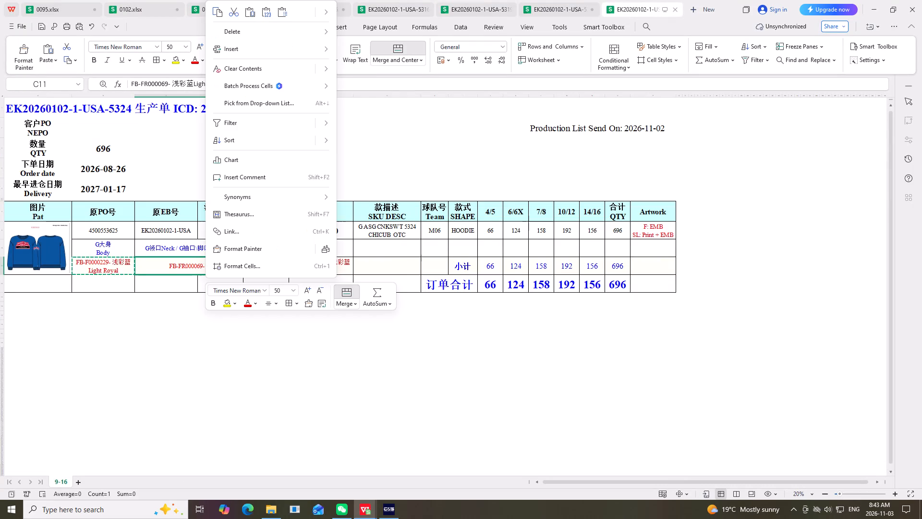
click(216, 12)
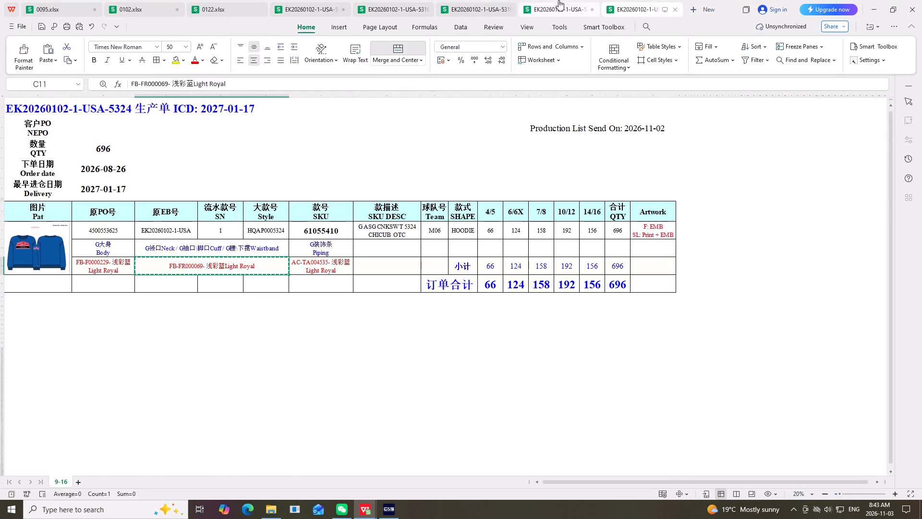
click(131, 5)
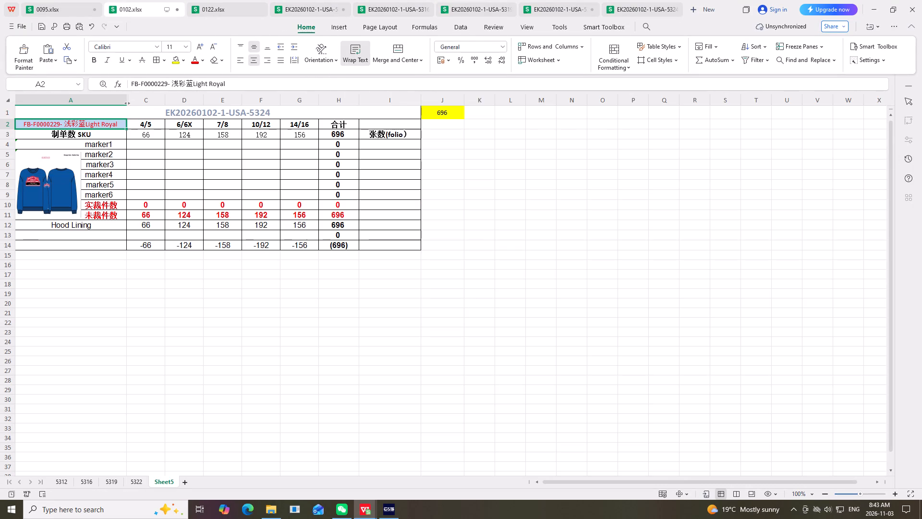
click(75, 237)
right_click(75, 237)
click(133, 12)
click(515, 242)
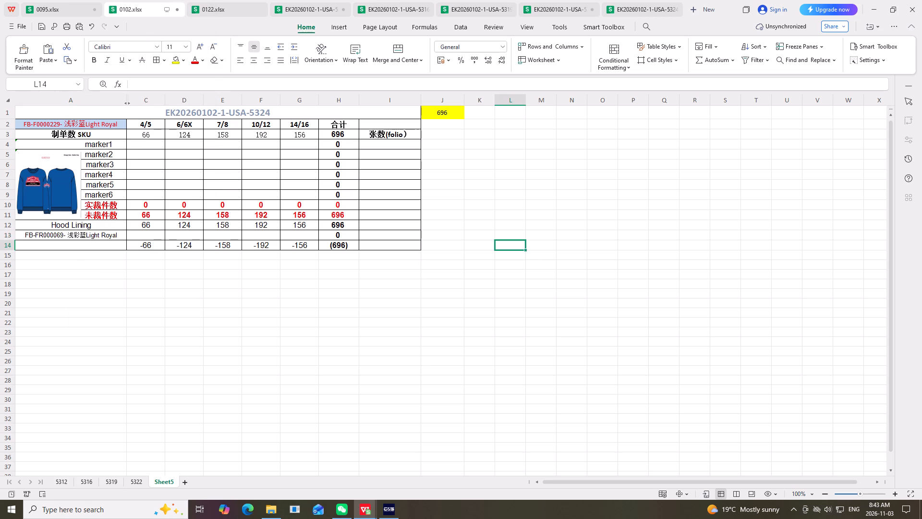
Check the filled Sheet5 against the 5322 sheet and the 5324 production order, comparing labels, fabrics, sizes and quantities.
click(583, 191)
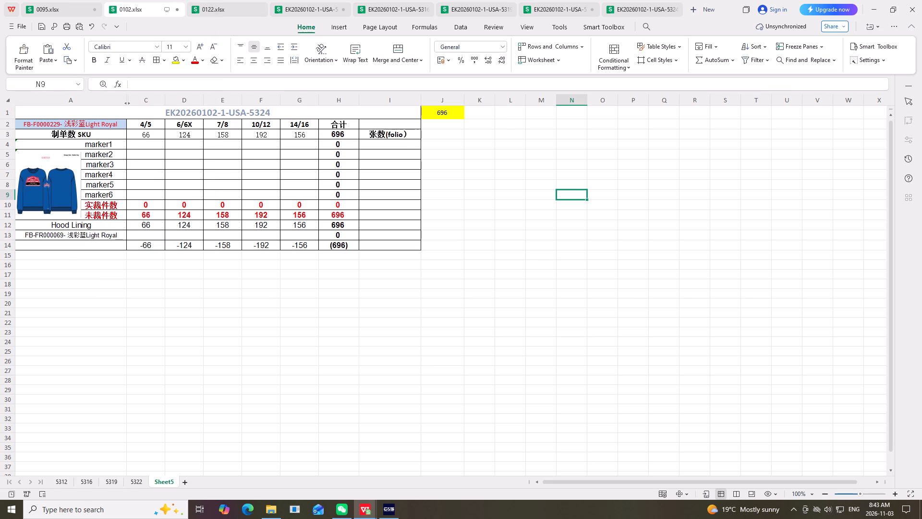
click(136, 483)
click(160, 481)
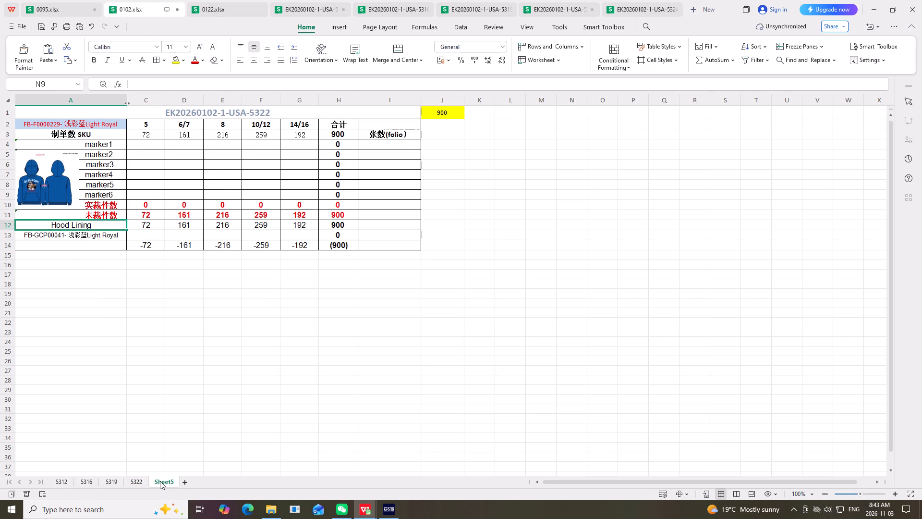
click(391, 344)
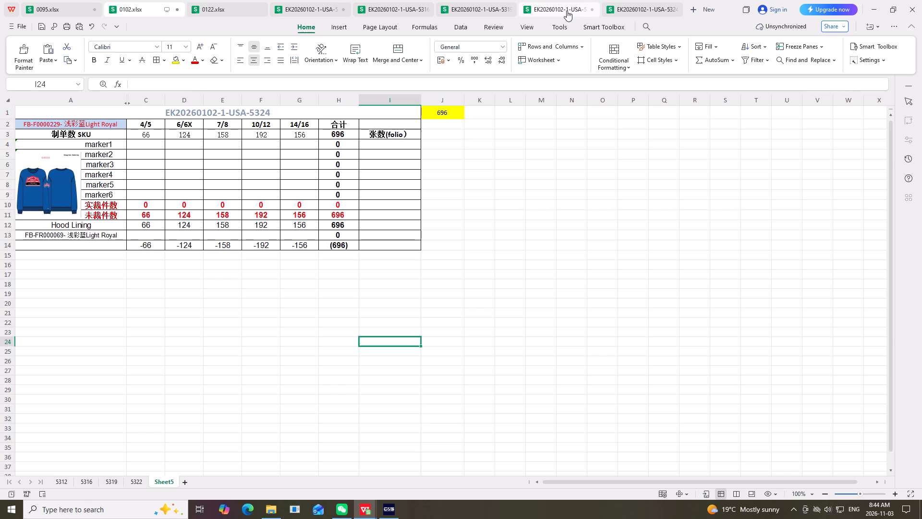
click(567, 11)
click(622, 6)
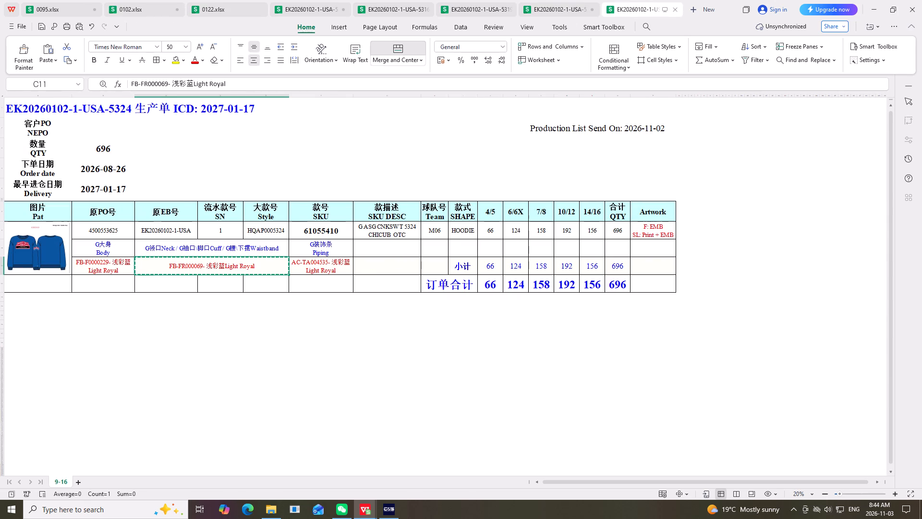
click(296, 346)
click(143, 7)
click(530, 293)
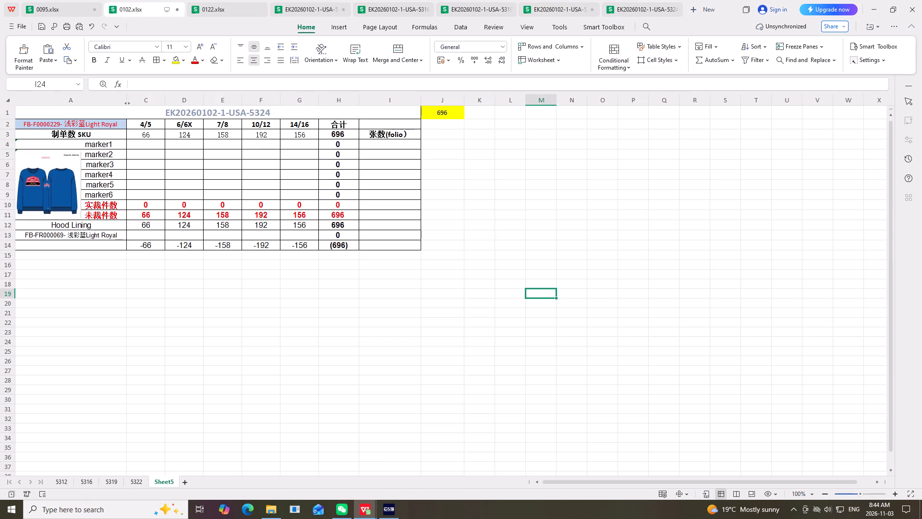
Rename Sheet5 as 5324.
right_click(159, 480)
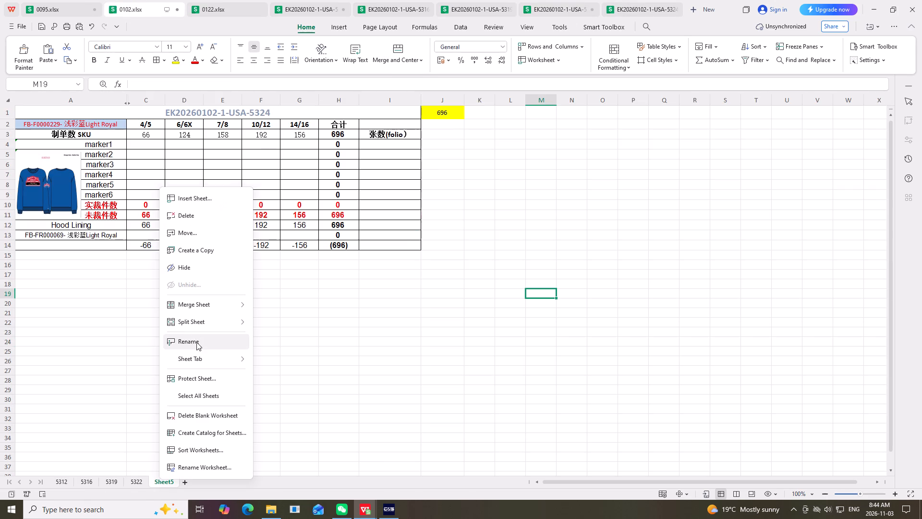
click(196, 341)
key(5)
key(3)
key(2)
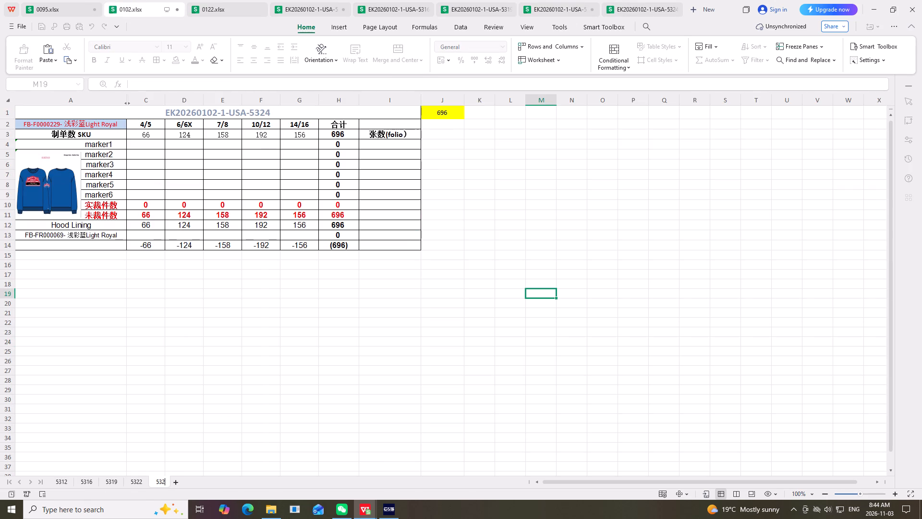
key(4)
click(604, 241)
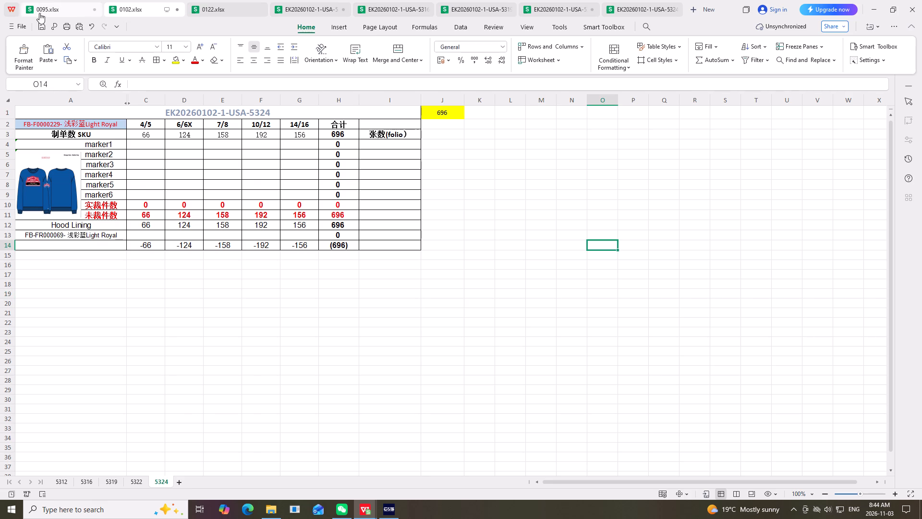
Save the 0102.xlsx workbook.
triple_click(40, 24)
triple_click(40, 25)
triple_click(40, 25)
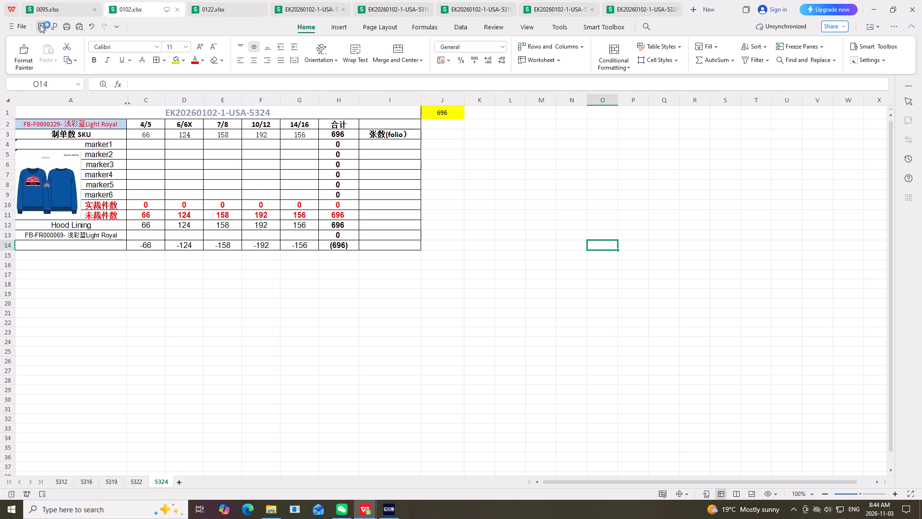
triple_click(40, 25)
click(470, 324)
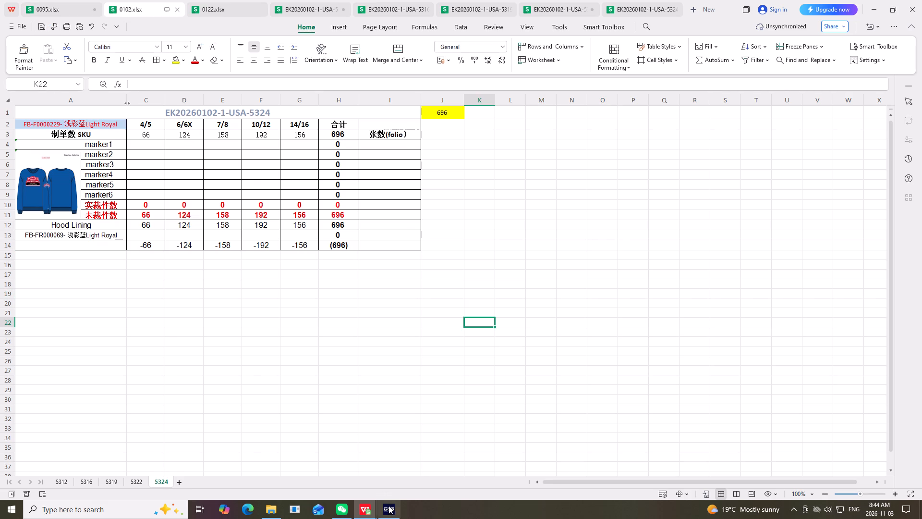
Open the production management system (生产管理系统).
click(390, 507)
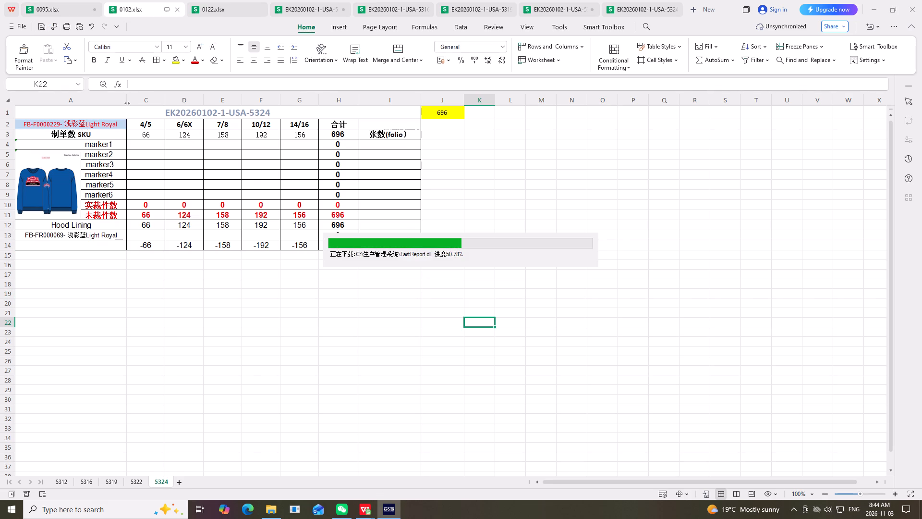
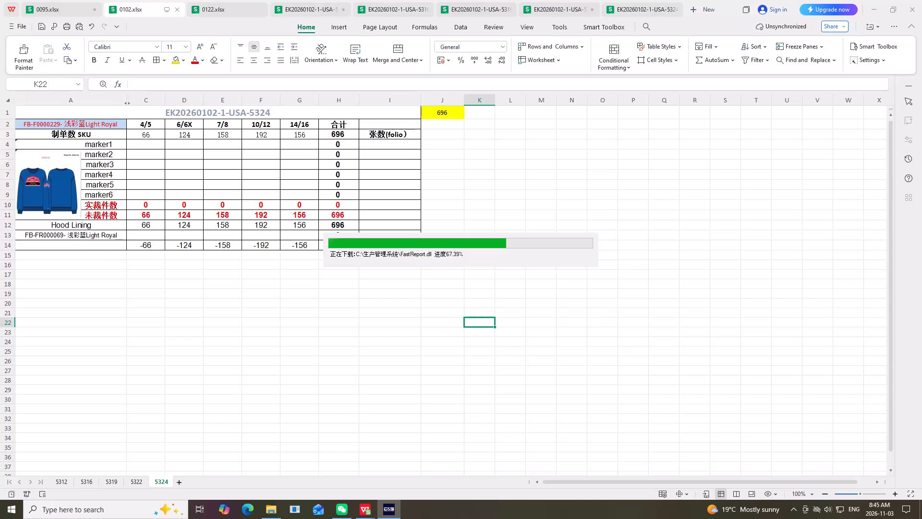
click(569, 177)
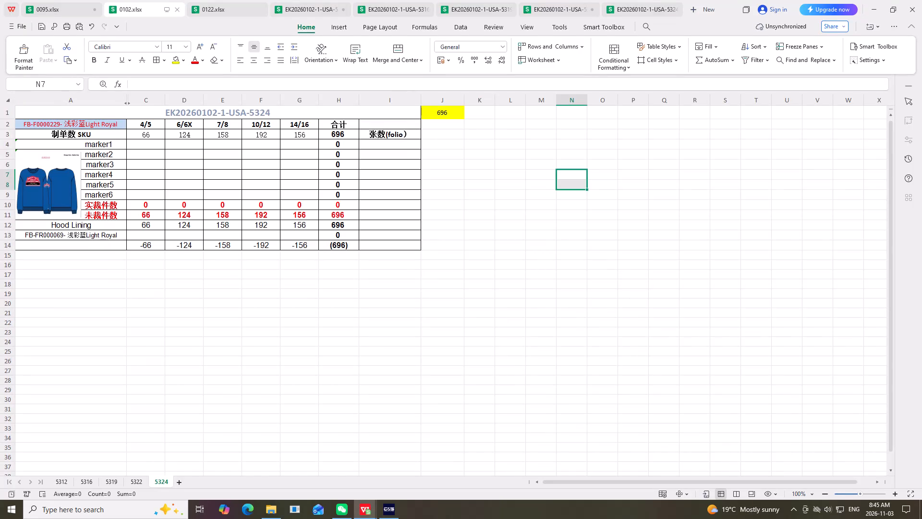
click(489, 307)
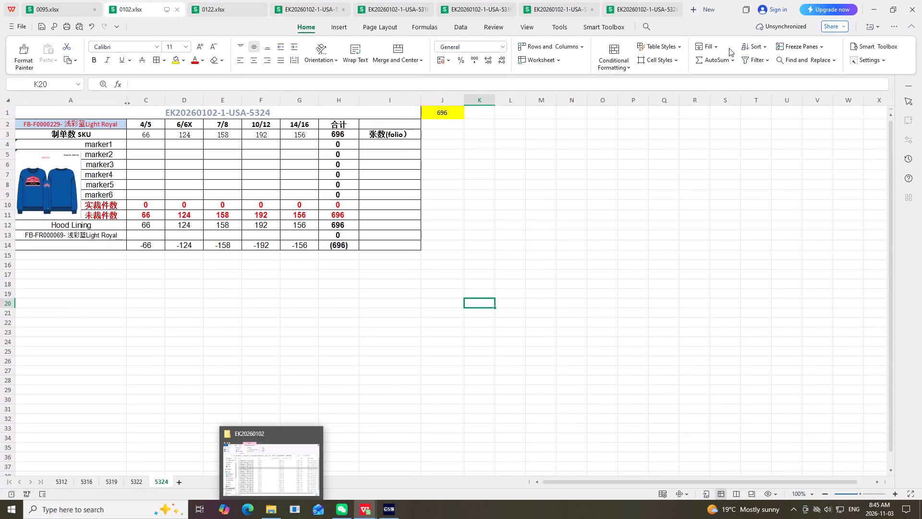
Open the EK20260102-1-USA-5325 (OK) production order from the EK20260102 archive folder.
click(648, 9)
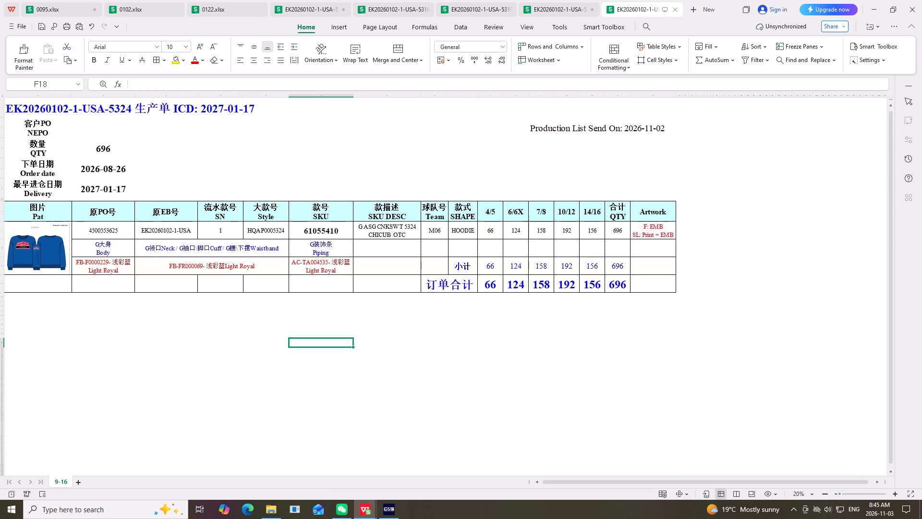
click(268, 510)
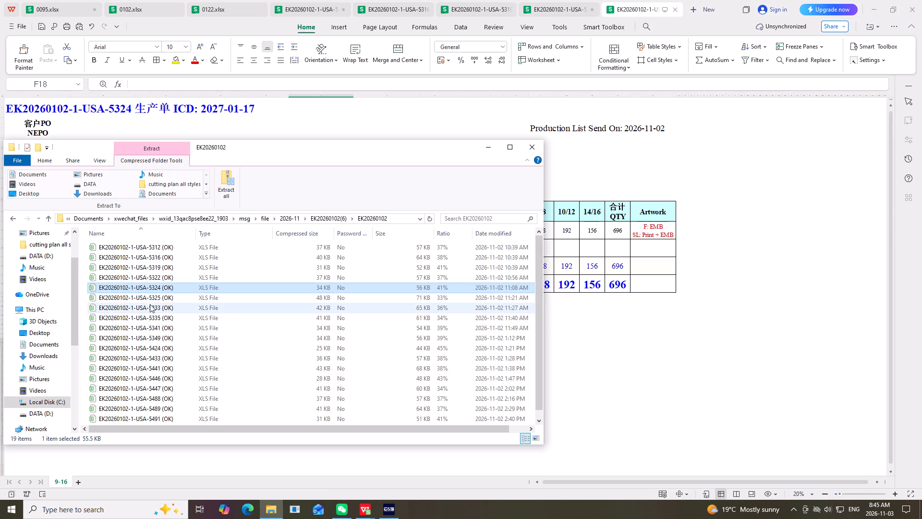
double_click(151, 302)
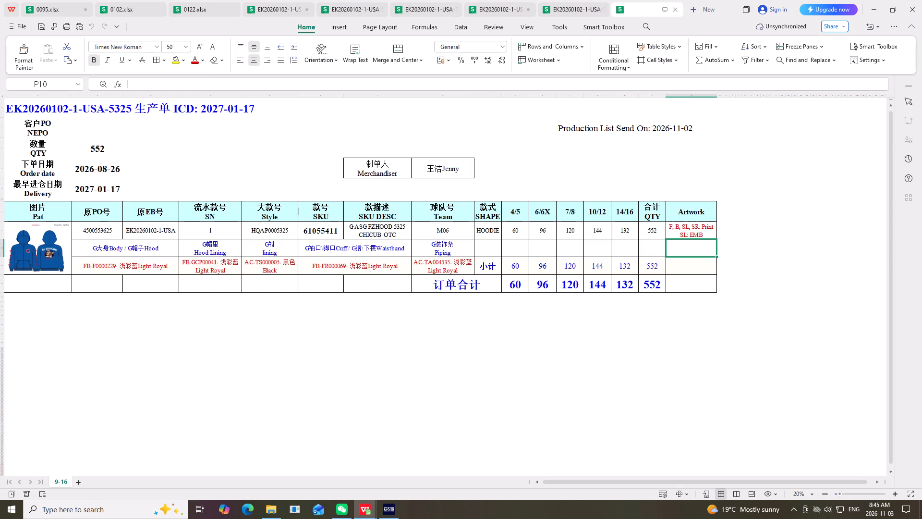
Copy columns A to J of the 5324 sheet in 0102.xlsx into a new sheet, Sheet6.
click(574, 7)
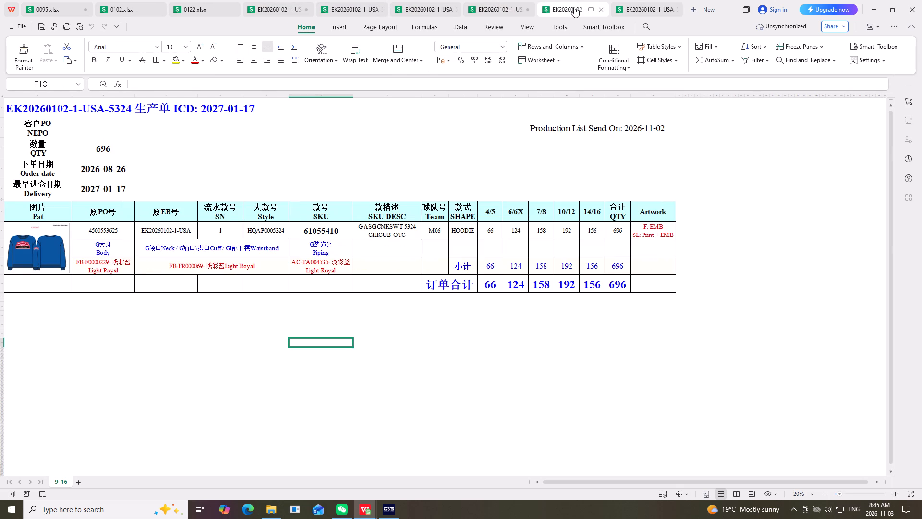
click(131, 9)
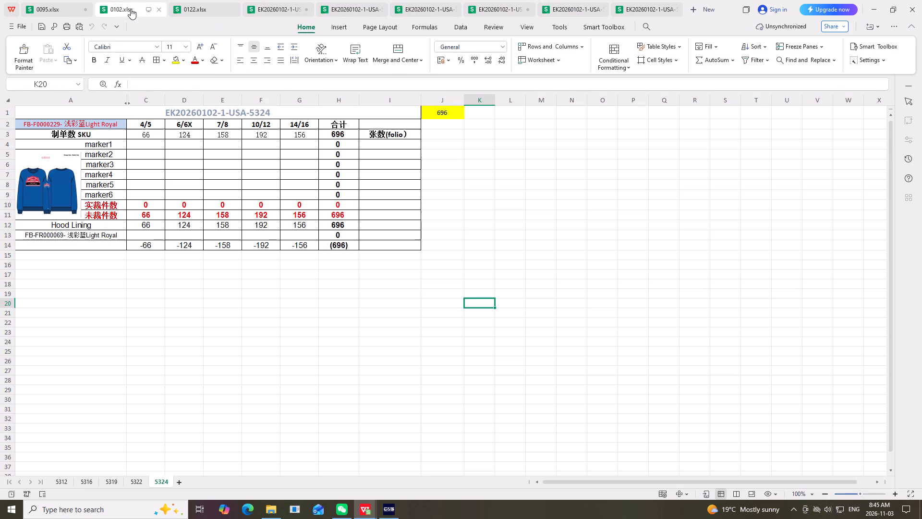
click(279, 414)
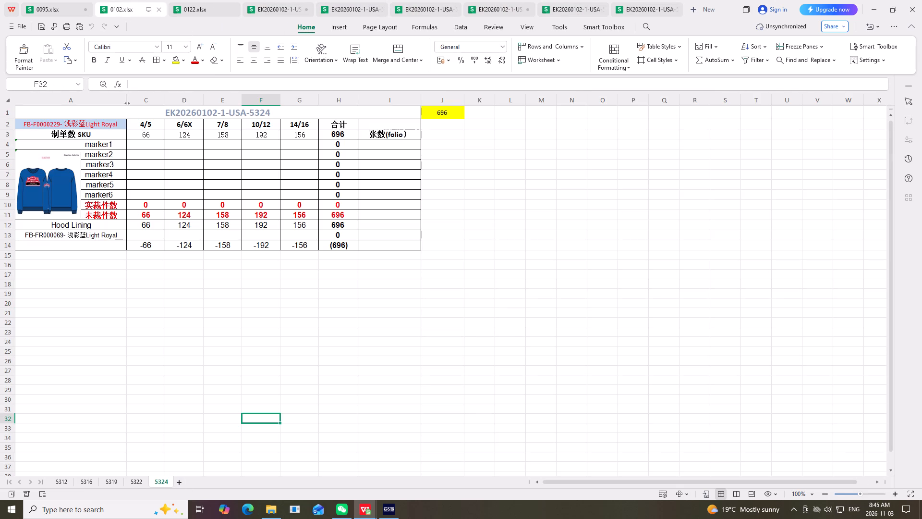
drag(44, 101, 444, 196)
right_click(443, 196)
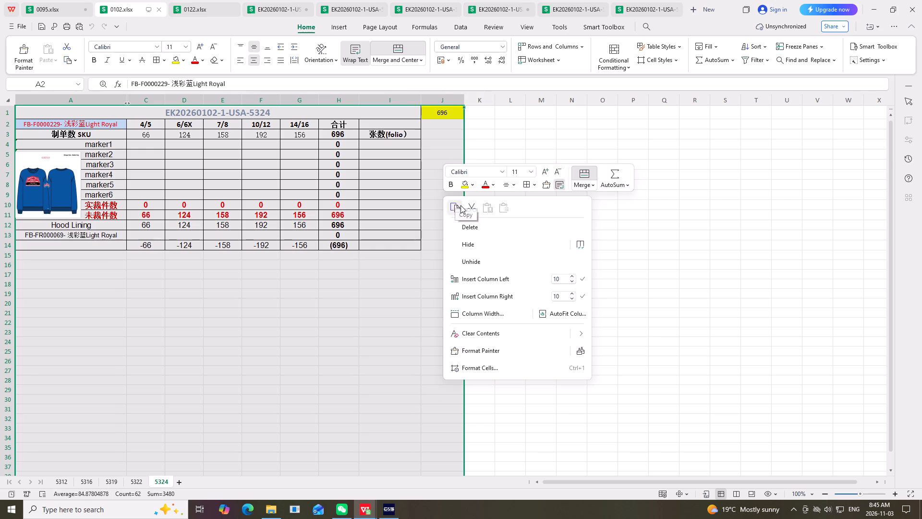
click(460, 206)
click(181, 483)
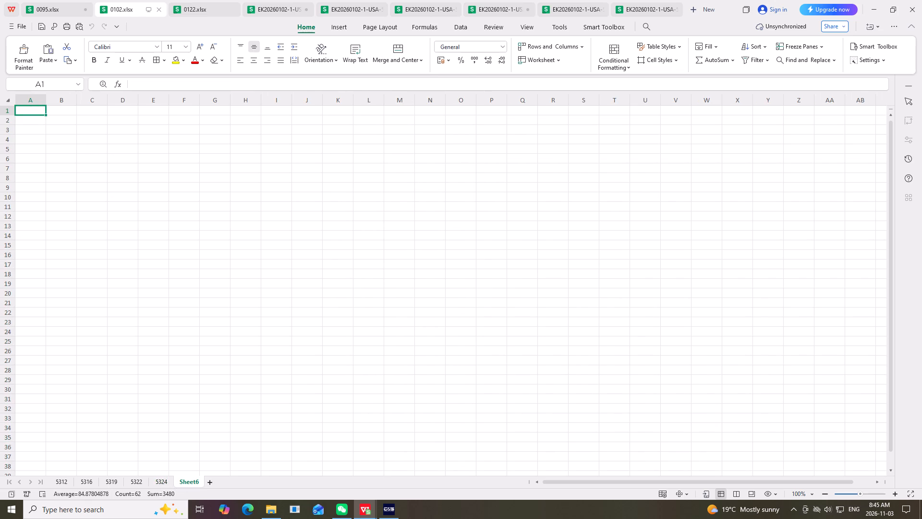
right_click(35, 114)
click(83, 127)
click(525, 151)
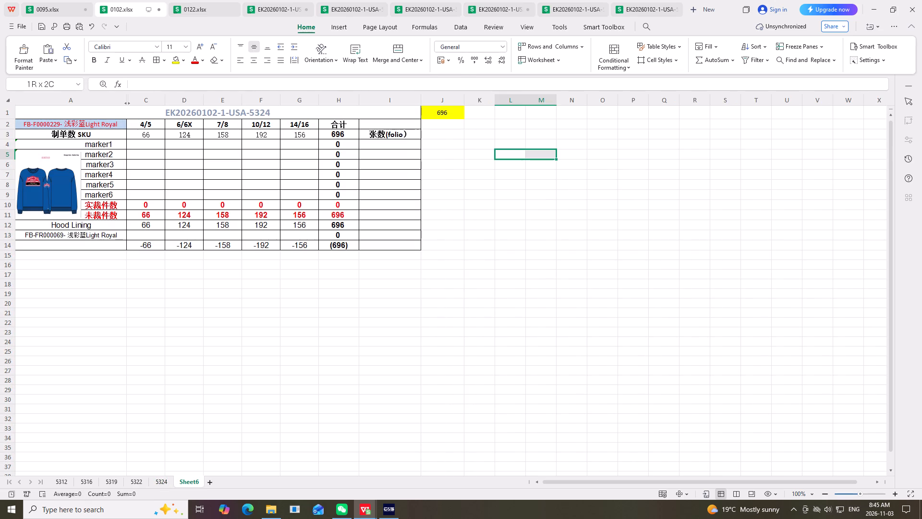
Clear the old garment picture, the body fabric in A2 and the fabric code in A13 from Sheet6.
click(62, 191)
key(Delete)
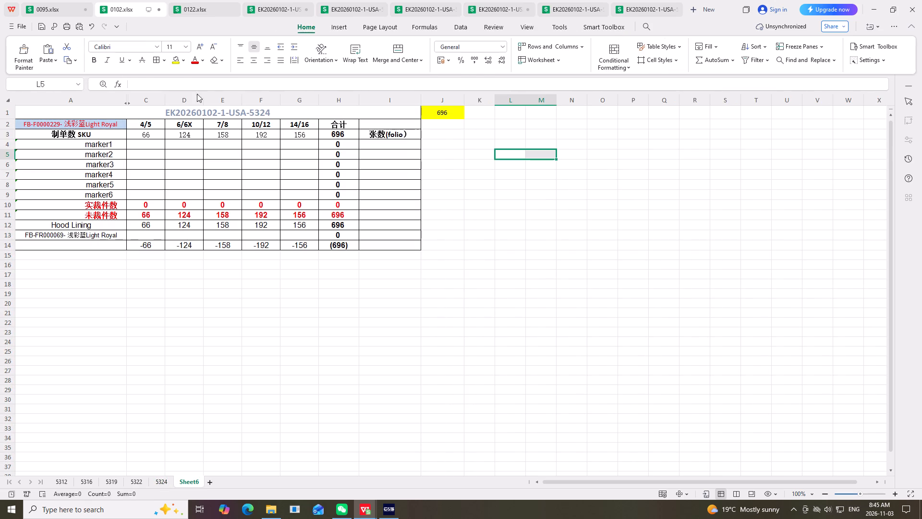
click(104, 123)
key(Delete)
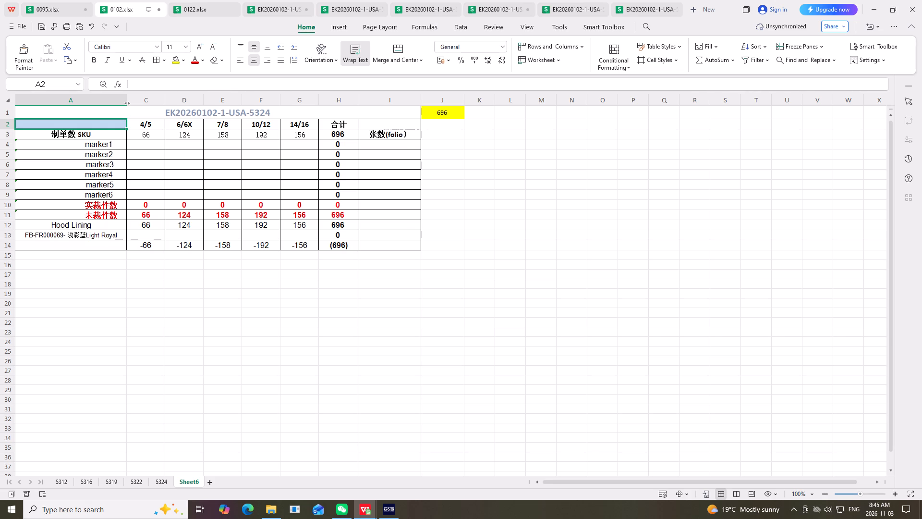
click(65, 235)
key(Delete)
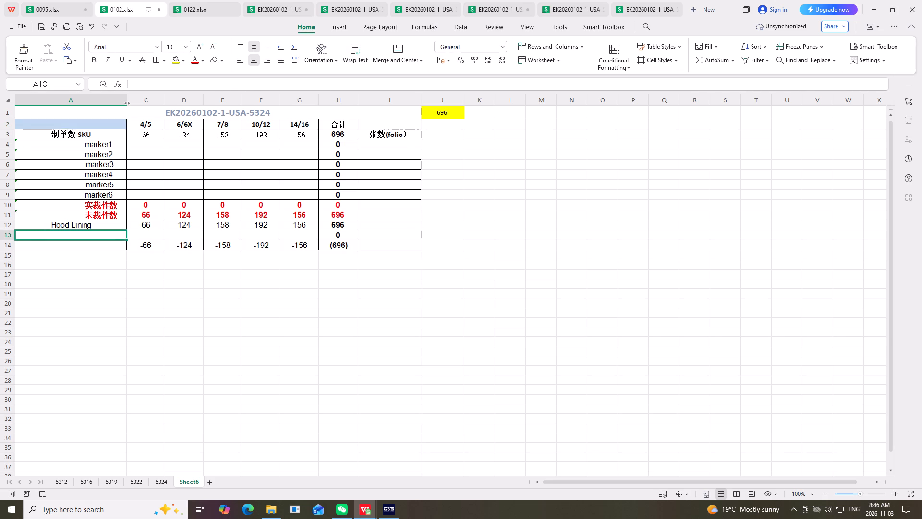
drag(499, 189, 500, 183)
Compare the 5325 production order with the 5322 order, checking fabrics, linings, sizes and quantities.
click(647, 2)
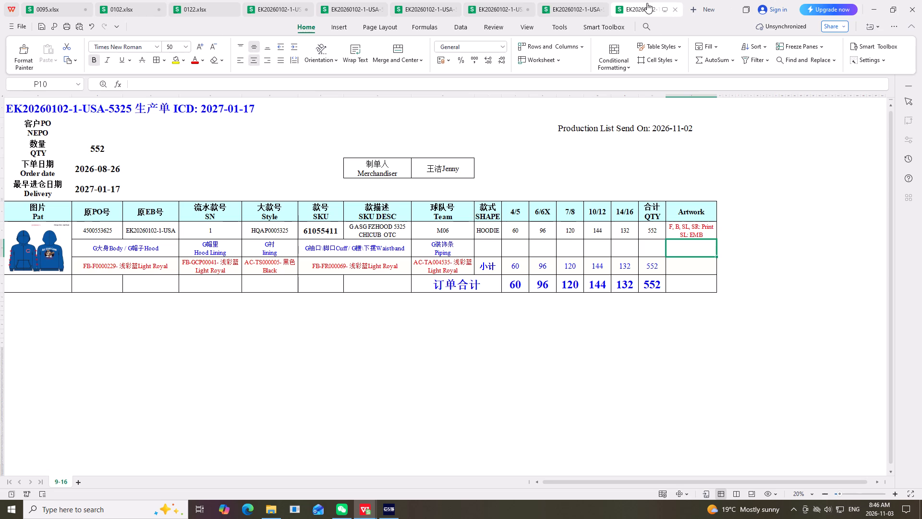
drag(216, 341, 210, 337)
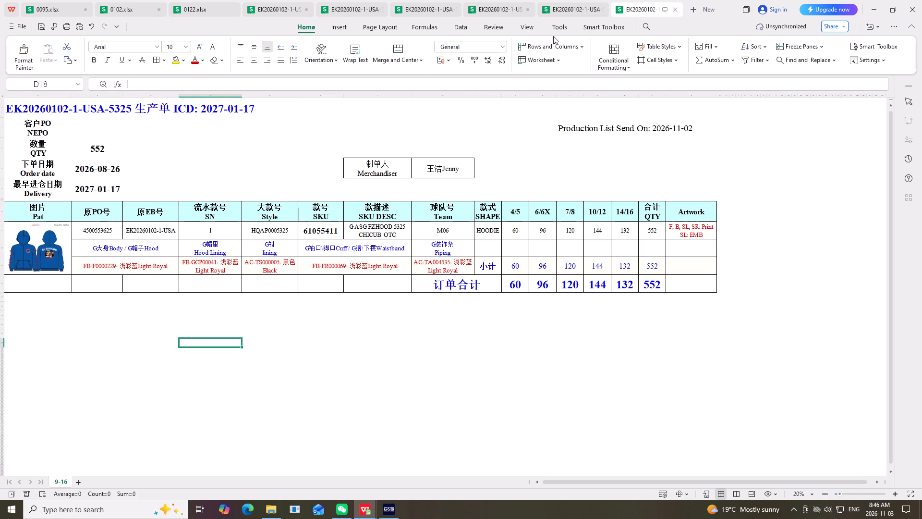
click(580, 9)
click(506, 8)
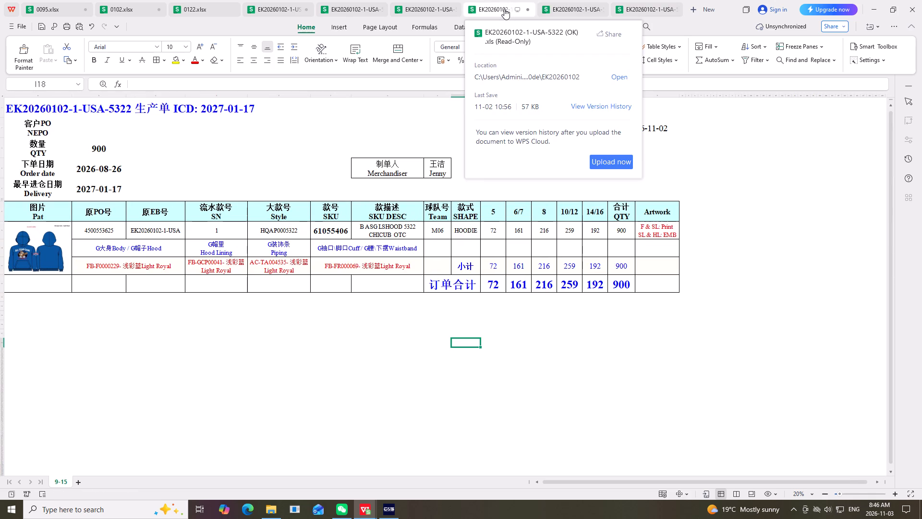
click(650, 8)
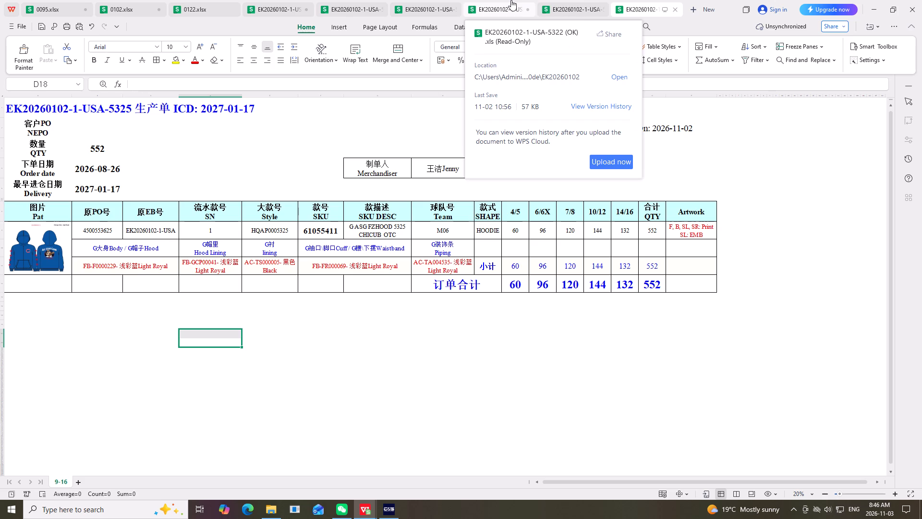
click(639, 7)
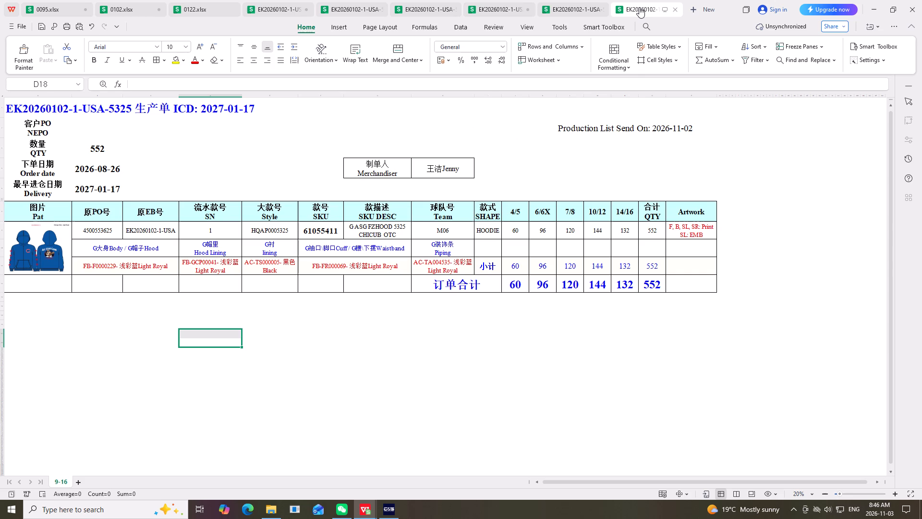
click(501, 6)
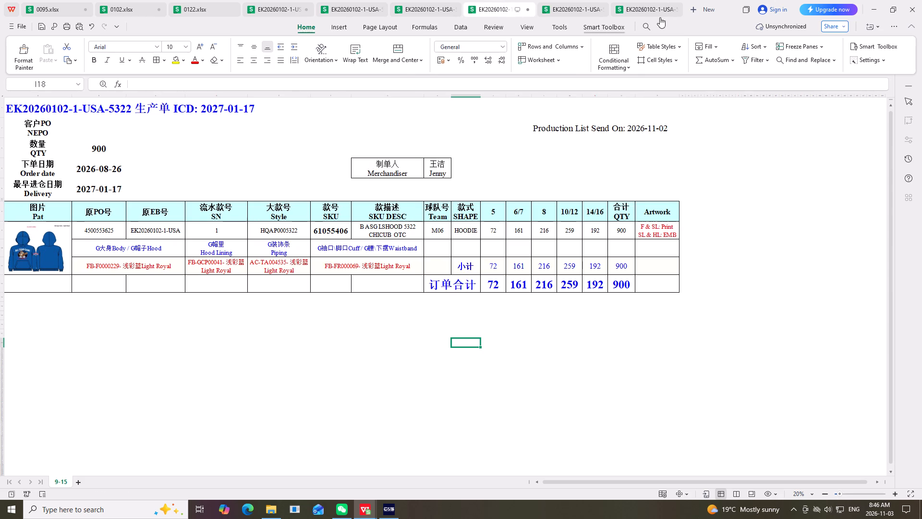
click(642, 10)
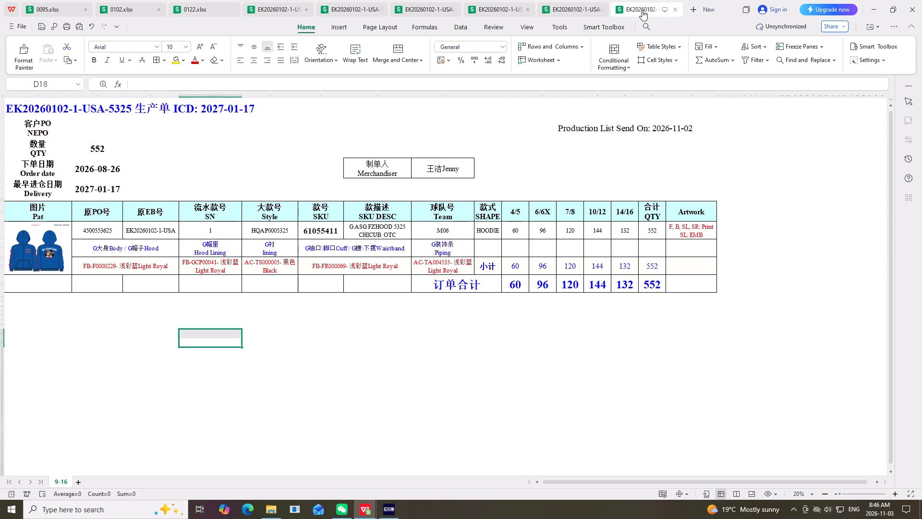
click(497, 8)
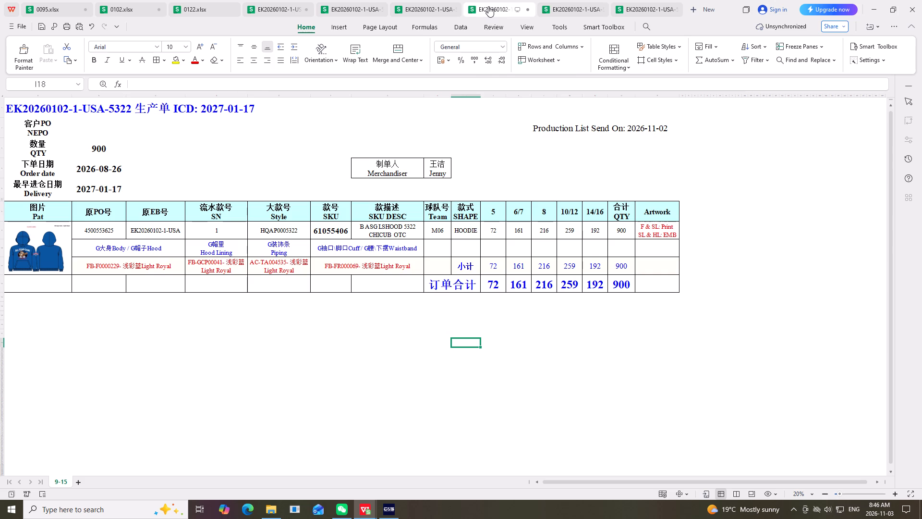
click(655, 6)
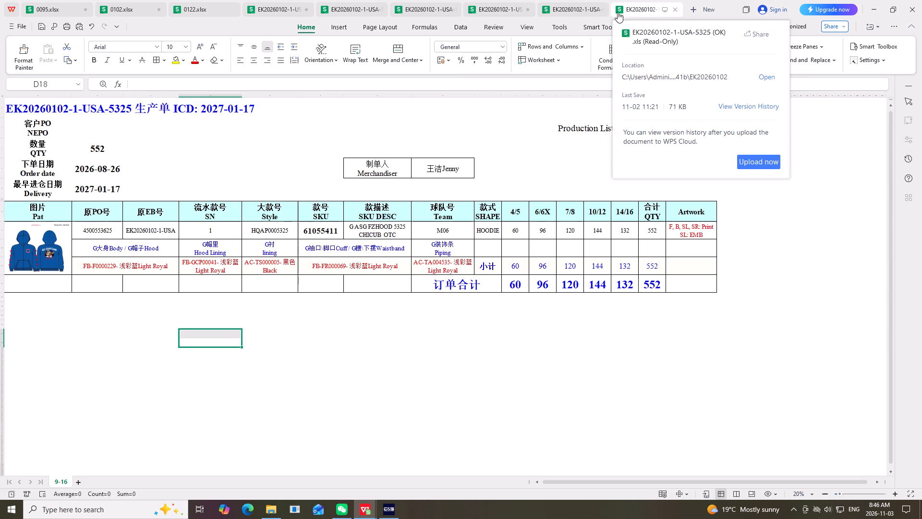
click(493, 9)
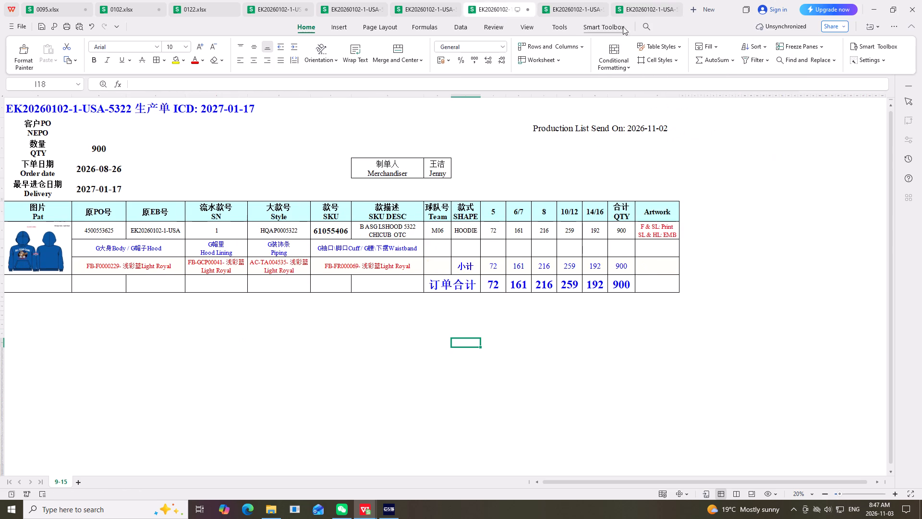
click(645, 8)
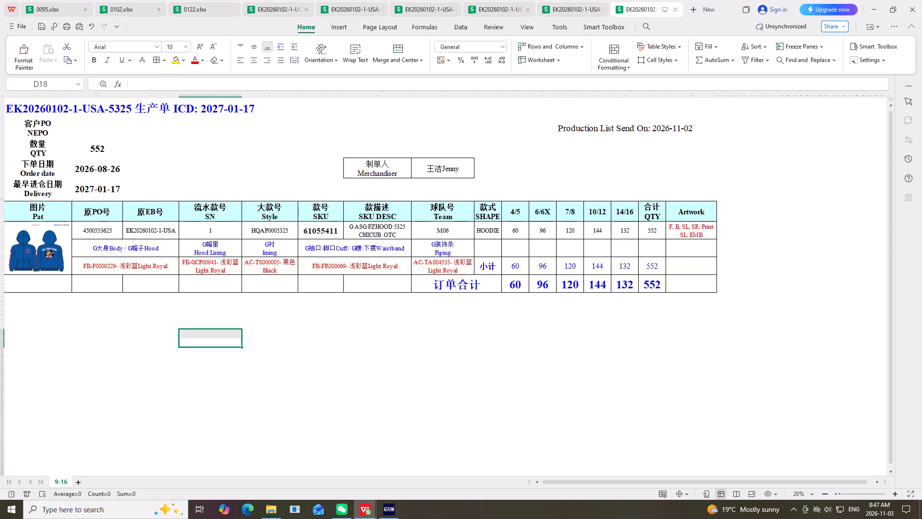
Enlarge the garment pictures in the 5325 and 5322 production orders and compare the two hoodie designs.
click(52, 254)
drag(467, 208, 476, 176)
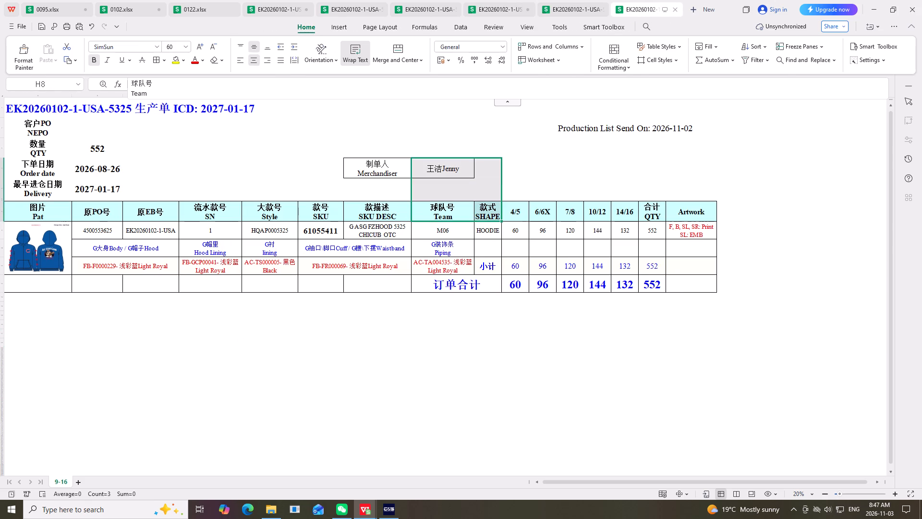
click(30, 236)
click(29, 246)
drag(186, 153, 223, 124)
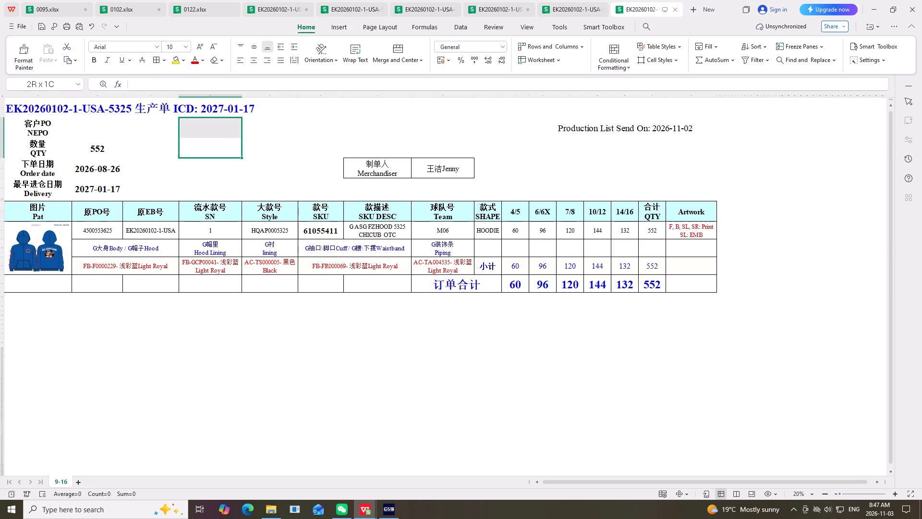
drag(223, 124, 218, 129)
click(46, 240)
click(70, 274)
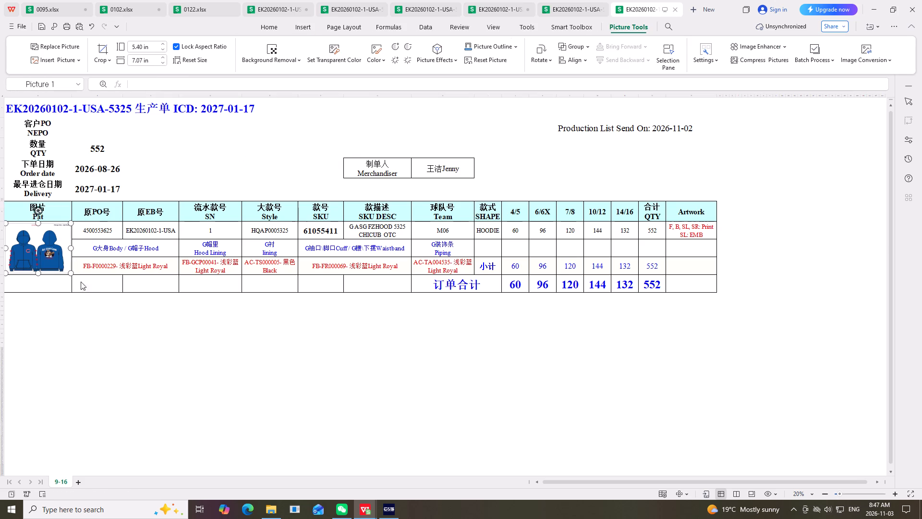
drag(387, 408, 359, 398)
triple_click(34, 249)
click(34, 249)
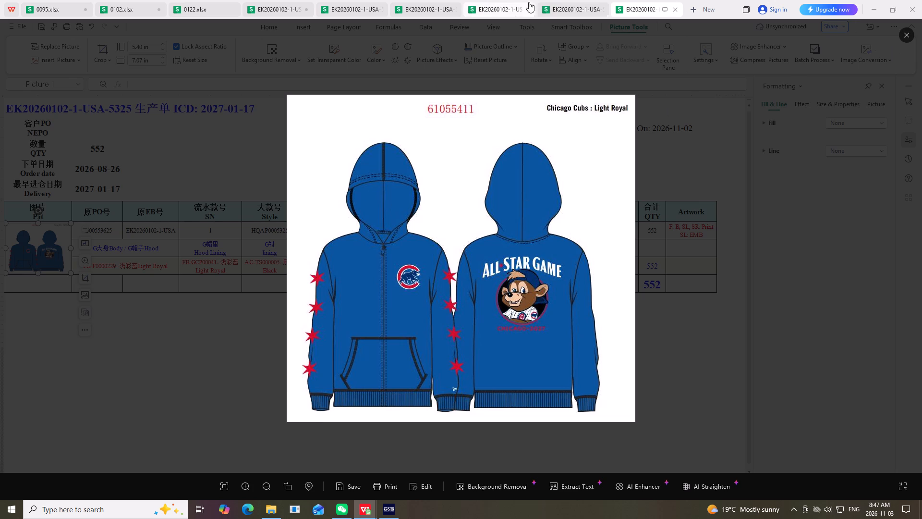
click(499, 4)
triple_click(46, 257)
double_click(45, 257)
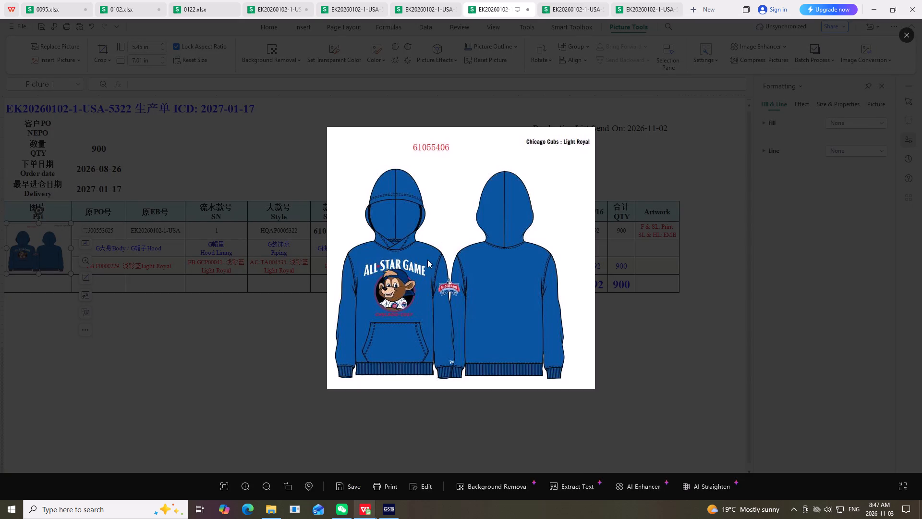
click(640, 0)
triple_click(42, 249)
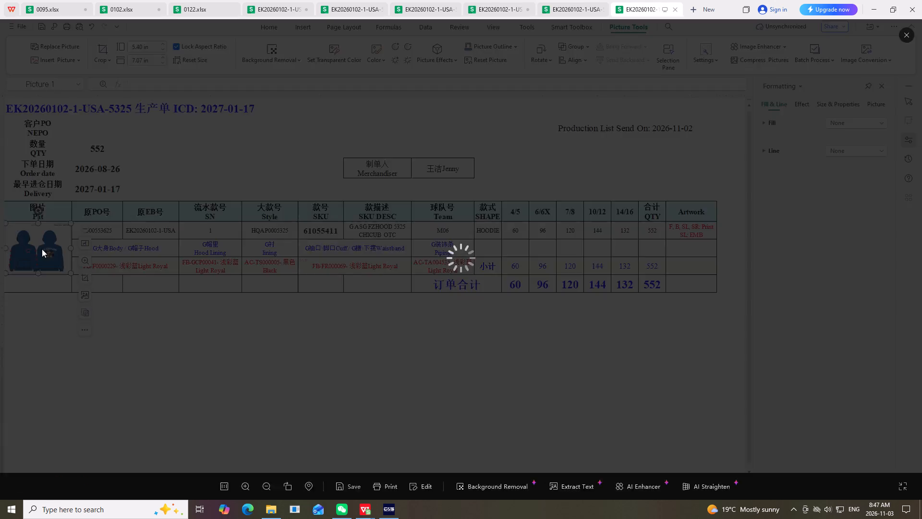
triple_click(42, 249)
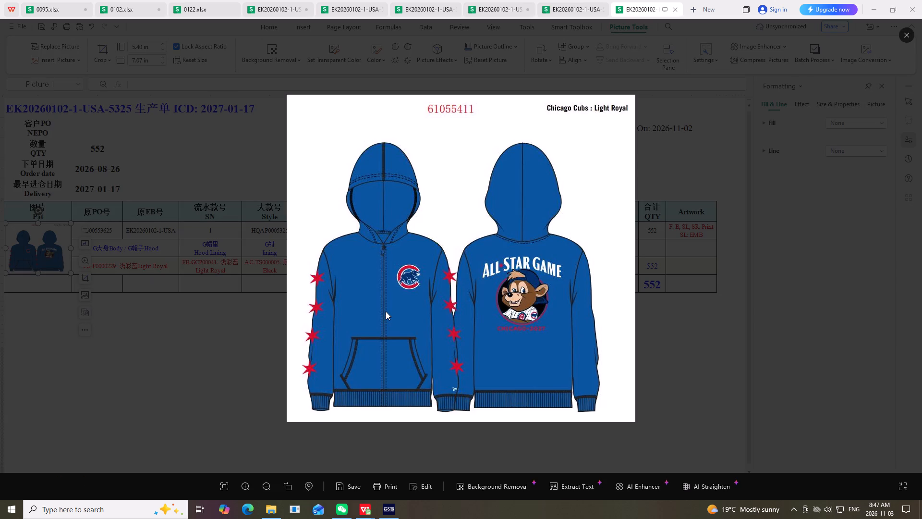
click(758, 120)
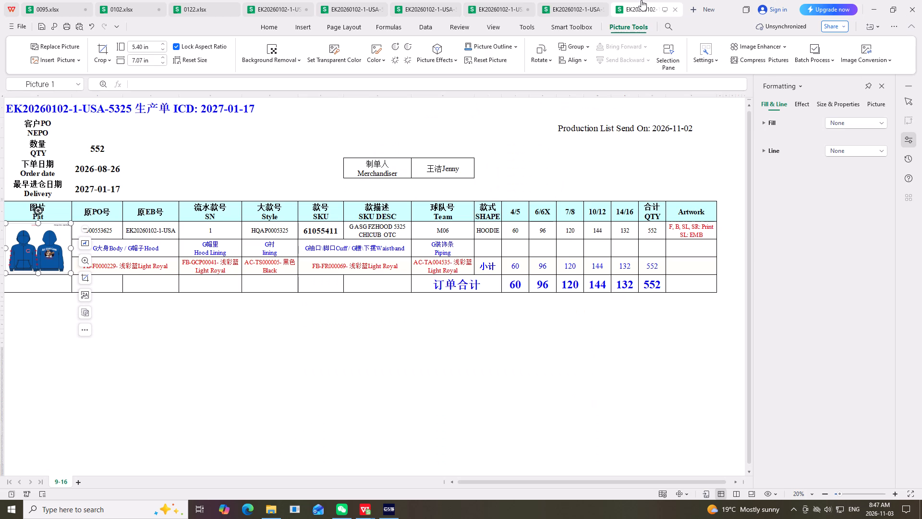
click(641, 5)
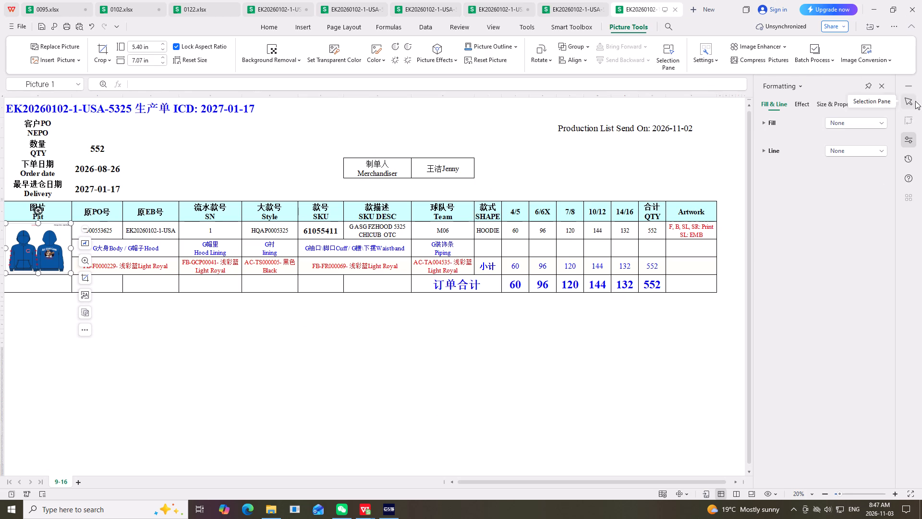
click(884, 87)
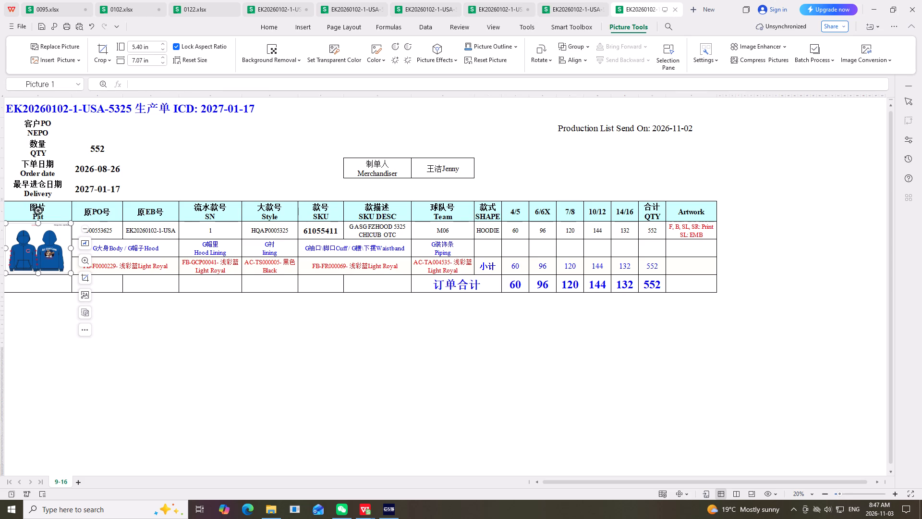
Copy the hoodie picture from the 5325 production order into Sheet6 of 0102.xlsx.
click(643, 8)
click(126, 9)
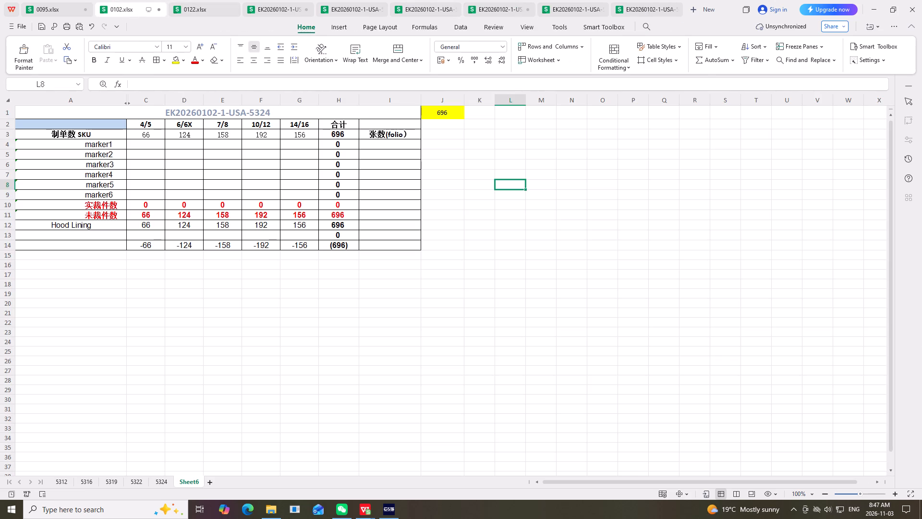
click(615, 232)
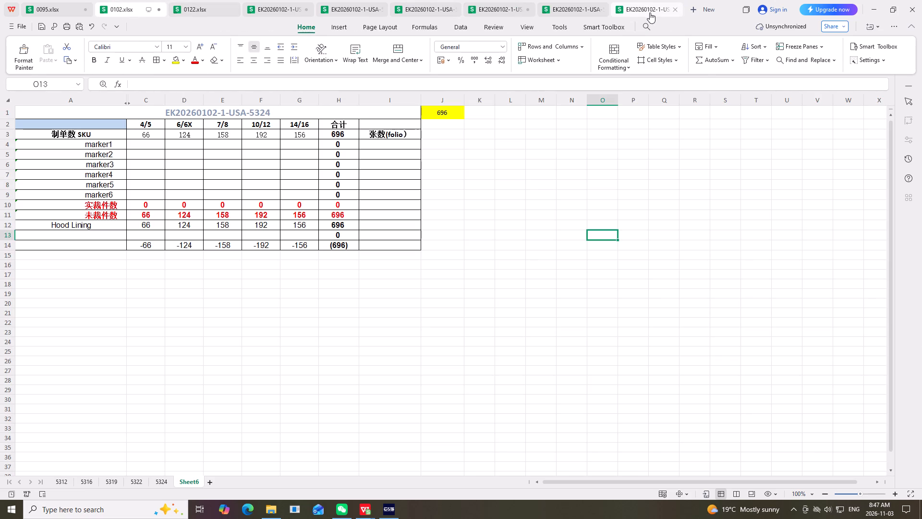
click(650, 12)
click(216, 338)
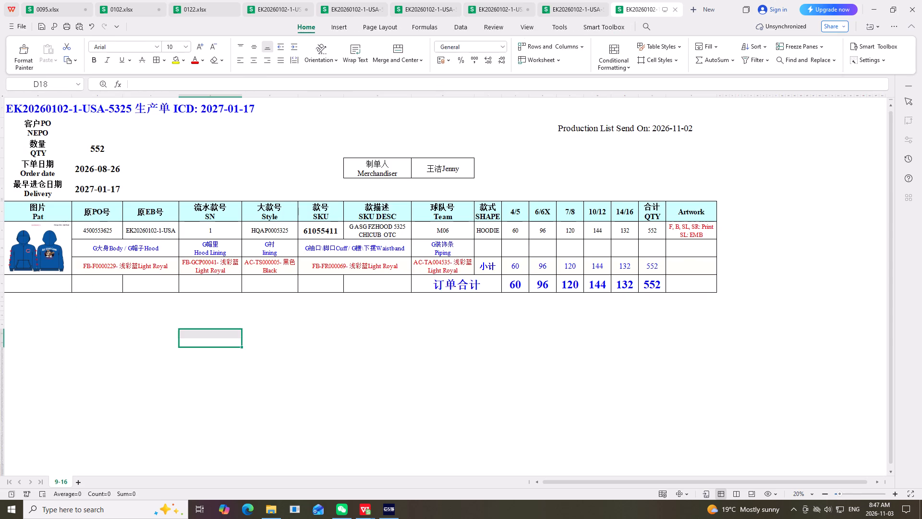
click(47, 248)
right_click(47, 248)
click(60, 260)
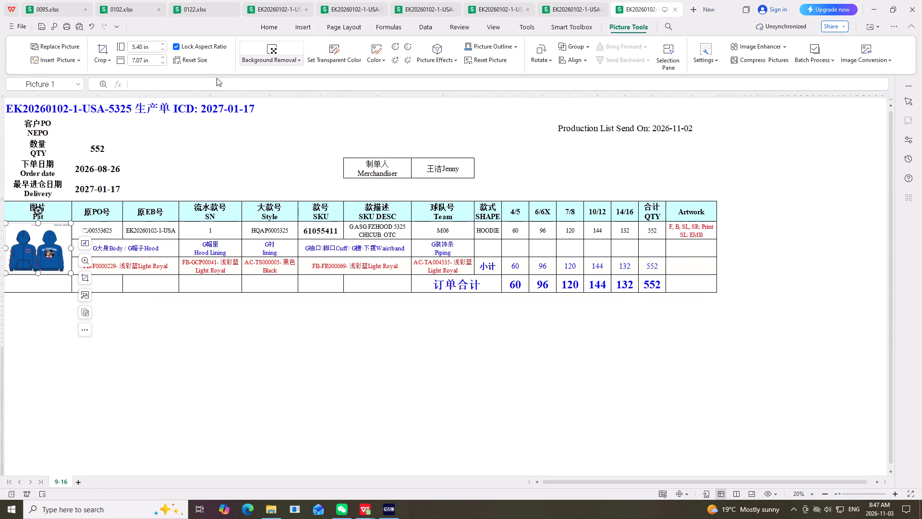
click(117, 8)
right_click(464, 182)
click(512, 194)
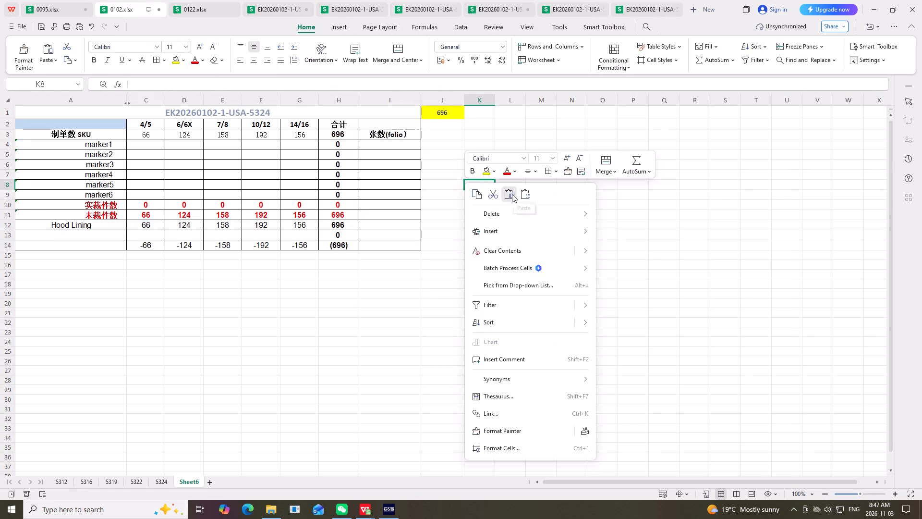
Shrink the pasted hoodie picture to about 1.36 in high by 1.43 in wide and fit it in column A beside the marker labels.
drag(791, 179, 576, 338)
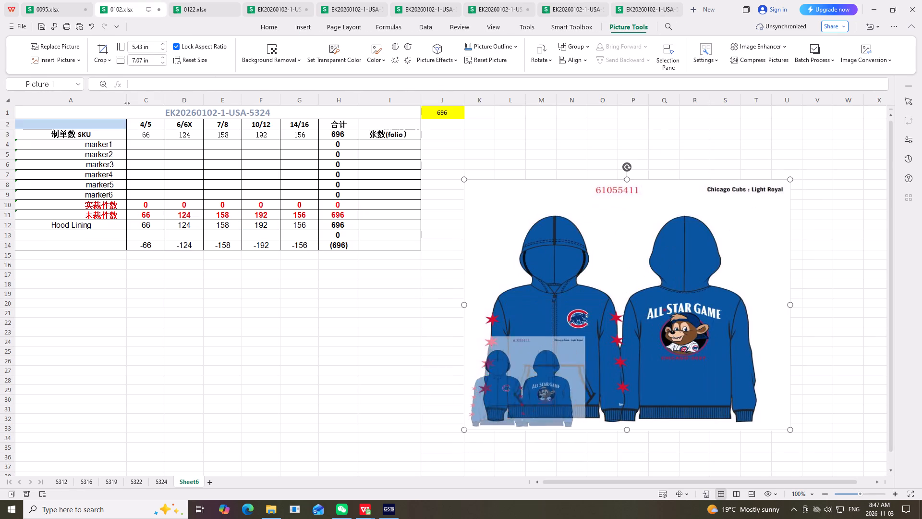
drag(576, 338, 504, 406)
drag(484, 415, 46, 169)
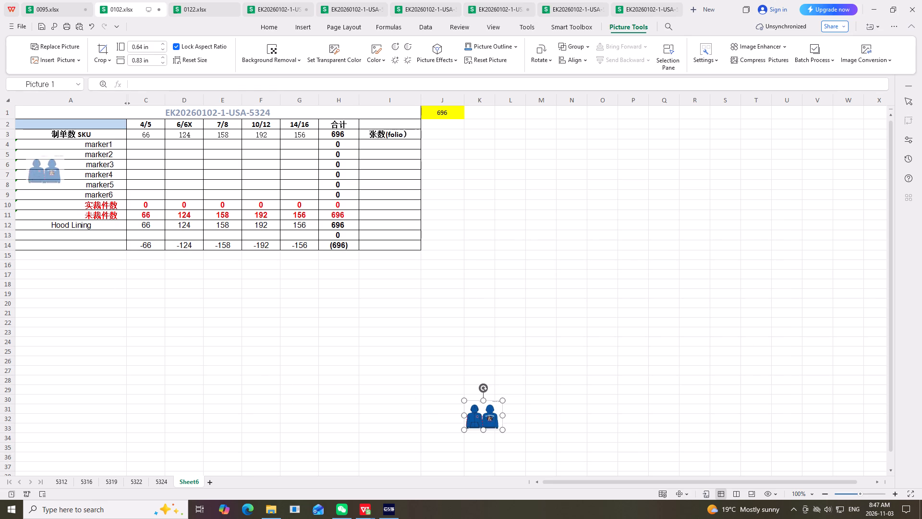
drag(46, 169, 46, 170)
drag(25, 172, 0, 179)
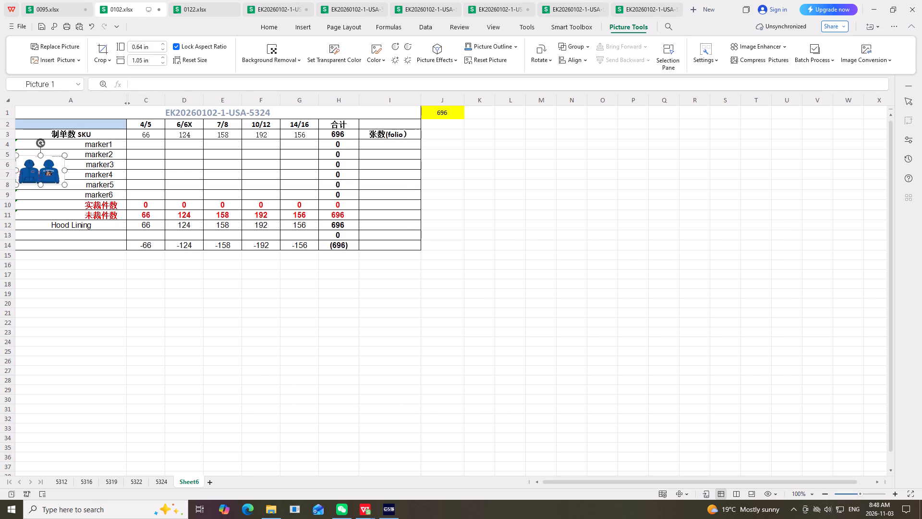
drag(41, 186, 46, 219)
click(53, 258)
click(45, 196)
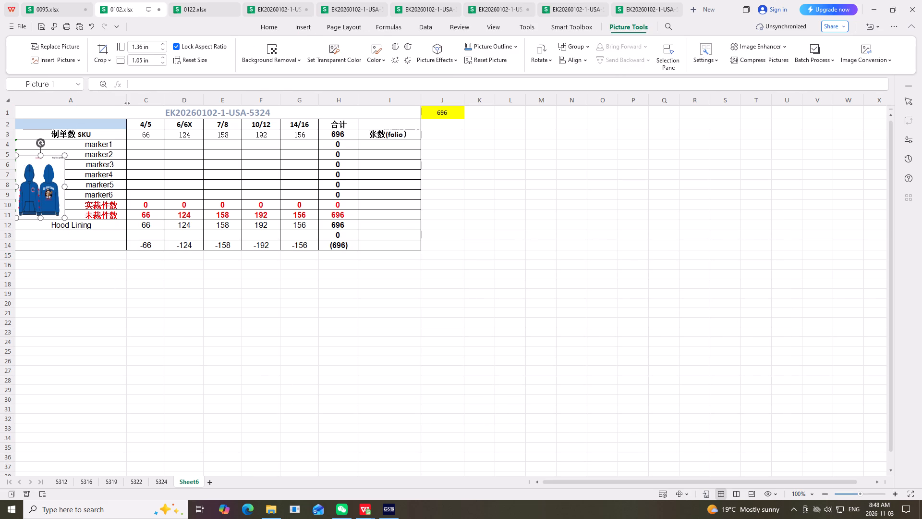
drag(63, 187, 81, 202)
click(131, 265)
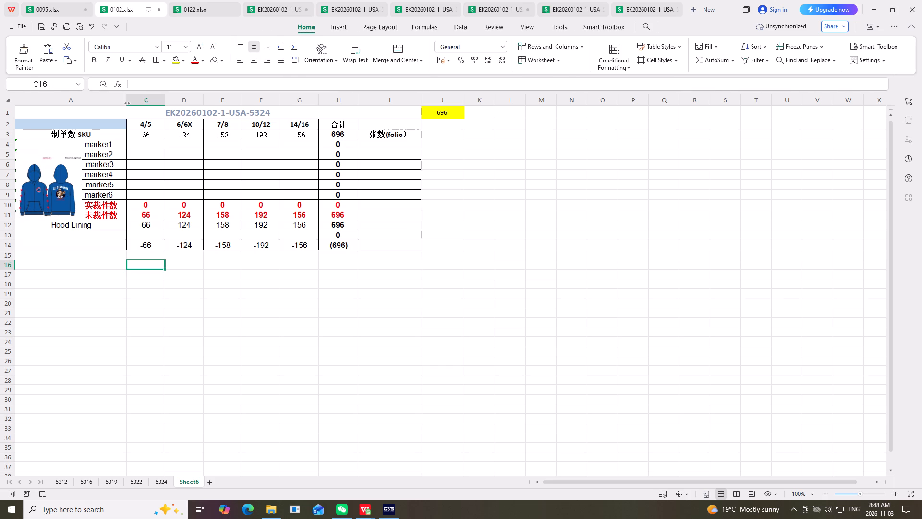
click(54, 189)
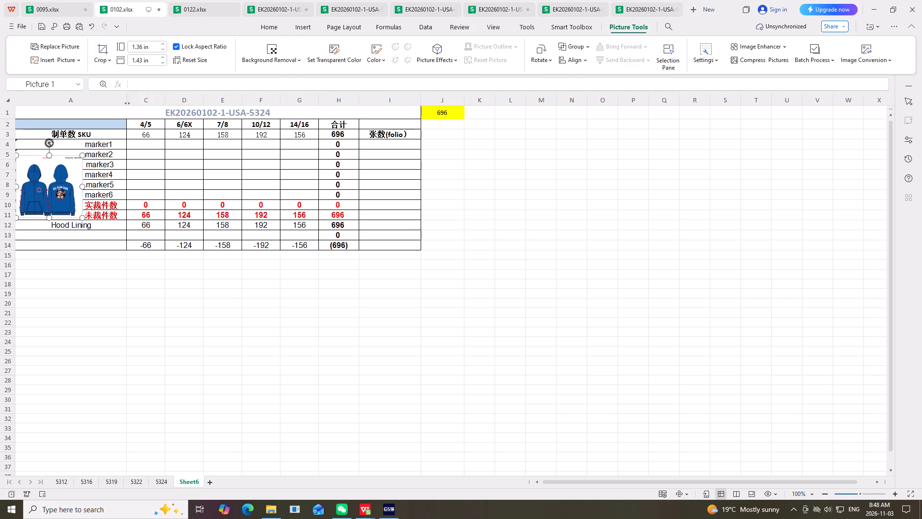
drag(15, 187, 0, 190)
click(112, 248)
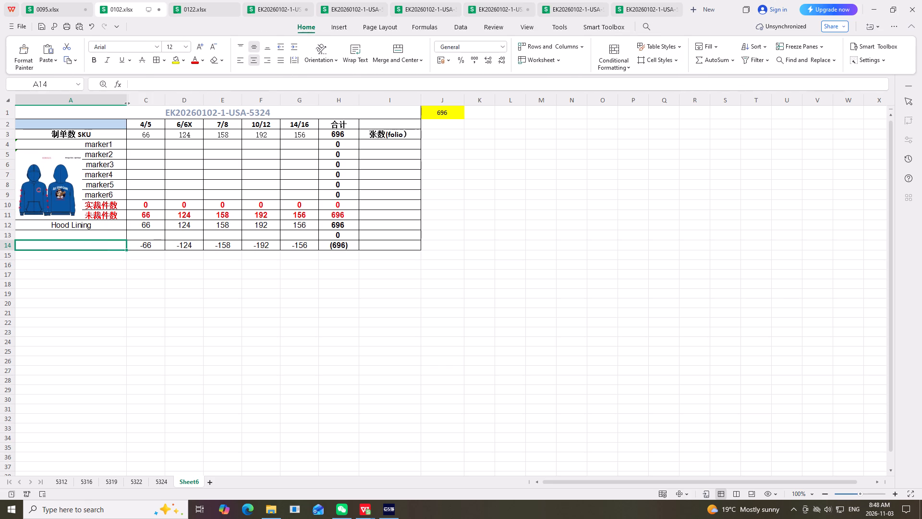
click(559, 293)
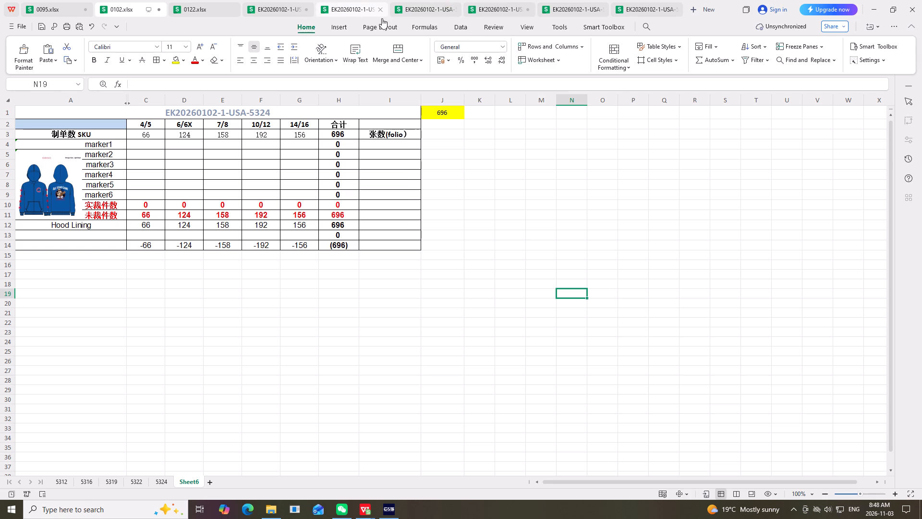
click(137, 485)
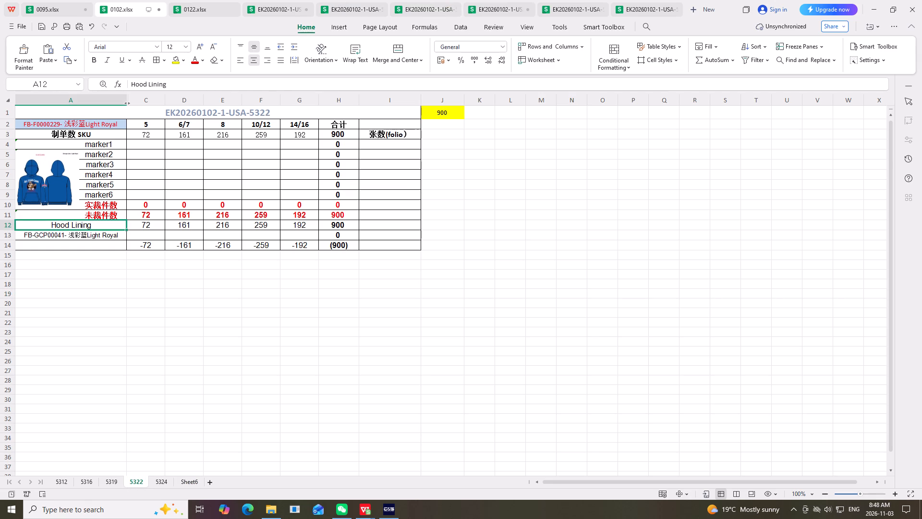
click(187, 484)
drag(390, 329, 398, 320)
Copy the size headings 4/5, 6/6X, 7/8, 10/12 and 14/16 from the 5325 order into C2:G2 of Sheet6.
click(647, 9)
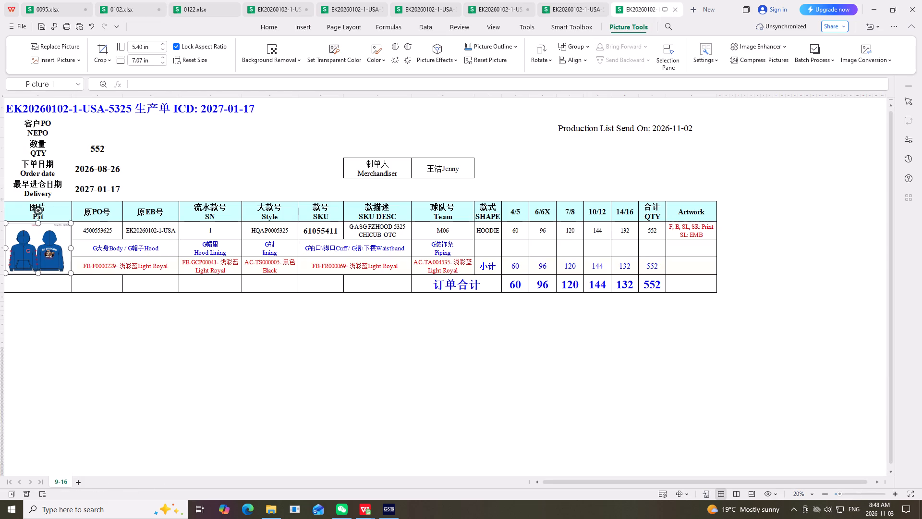
drag(515, 212, 616, 214)
right_click(616, 214)
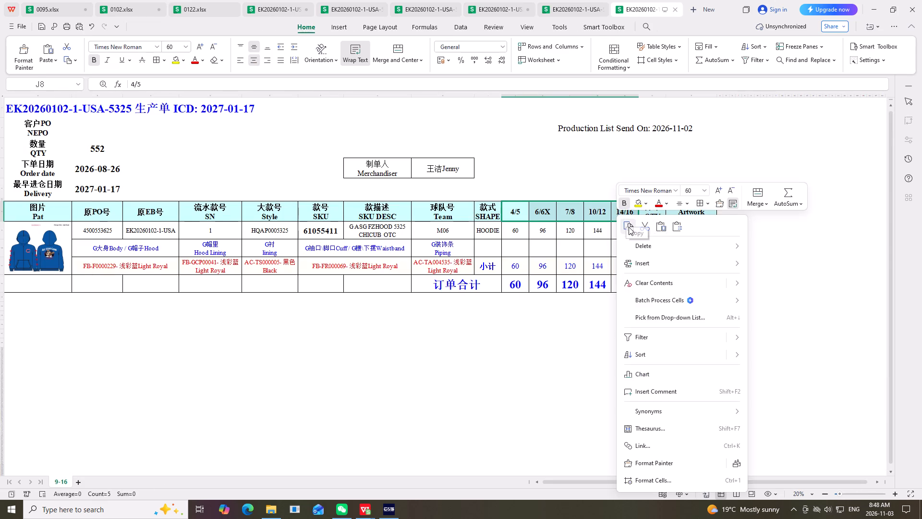
click(629, 227)
click(136, 5)
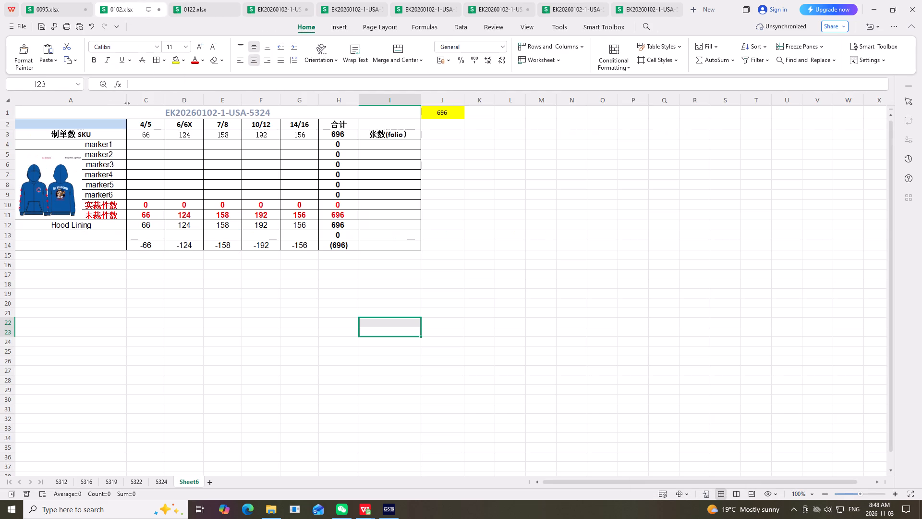
click(151, 123)
right_click(151, 123)
click(210, 135)
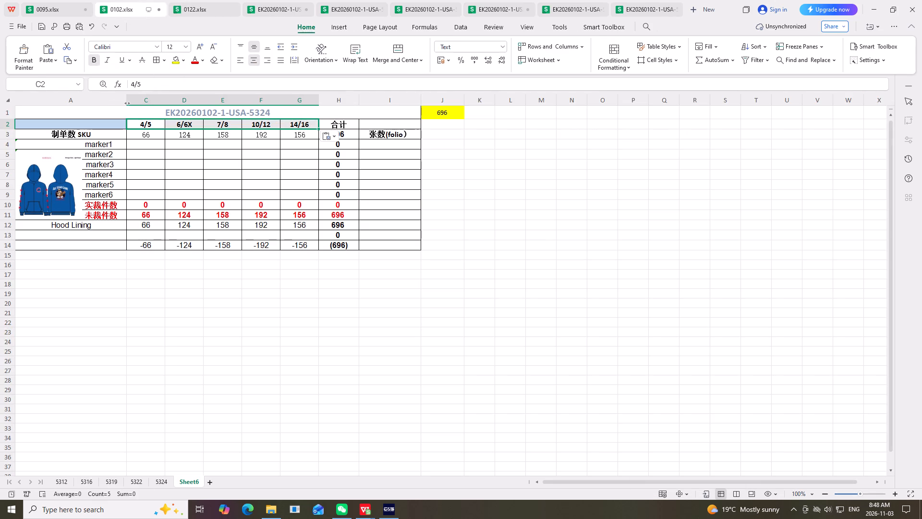
click(535, 194)
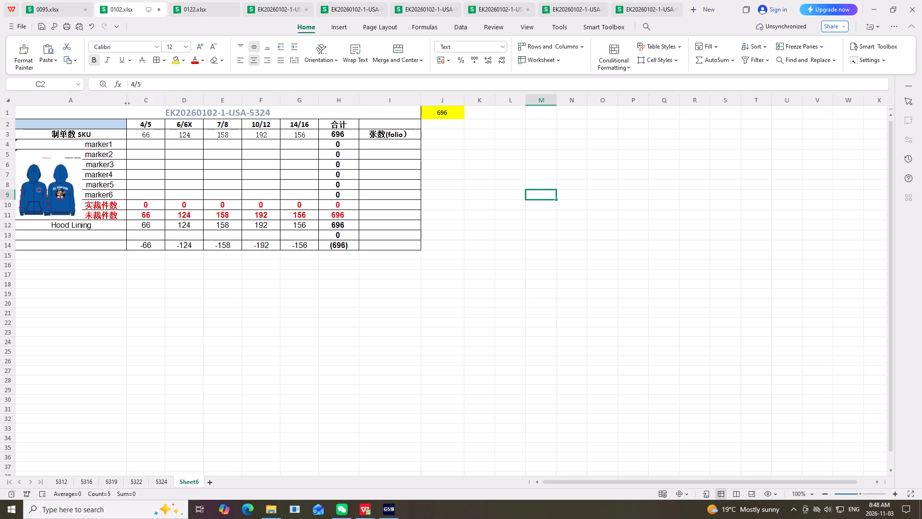
Copy the 5325 order totals 60, 96, 120, 144 and 132 as values into the 制单数 SKU and Hood Lining rows of Sheet6.
click(645, 9)
drag(515, 280, 619, 286)
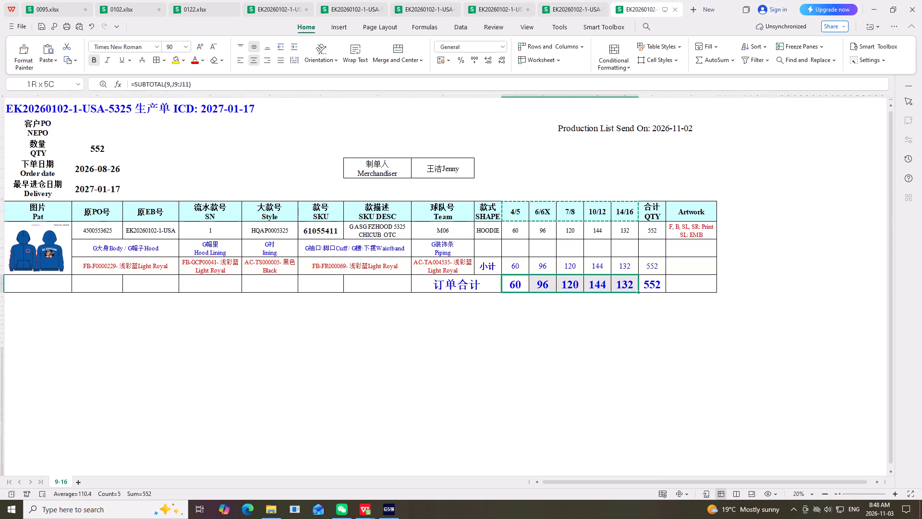
drag(619, 286, 622, 286)
right_click(622, 286)
click(628, 20)
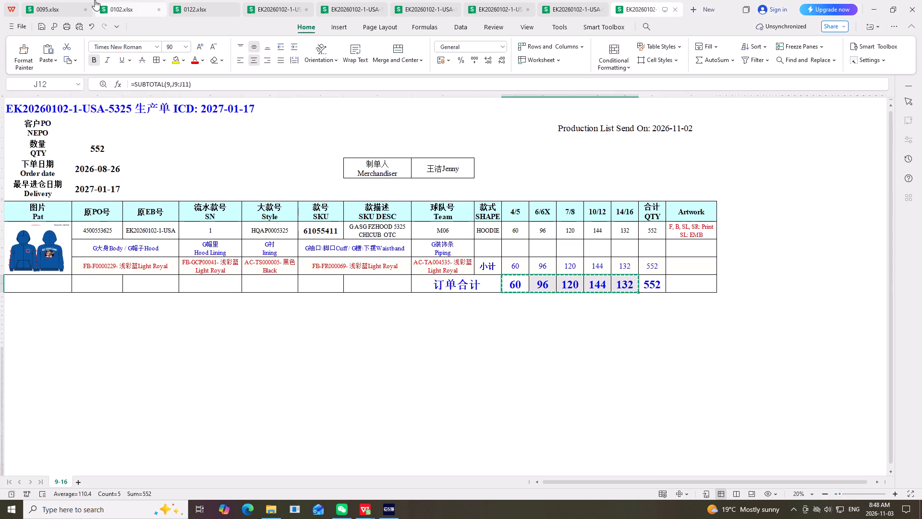
click(131, 8)
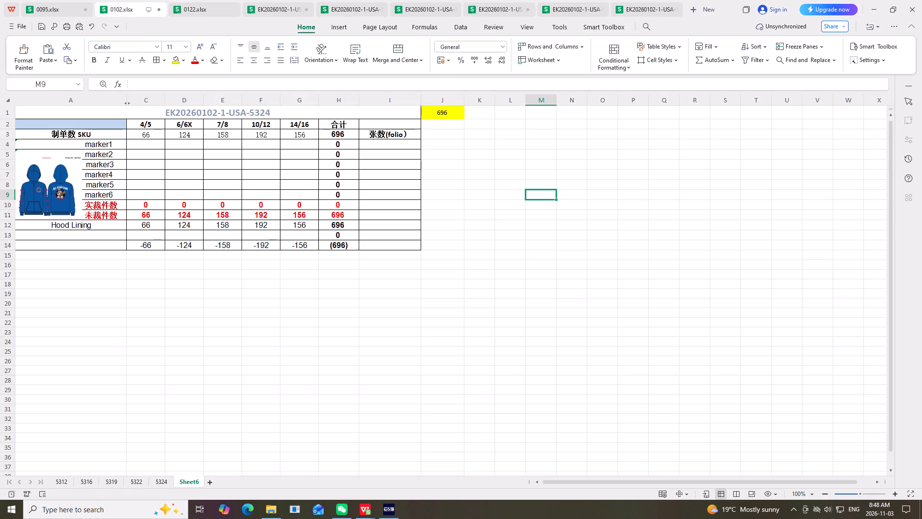
click(151, 136)
right_click(151, 136)
click(208, 148)
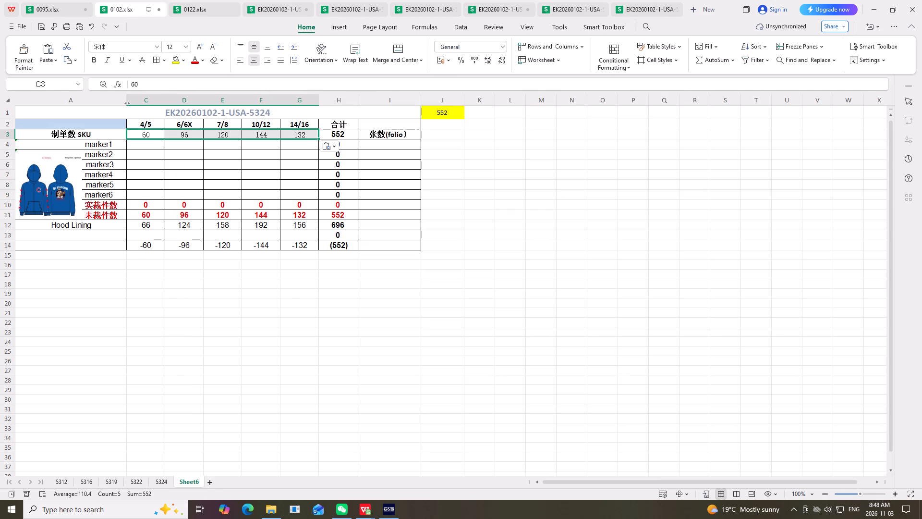
click(148, 225)
right_drag(148, 225, 153, 205)
click(211, 14)
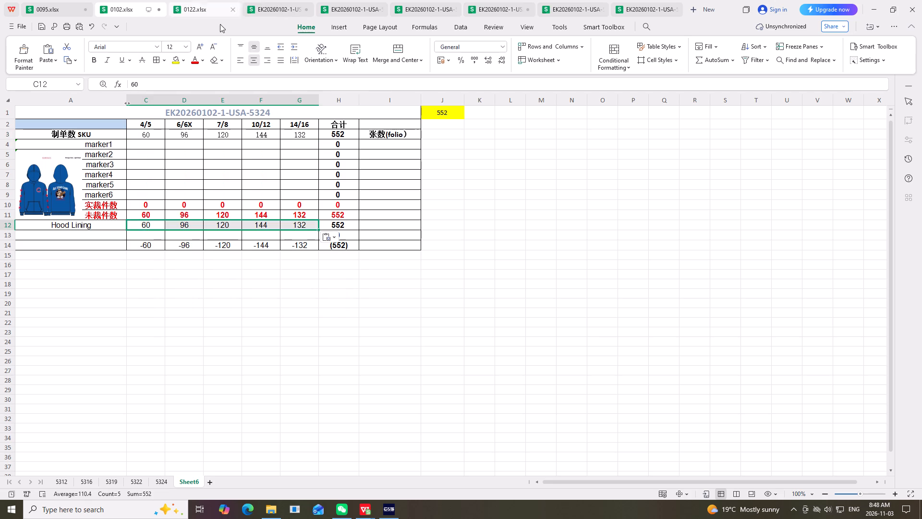
click(528, 174)
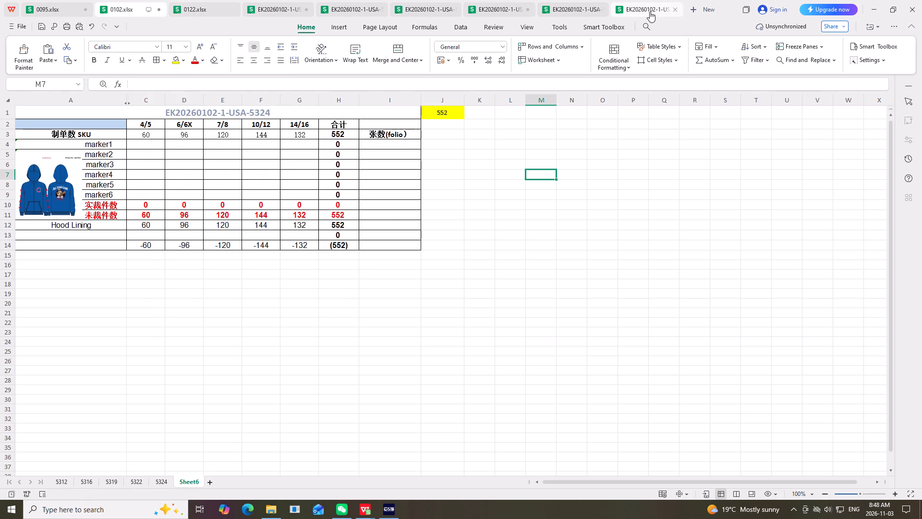
Copy the body fabric FB-F0000229- 浅彩蓝Light Royal from the 5325 order as a value into A2 of Sheet6.
click(649, 9)
click(136, 266)
right_drag(137, 266, 139, 258)
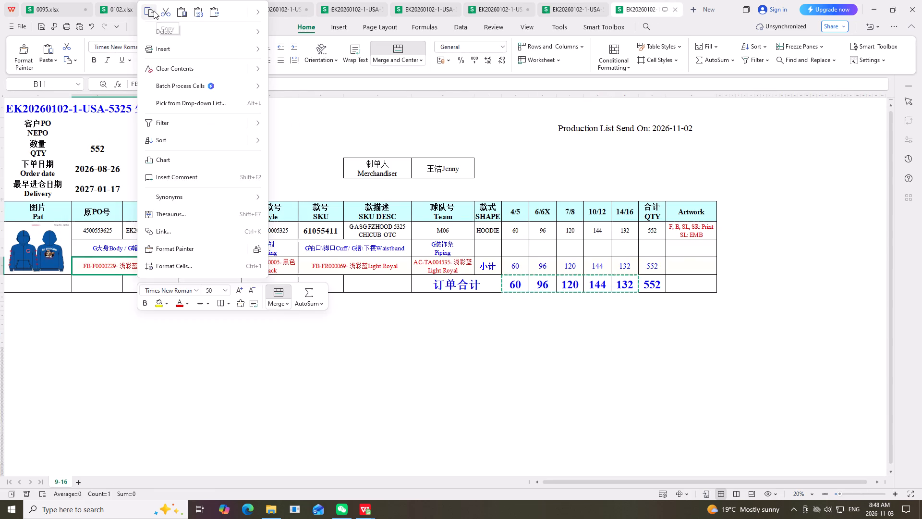
click(148, 12)
click(129, 11)
click(83, 124)
right_click(83, 124)
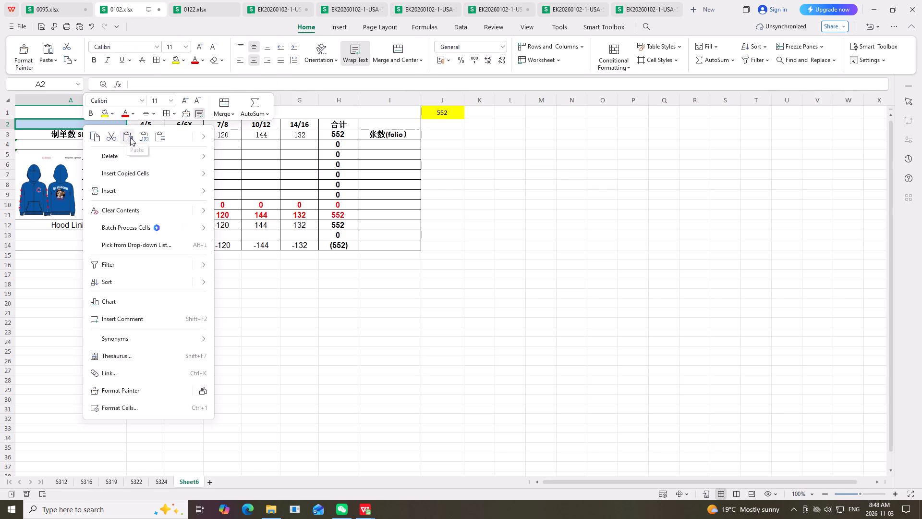
click(145, 136)
Copy the hood lining fabric FB-GCP00041- 浅彩蓝Light Royal from the 5325 order as a value into A13 of Sheet6.
click(652, 10)
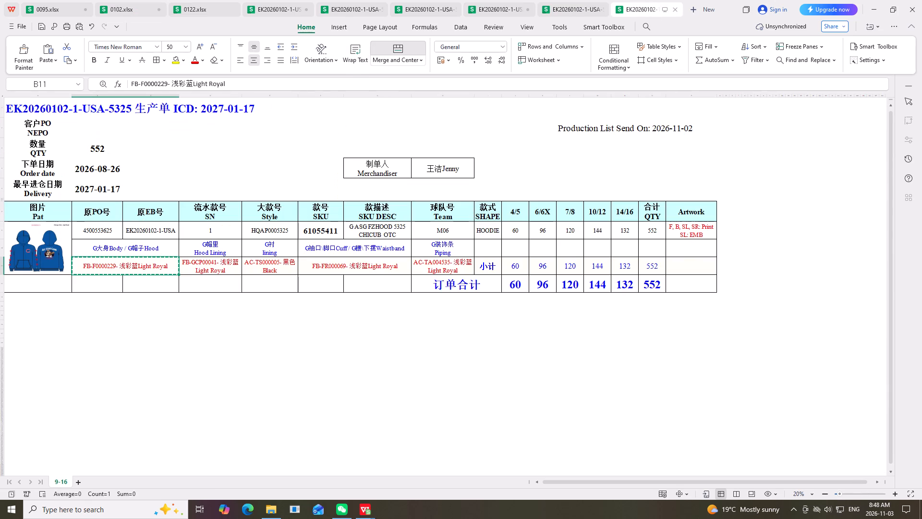
click(214, 266)
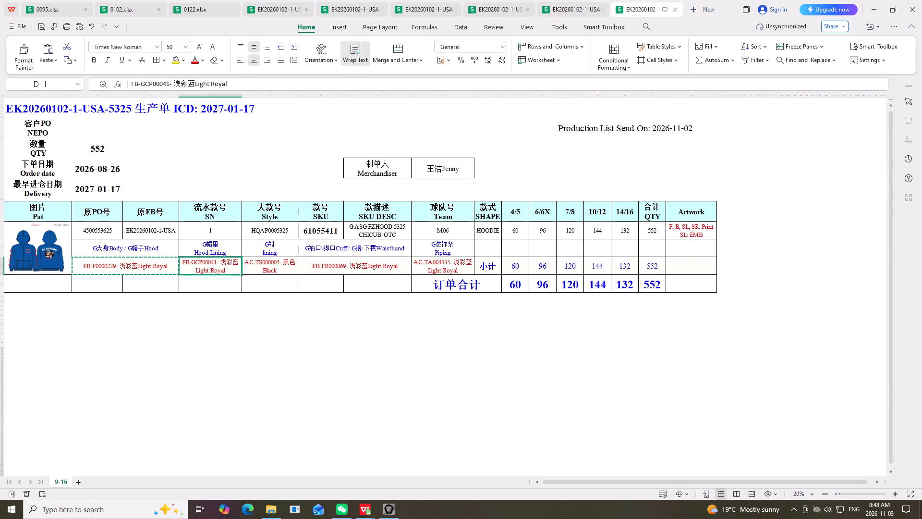
right_click(214, 266)
click(226, 10)
click(140, 6)
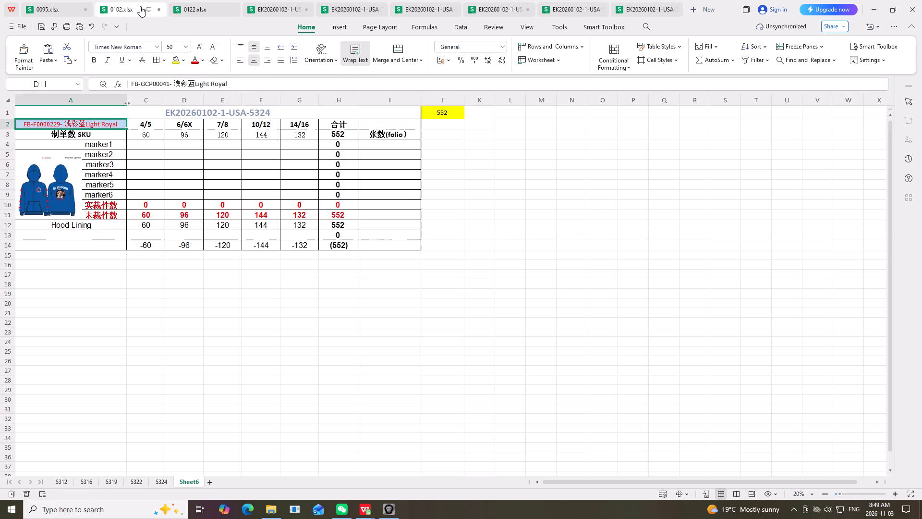
click(77, 236)
right_click(77, 236)
click(137, 12)
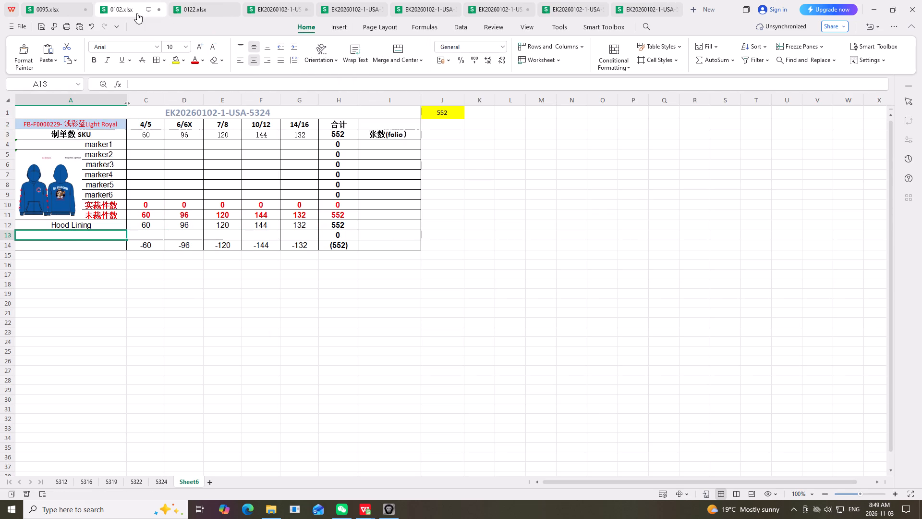
click(262, 297)
Review the finished sheets 5312, 5316, 5319, 5322 and 5324 and Sheet6 of 0102.xlsx.
click(66, 482)
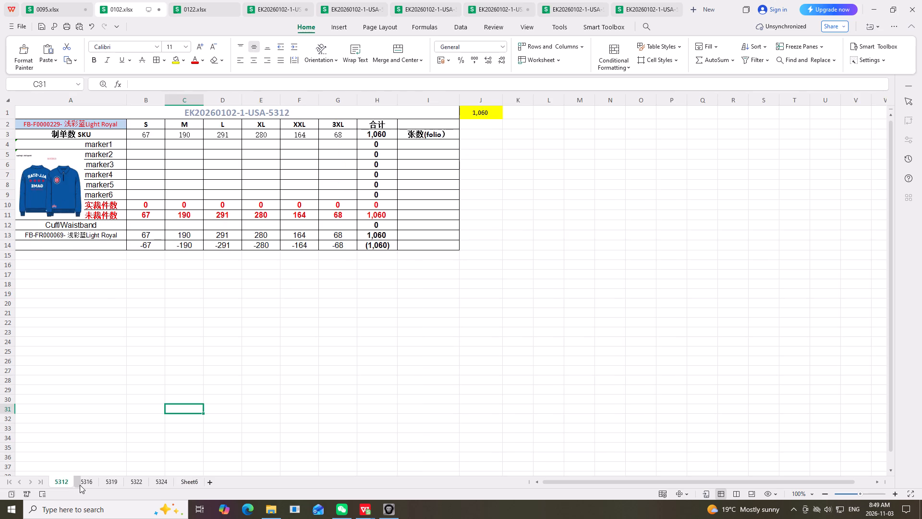
click(83, 484)
click(111, 481)
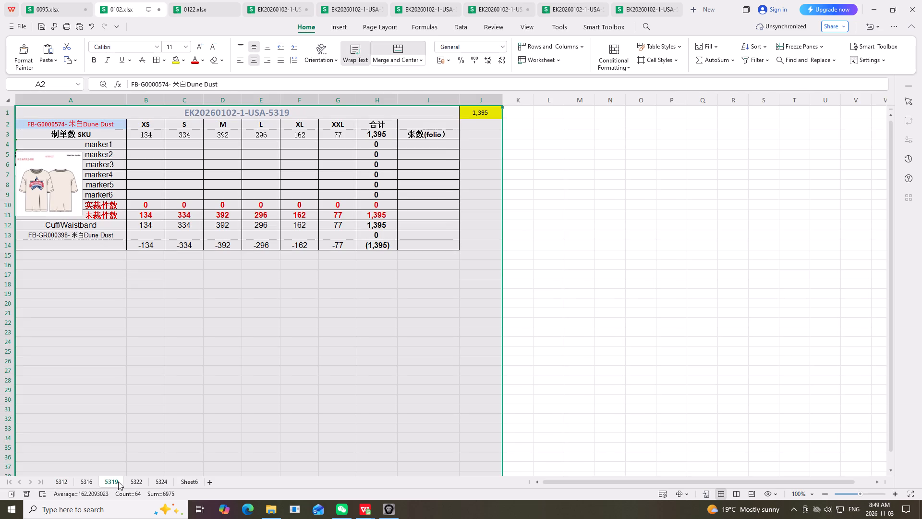
click(146, 451)
click(137, 481)
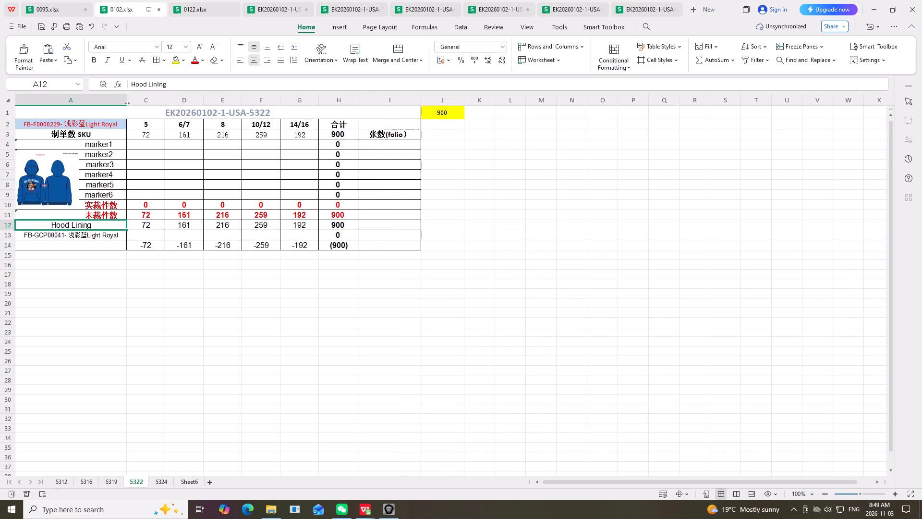
click(209, 419)
click(158, 482)
click(279, 349)
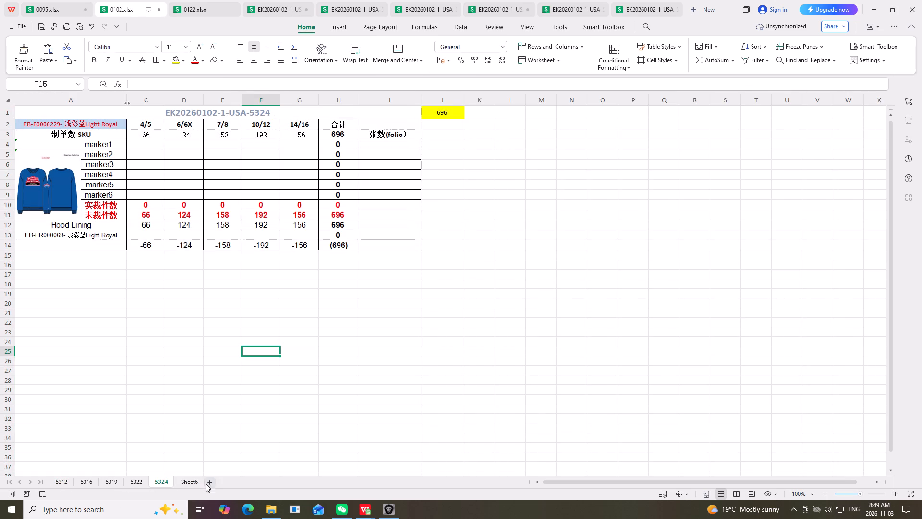
click(188, 479)
click(350, 397)
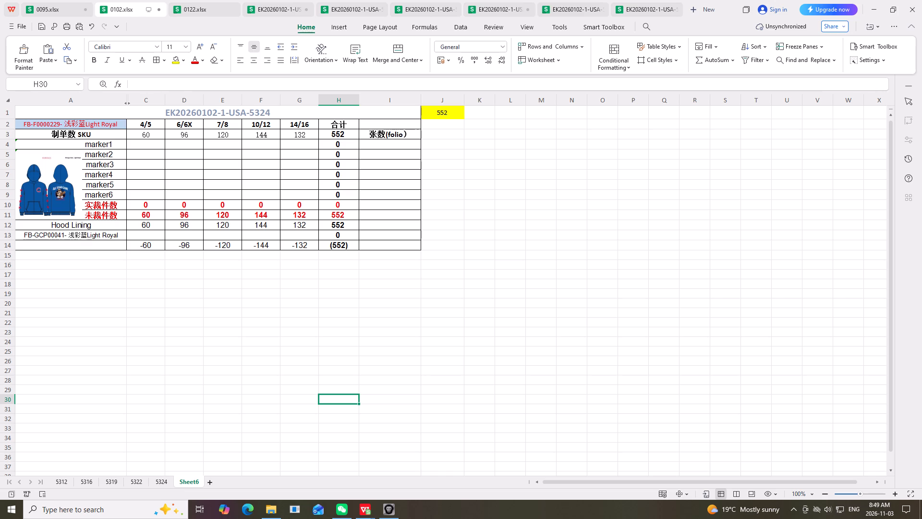
click(650, 10)
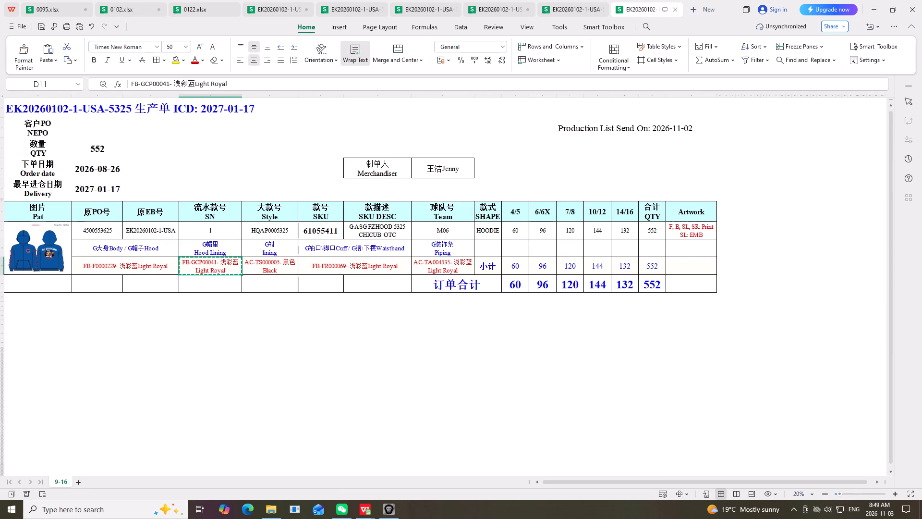
click(445, 383)
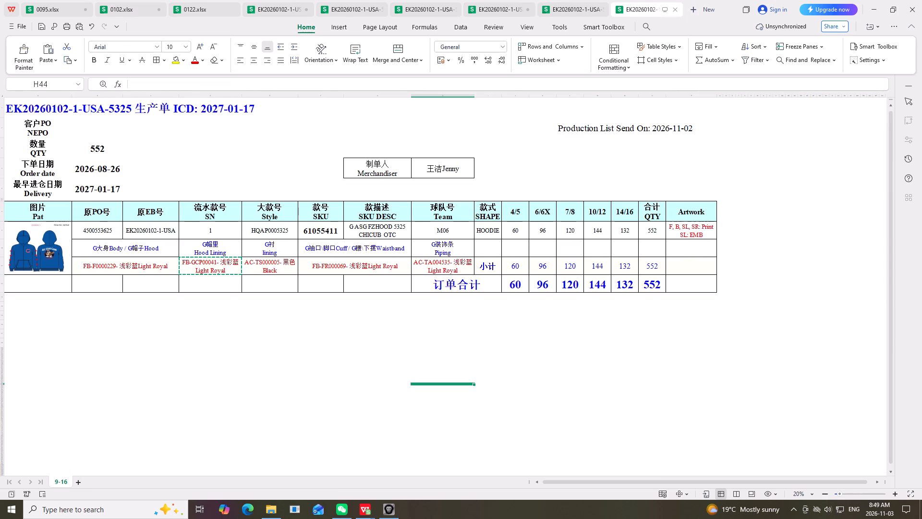
click(128, 9)
double_click(277, 111)
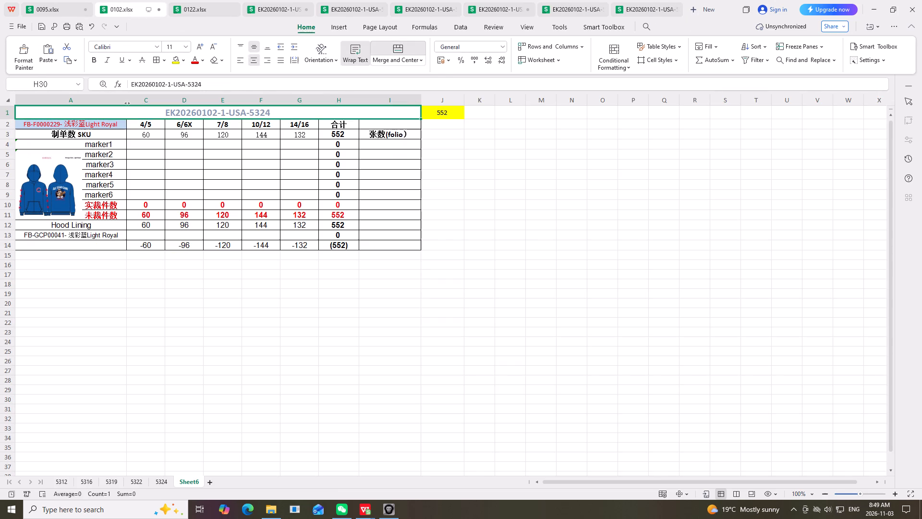
key(BackSpace)
key(5)
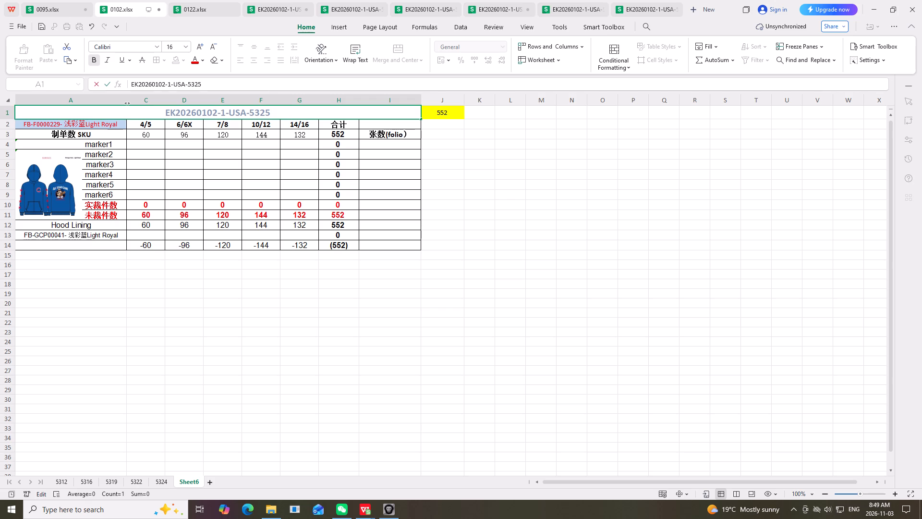
click(579, 302)
Recheck the earlier order sheets and rename Sheet6 as 5325.
click(157, 483)
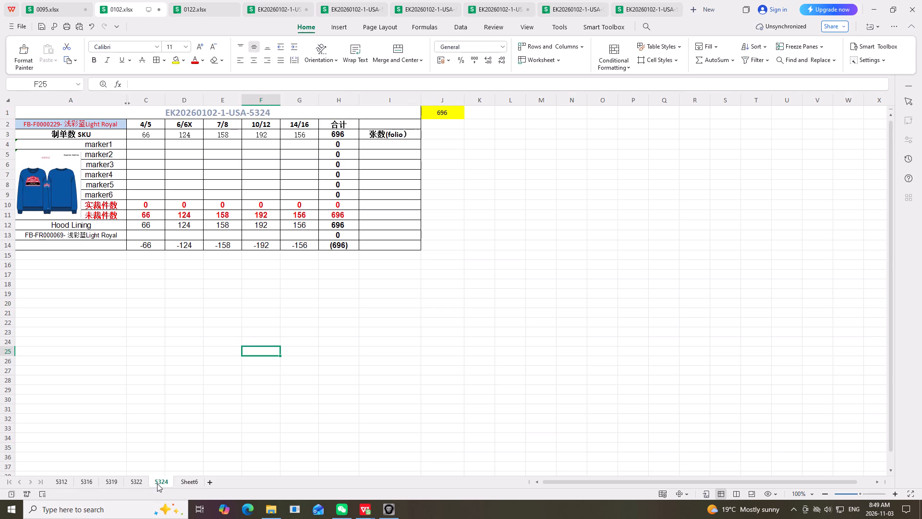
click(137, 479)
click(111, 482)
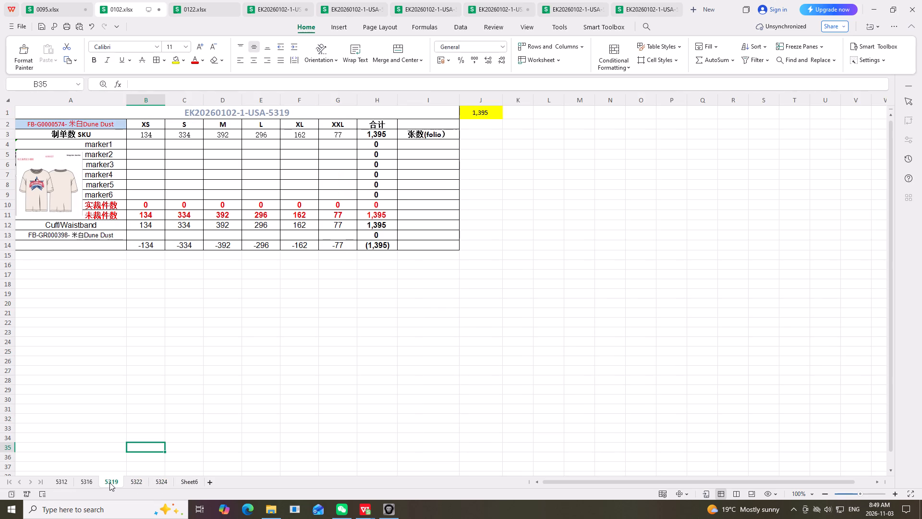
click(87, 482)
click(184, 479)
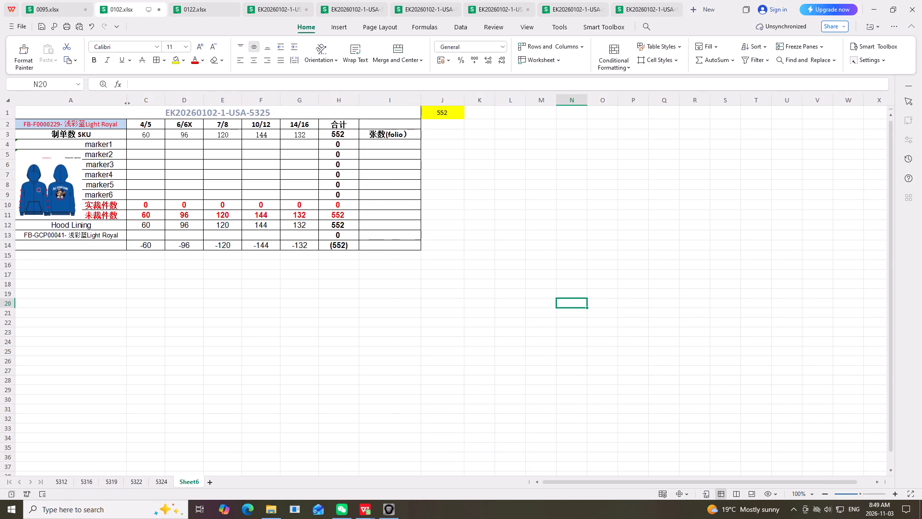
click(367, 247)
right_click(189, 478)
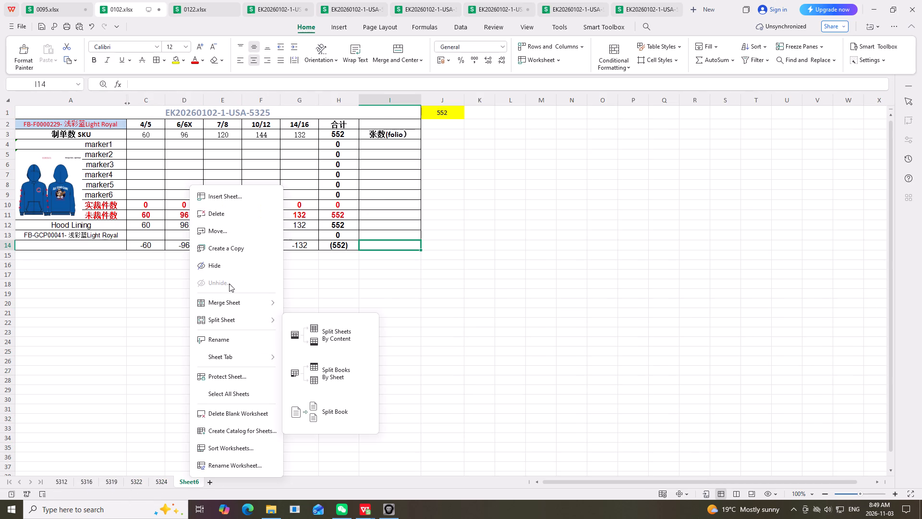
click(225, 338)
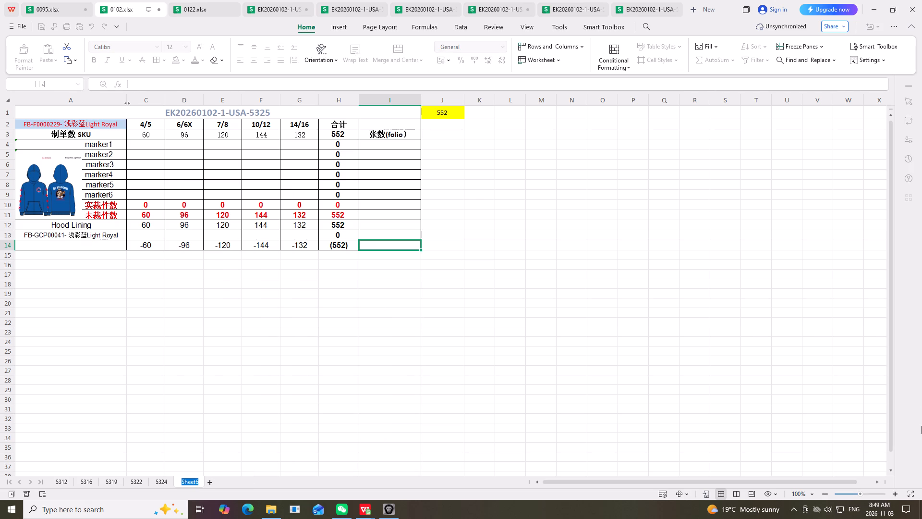
key(5)
text(325)
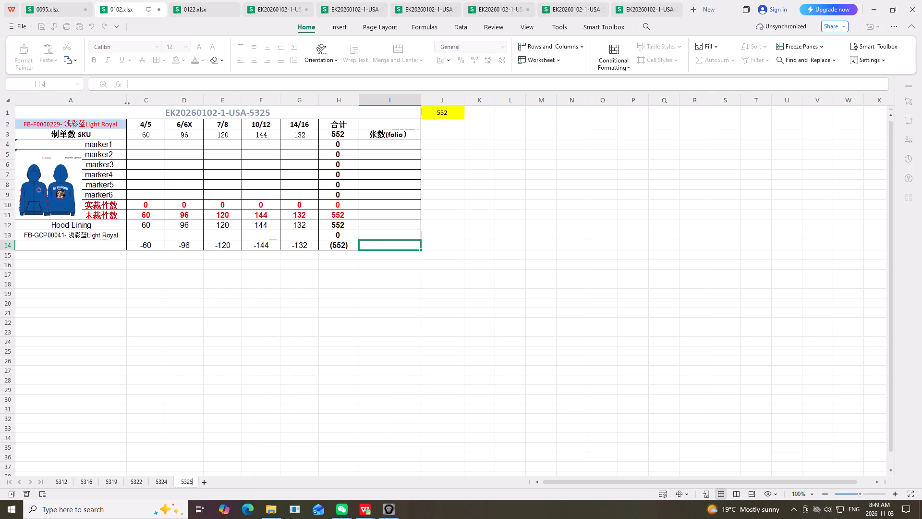
click(543, 300)
Save the 0102.xlsx workbook.
triple_click(39, 25)
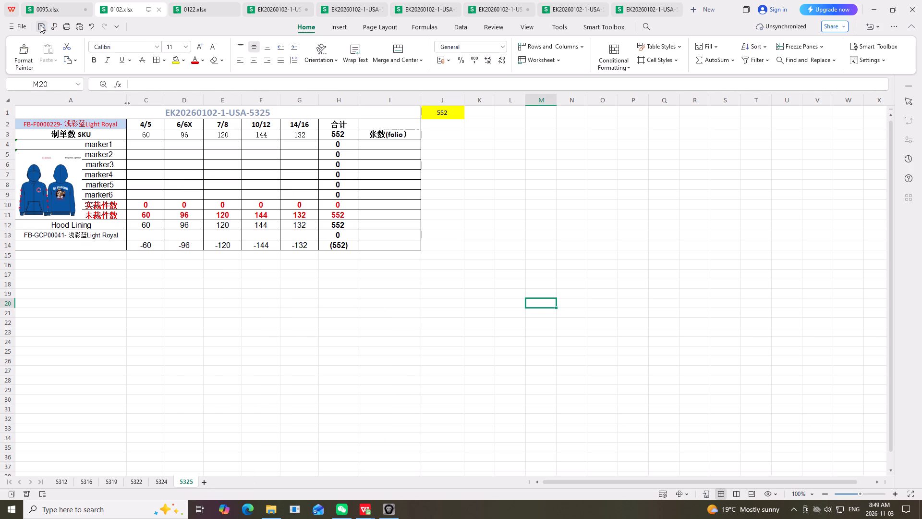
triple_click(39, 25)
triple_click(39, 25)
double_click(39, 25)
drag(584, 230, 567, 221)
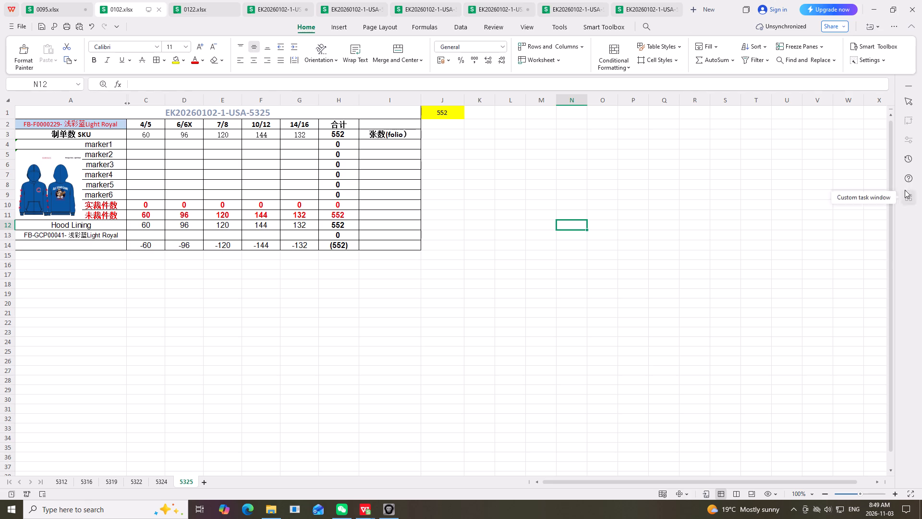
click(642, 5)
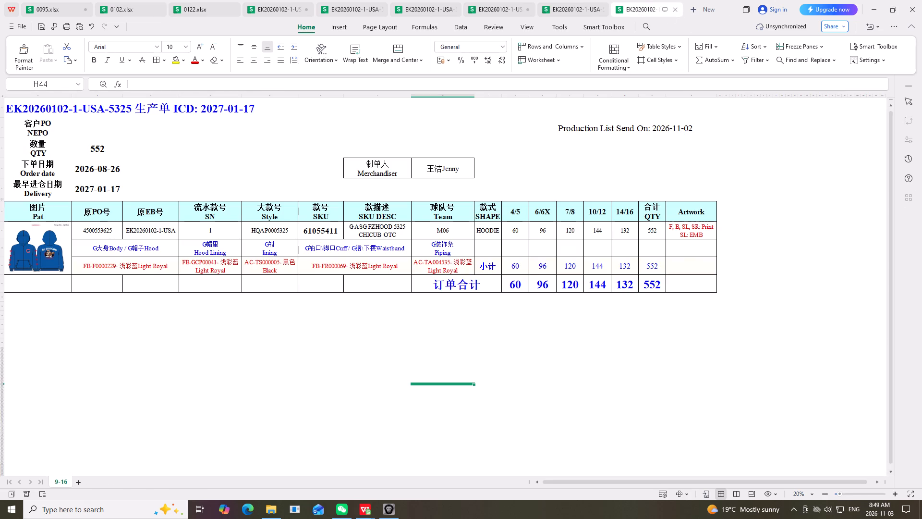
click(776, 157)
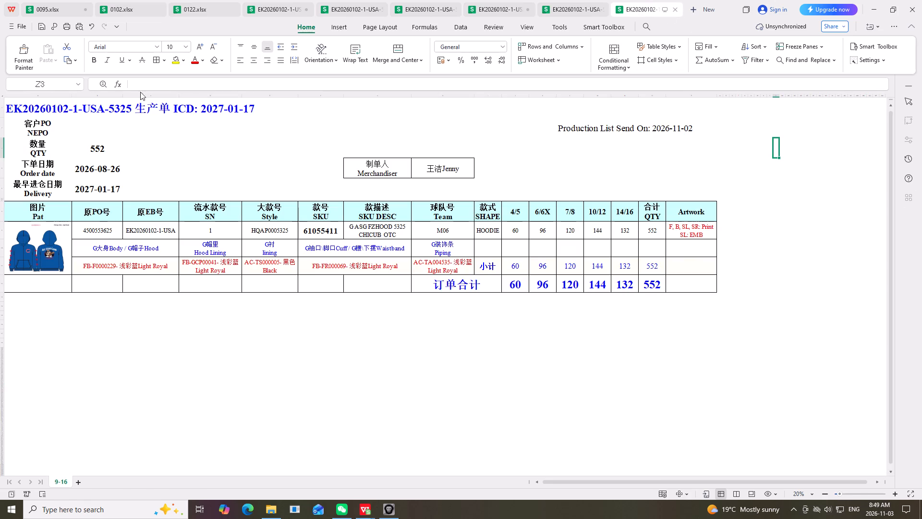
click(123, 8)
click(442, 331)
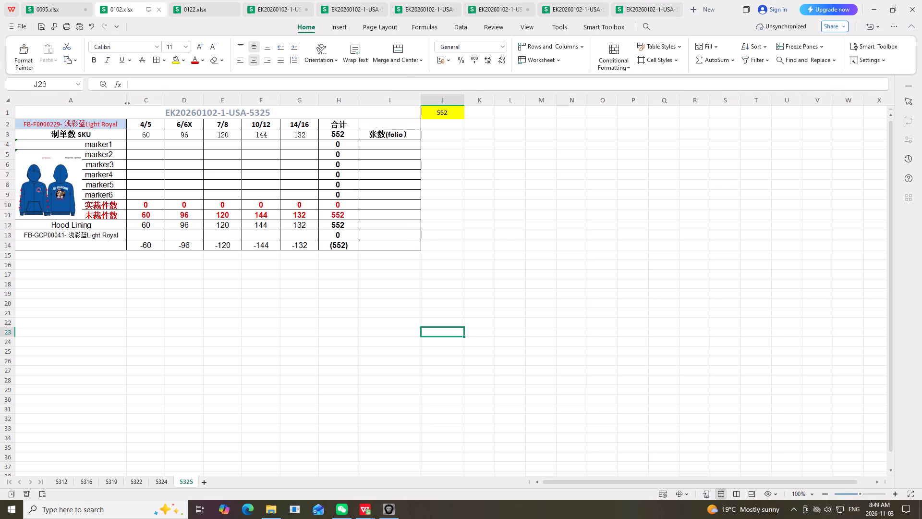
click(272, 511)
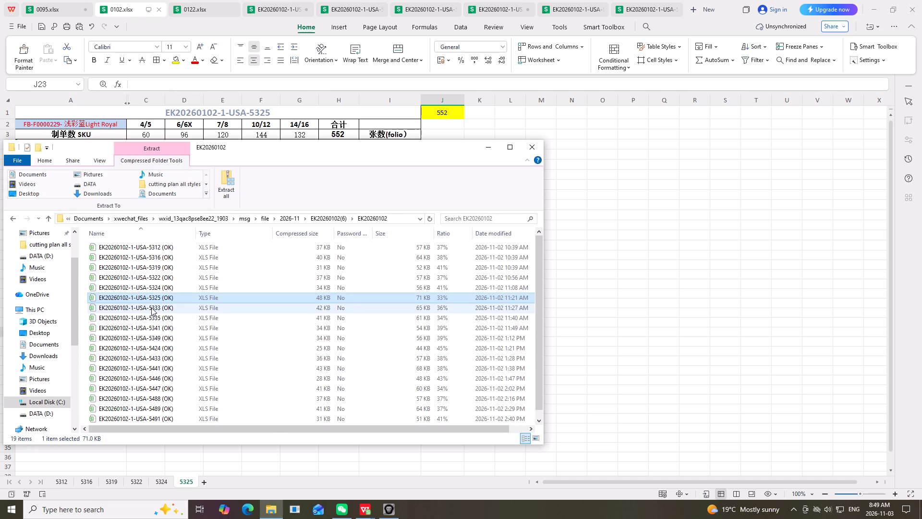
double_click(151, 310)
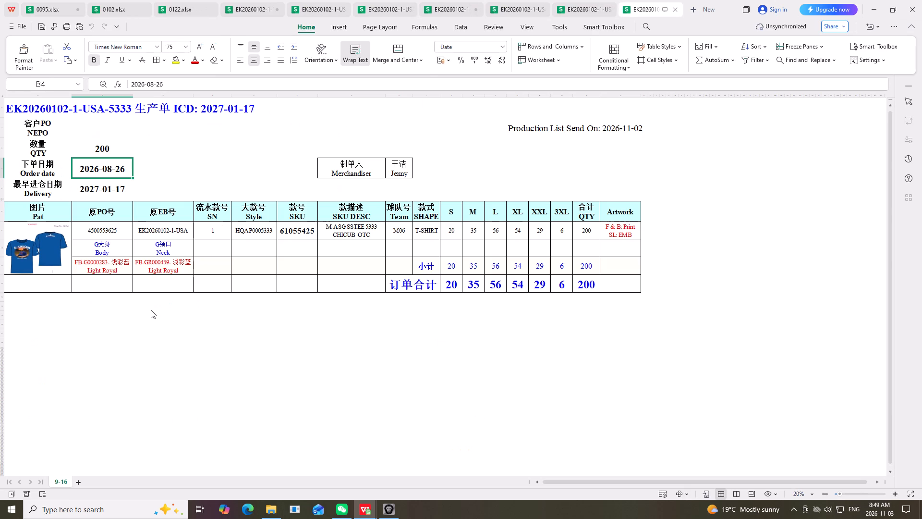
Copy columns A:J of sheet 5319 in 0102.xlsx into a new sheet after 5325, starting at A1.
click(120, 10)
click(540, 194)
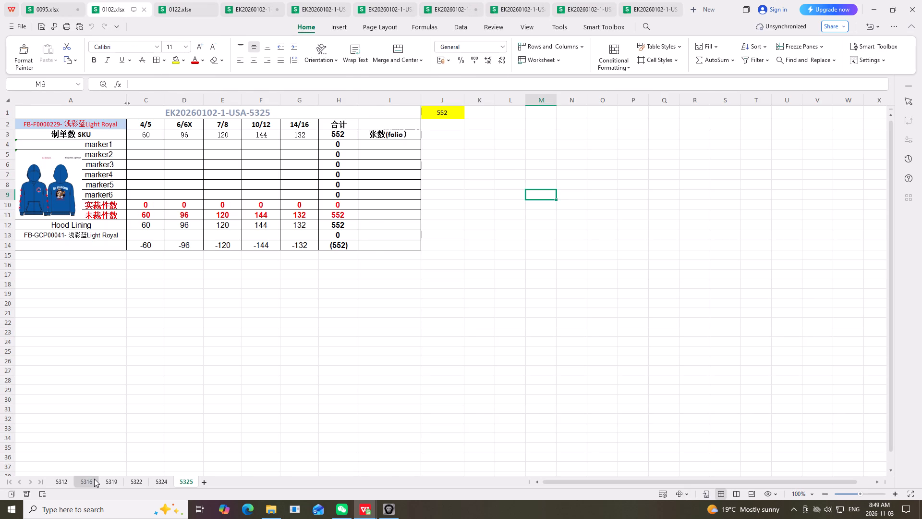
click(94, 479)
click(58, 480)
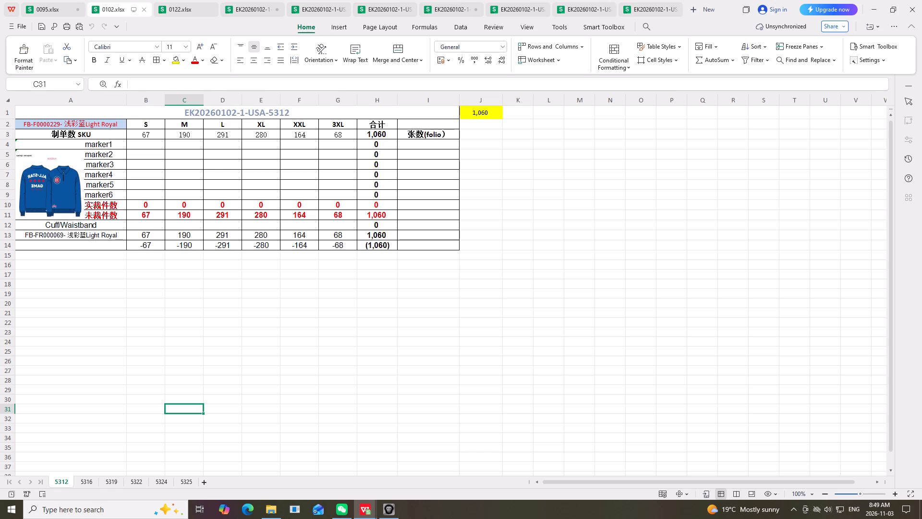
click(109, 481)
drag(135, 334, 133, 329)
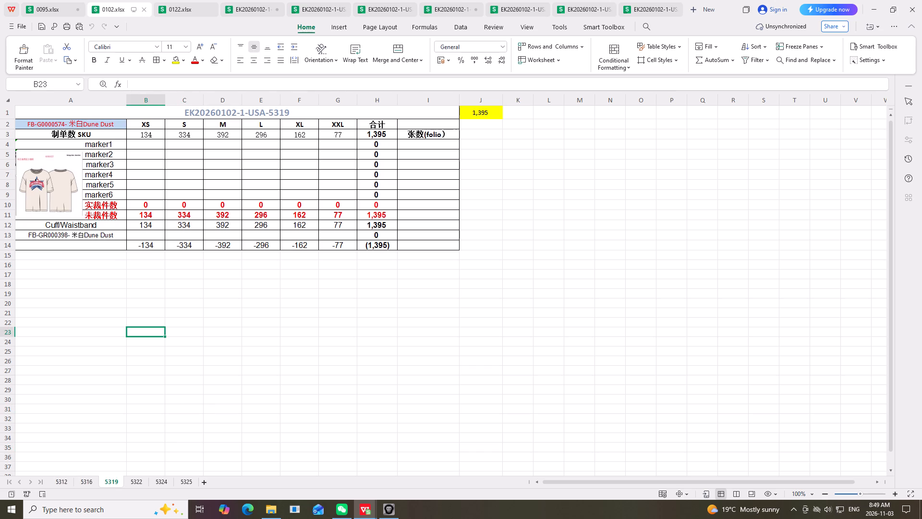
drag(33, 97, 461, 216)
right_click(461, 216)
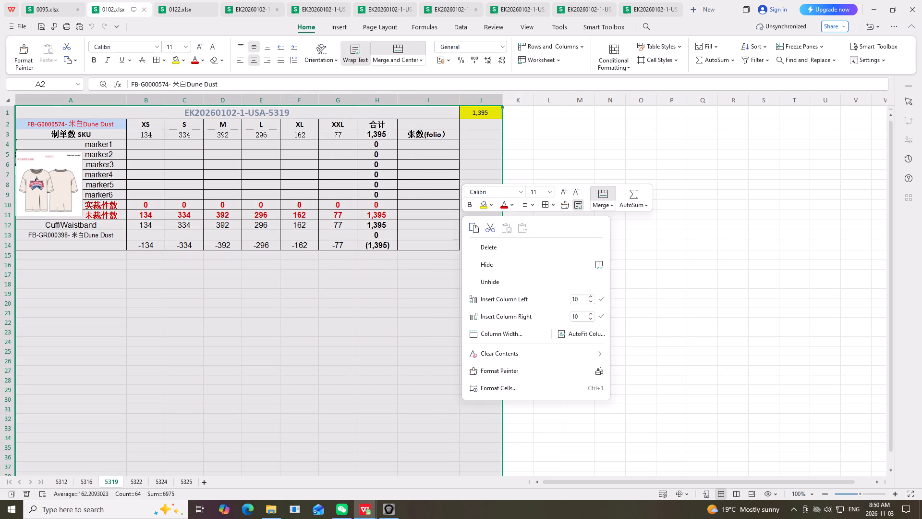
click(470, 225)
click(202, 481)
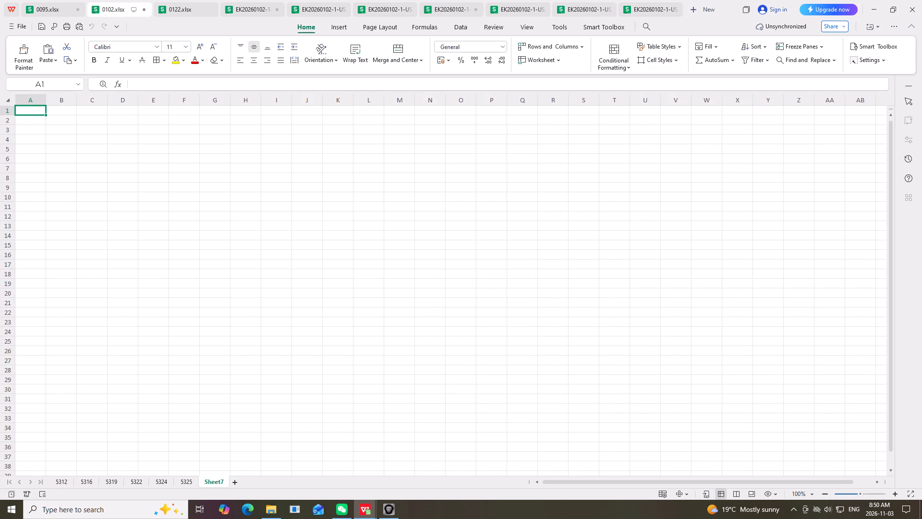
right_click(31, 113)
click(80, 127)
click(598, 210)
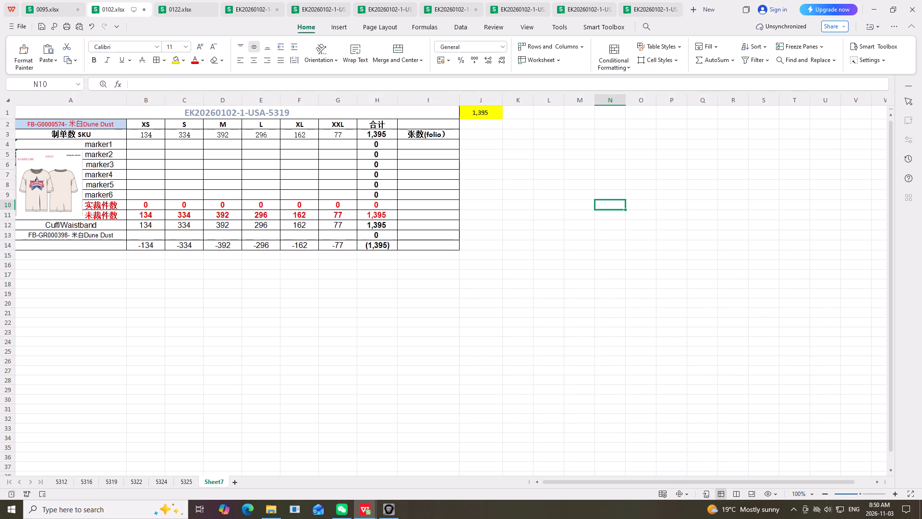
Clear the garment picture, both fabric names, the sizes and 制单数 quantities in B2:G3, and the Cuff/Waistband quantities in B12:G12 of Sheet7.
click(95, 127)
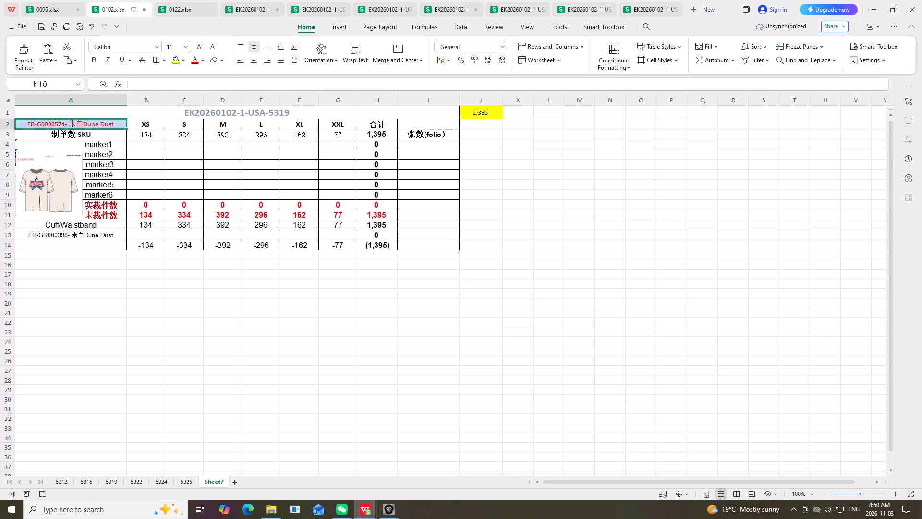
key(Delete)
click(60, 176)
key(Delete)
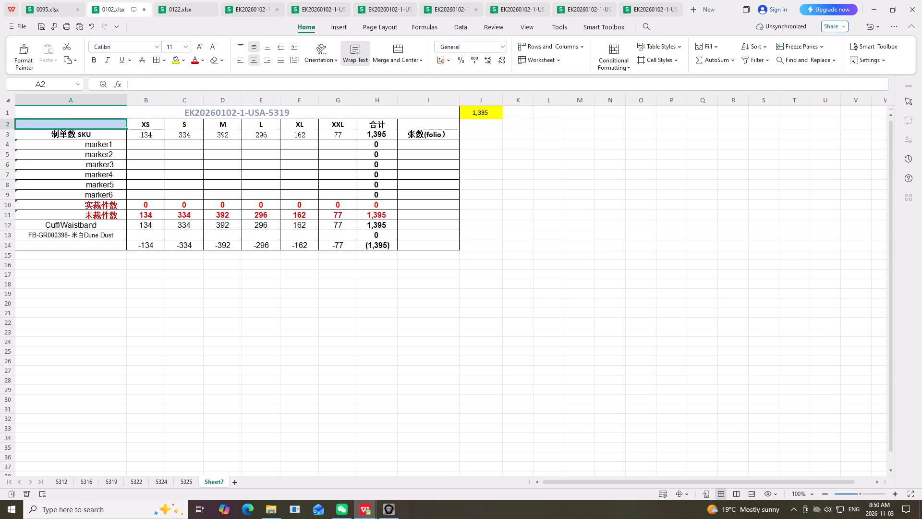
click(70, 238)
key(Delete)
drag(149, 124, 335, 140)
key(Delete)
drag(148, 226, 344, 225)
key(Delete)
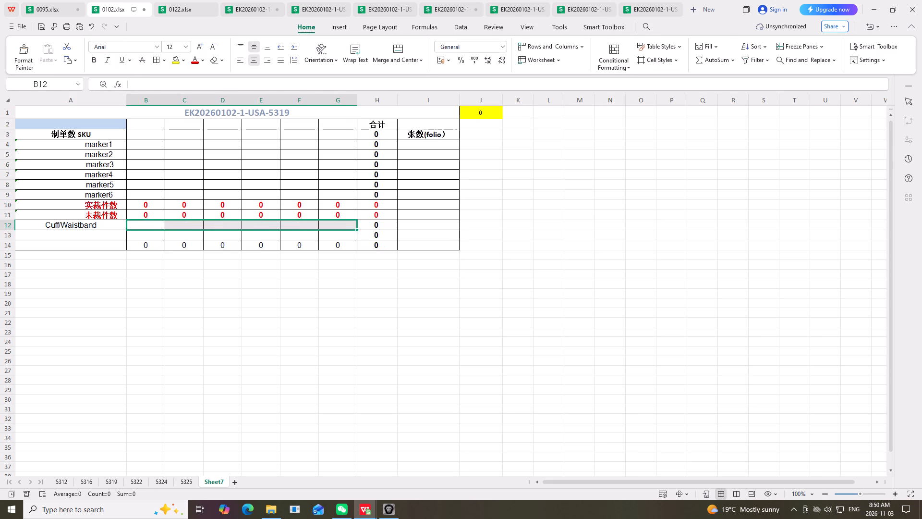
click(594, 206)
Copy the blue T-shirt picture from the 5333 order into Sheet7 of 0102.xlsx, beside the table.
click(655, 4)
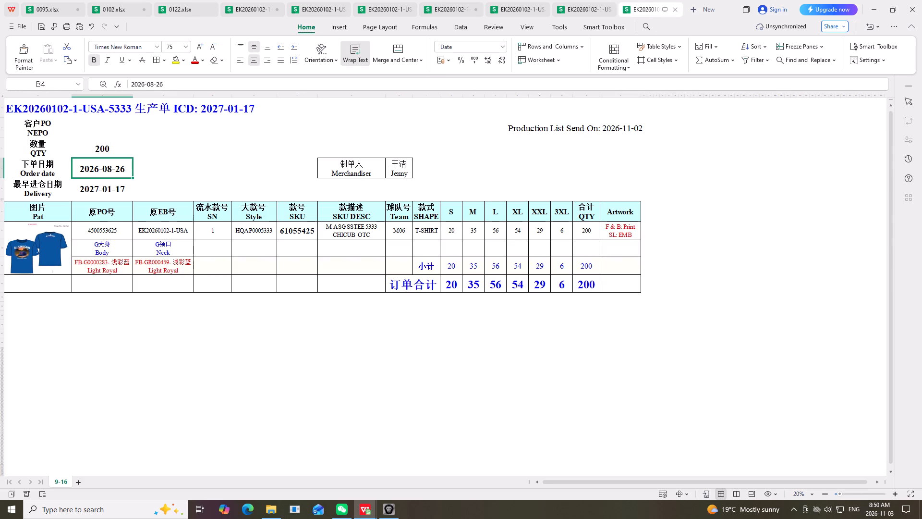
click(45, 248)
right_click(45, 248)
click(55, 262)
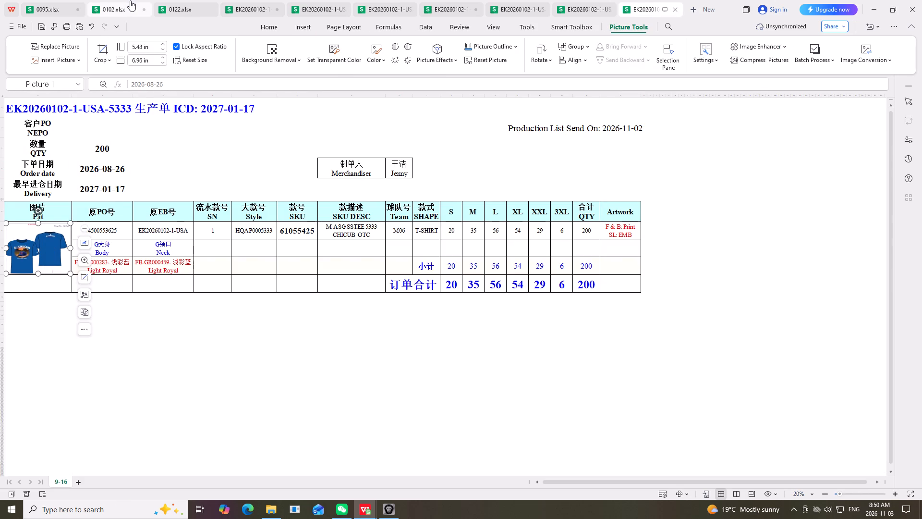
click(120, 9)
right_click(488, 142)
click(526, 156)
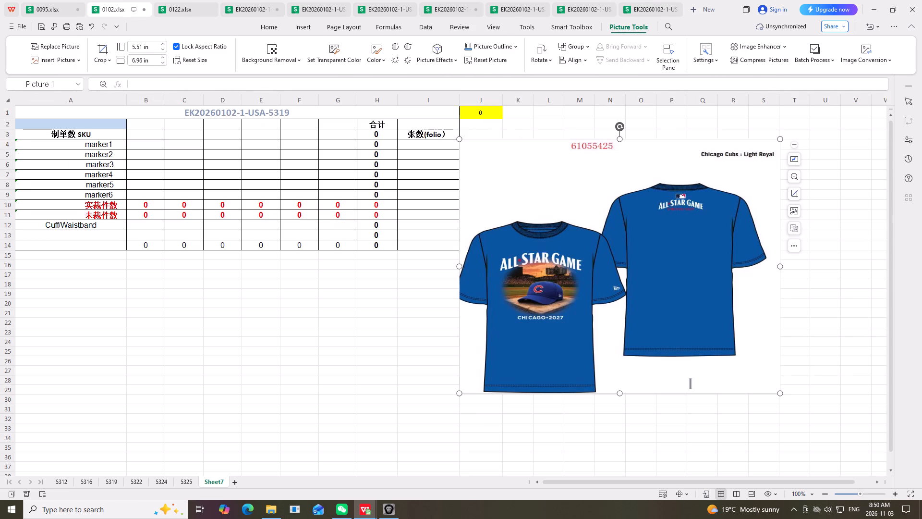
Shrink the blue T-shirt picture to about 1.00 in high by 1.48 in wide and place it in column A beside marker2 to marker6.
drag(781, 141, 512, 359)
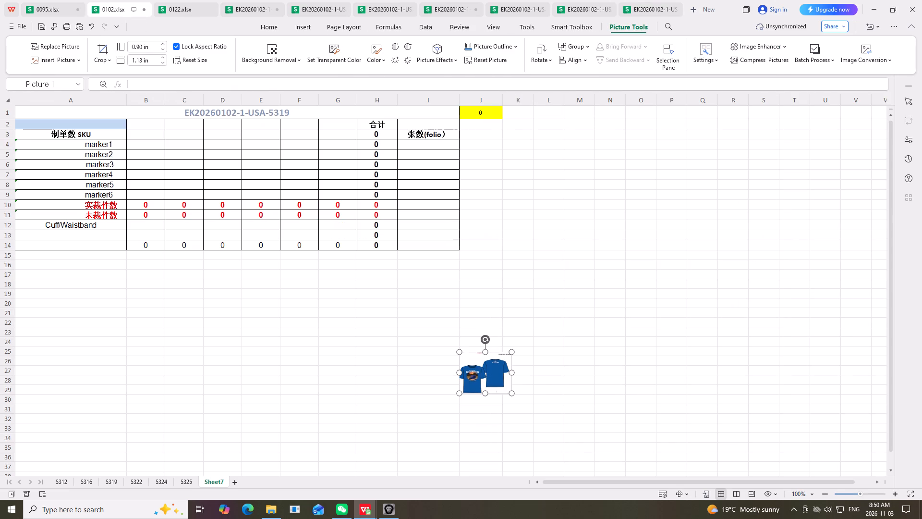
drag(503, 368, 57, 167)
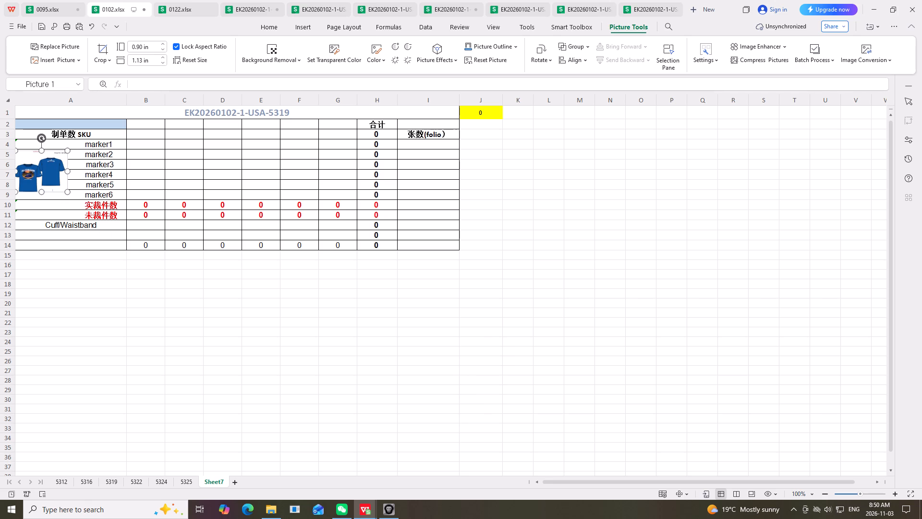
click(215, 175)
click(34, 180)
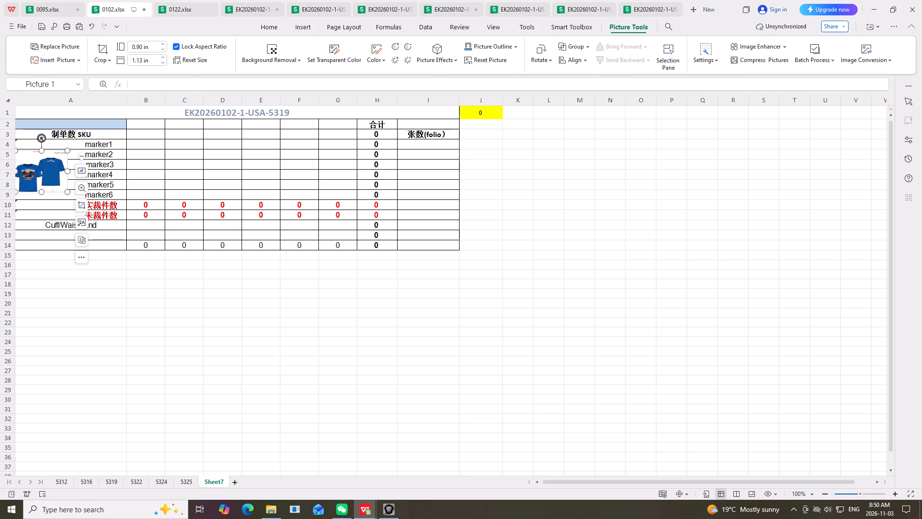
drag(40, 194, 40, 198)
click(185, 338)
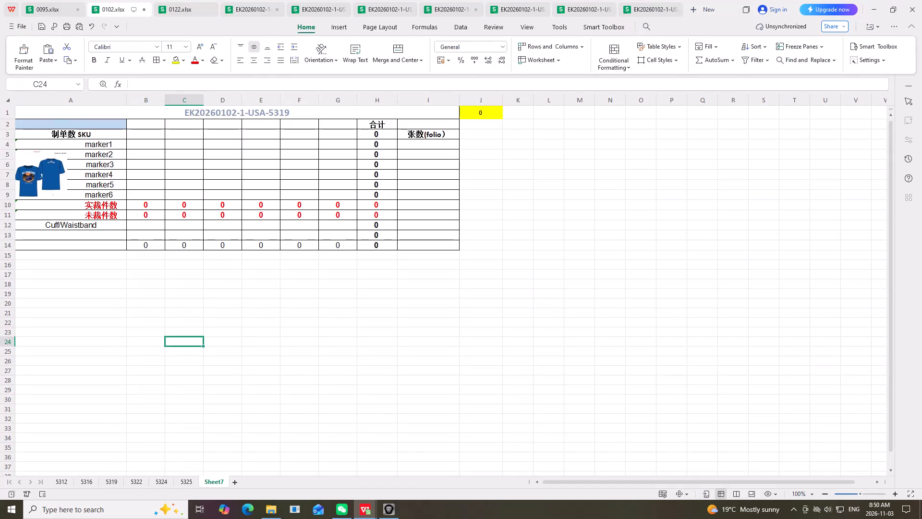
click(49, 179)
drag(66, 175, 83, 186)
click(233, 302)
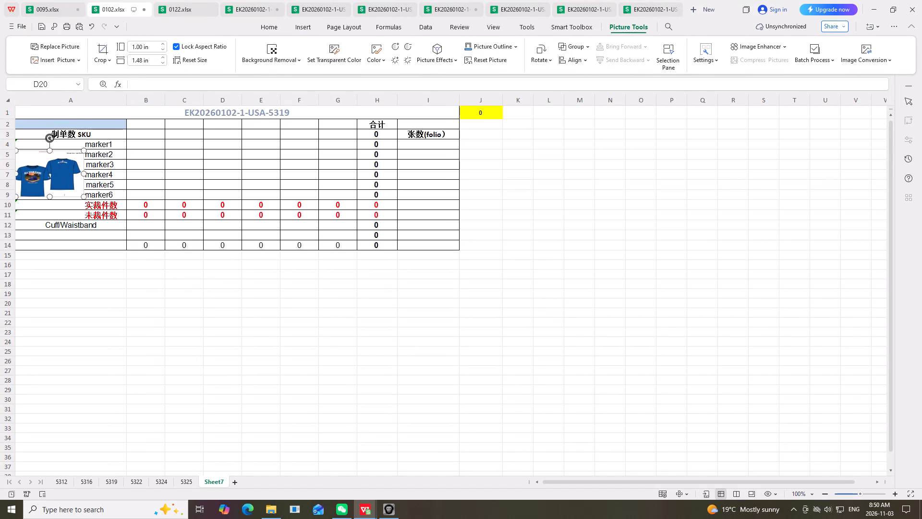
click(36, 172)
drag(15, 174, 0, 177)
click(145, 282)
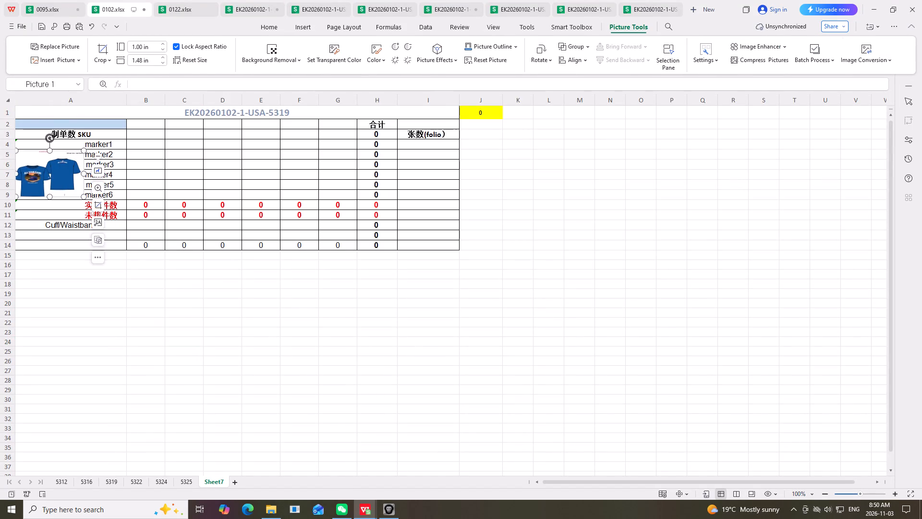
click(385, 331)
click(653, 7)
scroll(370, 254, up, 3)
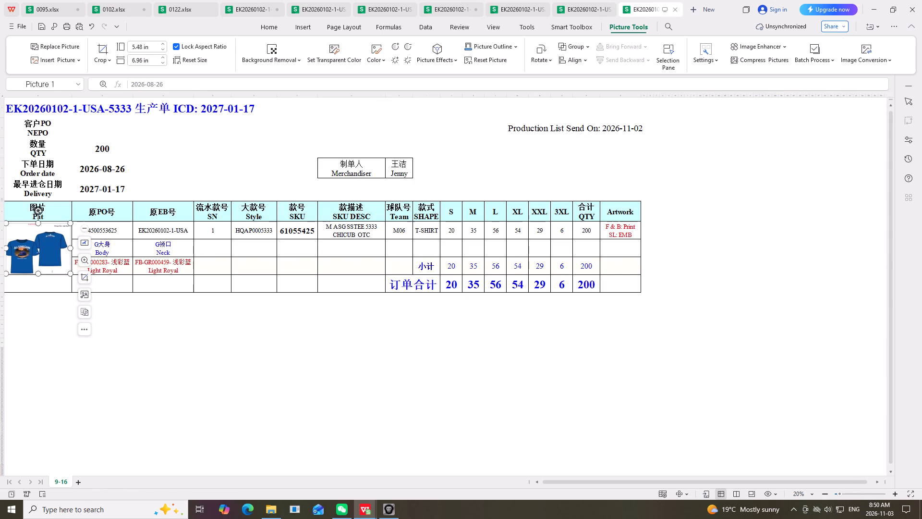
scroll(185, 157, up, 3)
click(112, 7)
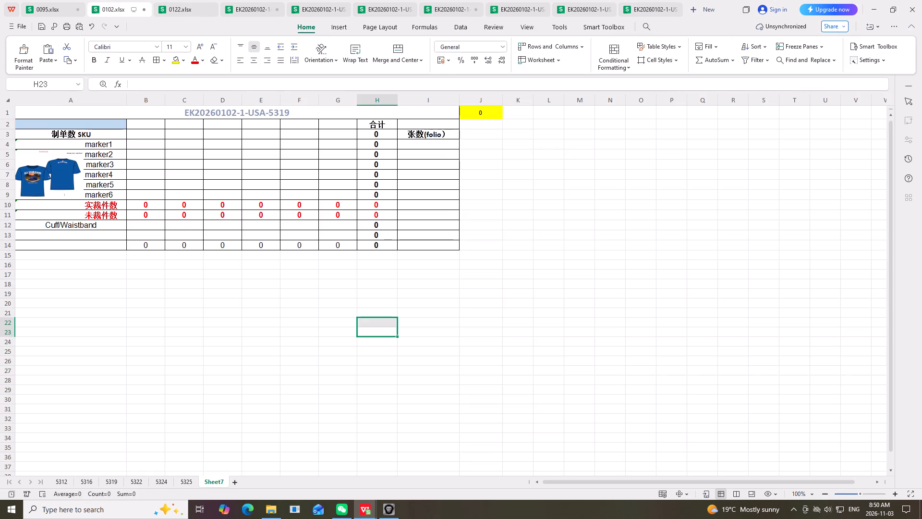
double_click(299, 111)
key(BackSpace)
key(BackSpace)
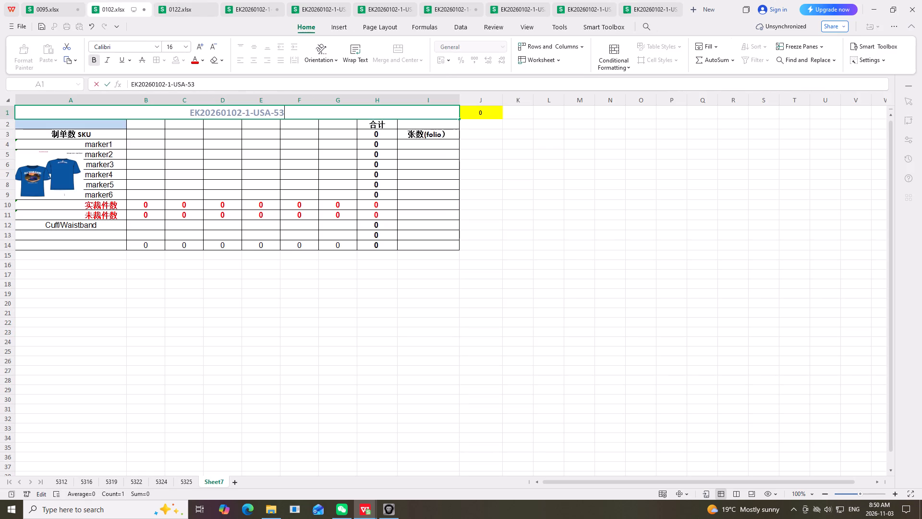
key(3)
key(3)
click(615, 196)
Copy the body fabric FB-G0000283- 浅彩蓝Light Royal from the 5333 order into A2 of Sheet7 as values.
click(660, 6)
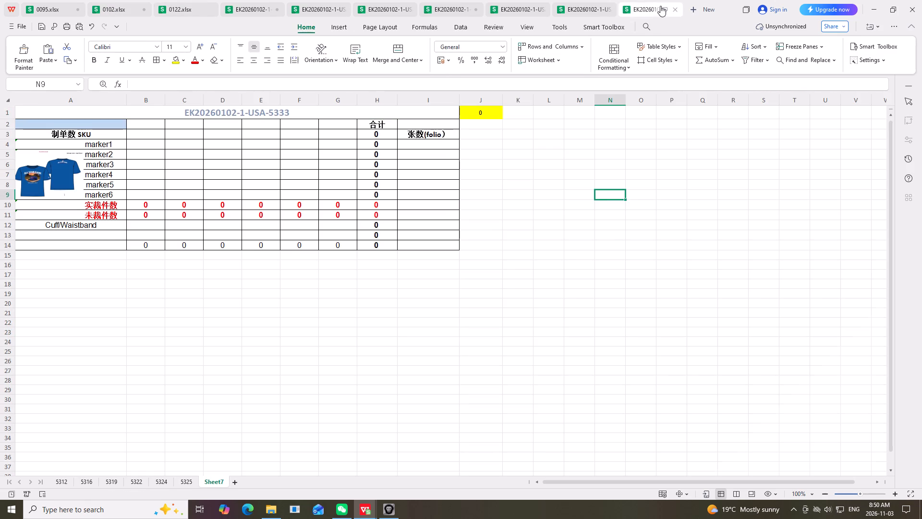
scroll(327, 363, up, 3)
click(118, 264)
right_click(118, 264)
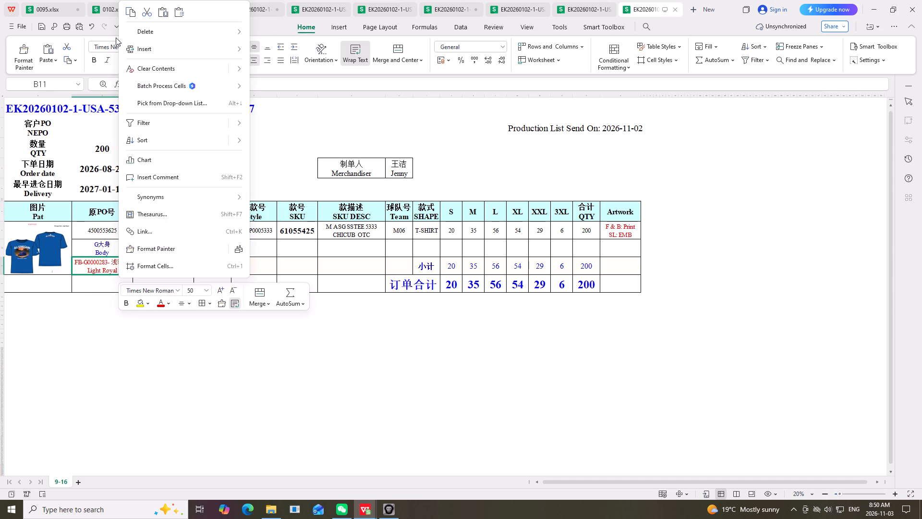
click(133, 8)
click(124, 4)
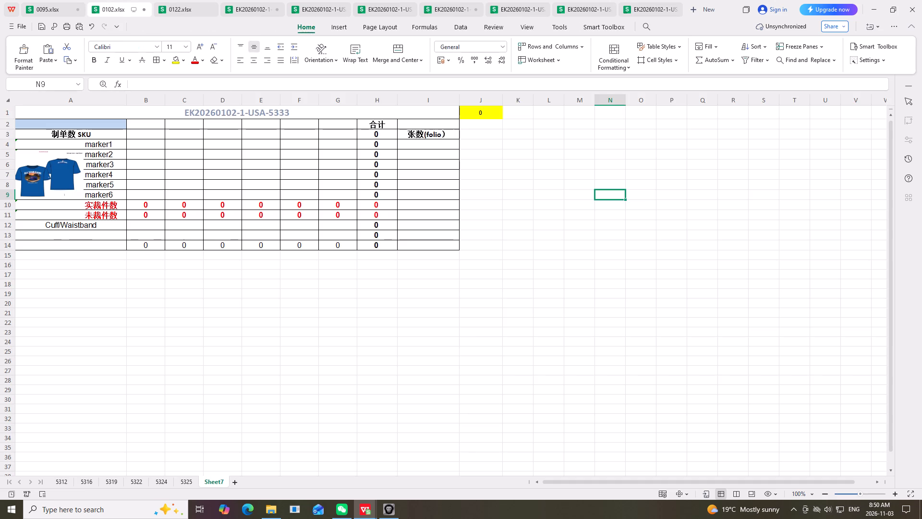
click(88, 122)
right_click(88, 122)
click(149, 138)
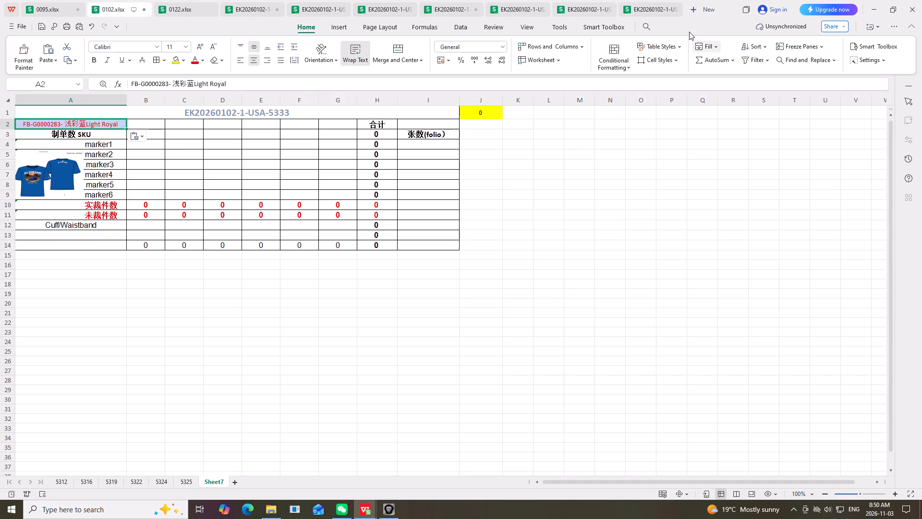
Copy the neck fabric FB-GR000459- 浅彩蓝Light Royal from the 5333 order into A13 of Sheet7 as values.
click(650, 10)
click(151, 269)
right_click(151, 269)
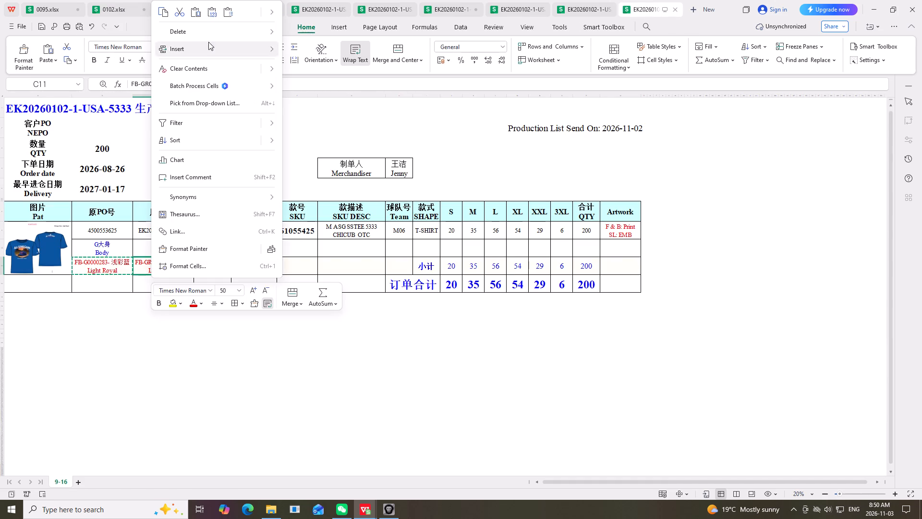
click(162, 12)
click(117, 8)
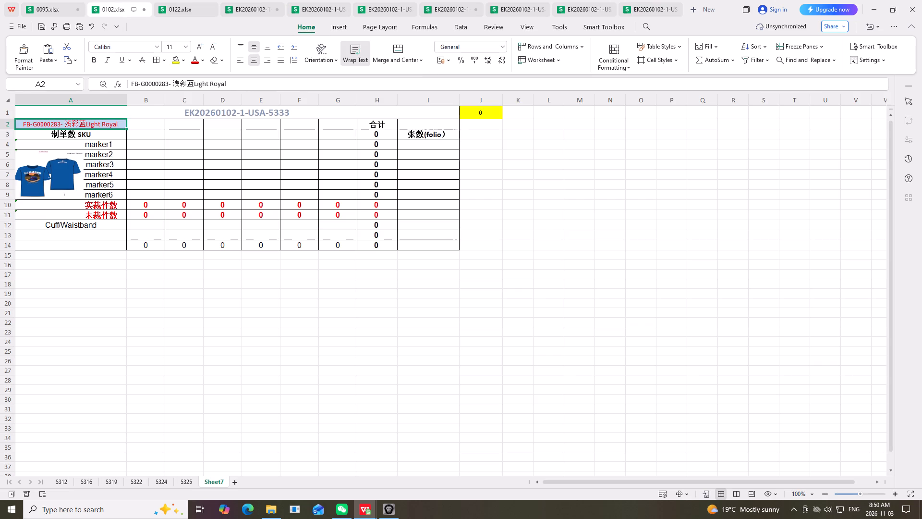
click(88, 236)
right_drag(88, 236, 94, 225)
click(151, 11)
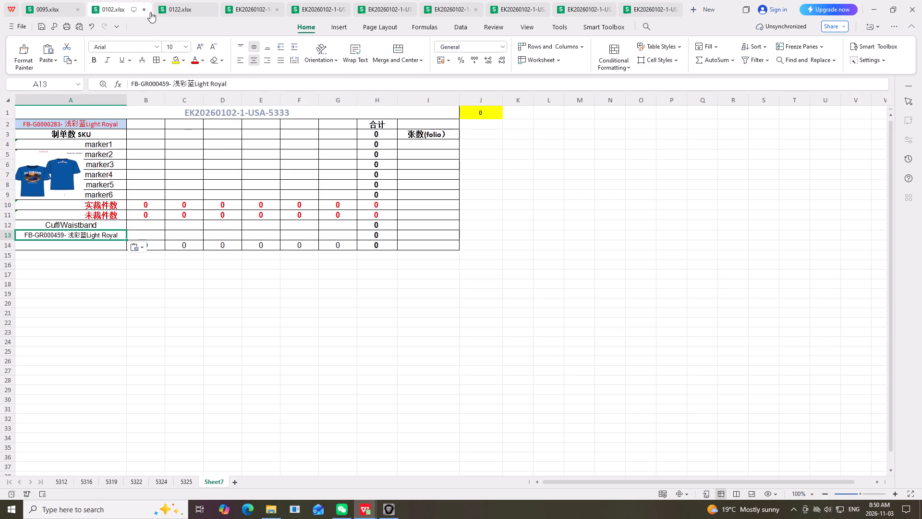
Copy the size headings S to 3XL from the 5333 order into B2:G2 of Sheet7 as values.
click(642, 5)
drag(459, 211, 560, 213)
right_click(560, 213)
click(570, 228)
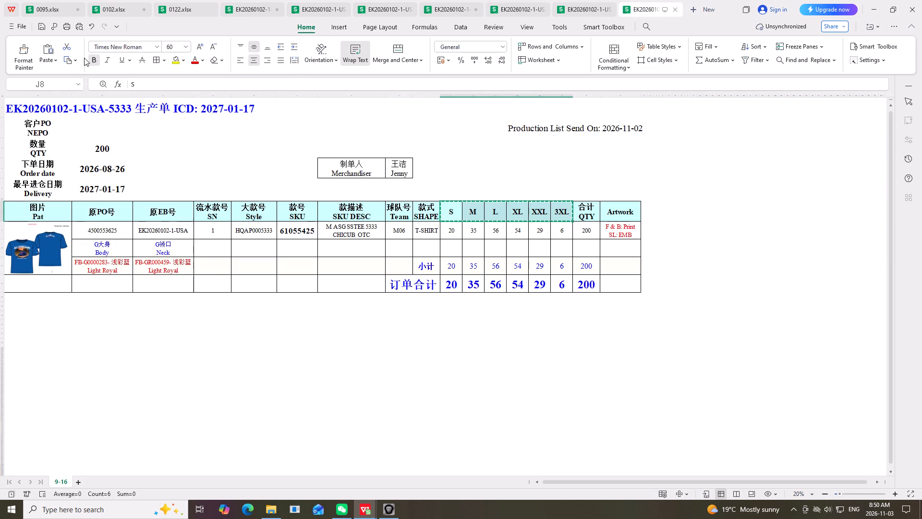
click(132, 0)
click(155, 125)
right_click(155, 125)
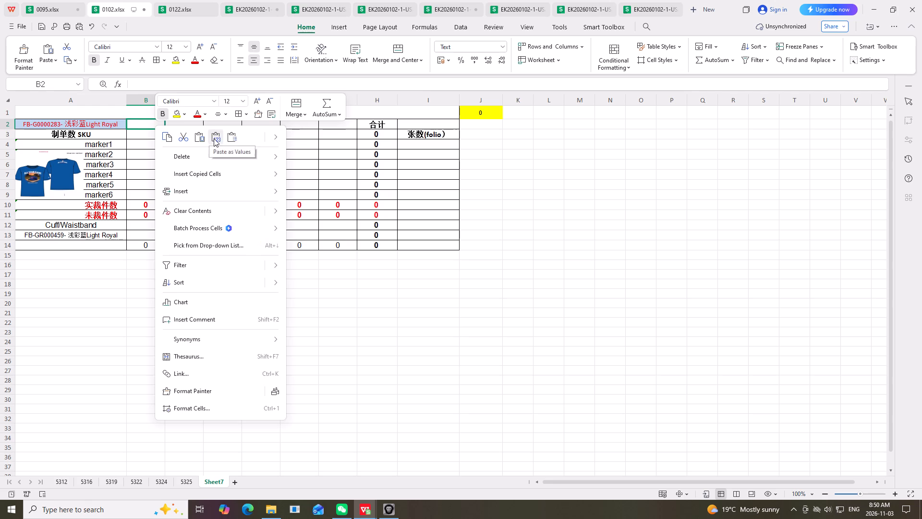
click(214, 138)
Copy the 订单合计 quantities 20, 35, 56, 54, 29 and 6 from the 5333 order into B3:G3 of Sheet7 as values.
drag(667, 9, 667, 13)
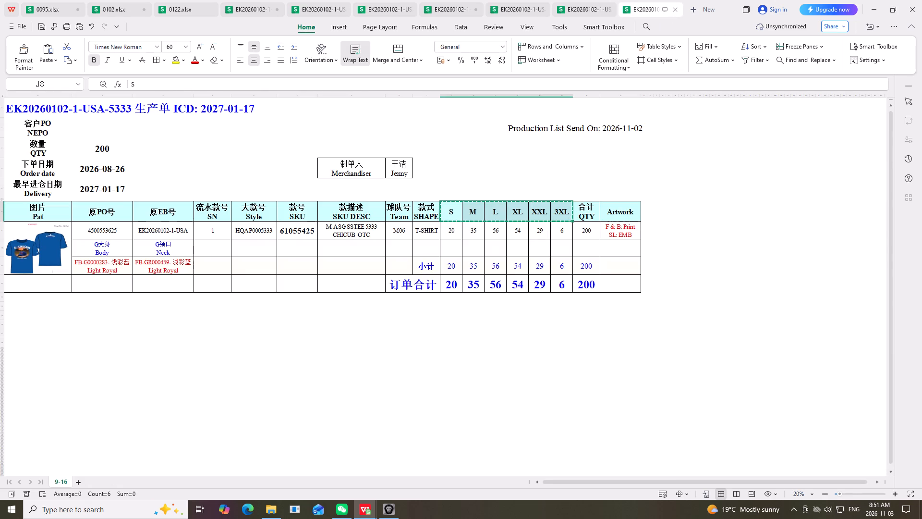
drag(450, 285, 557, 285)
right_click(554, 288)
click(566, 19)
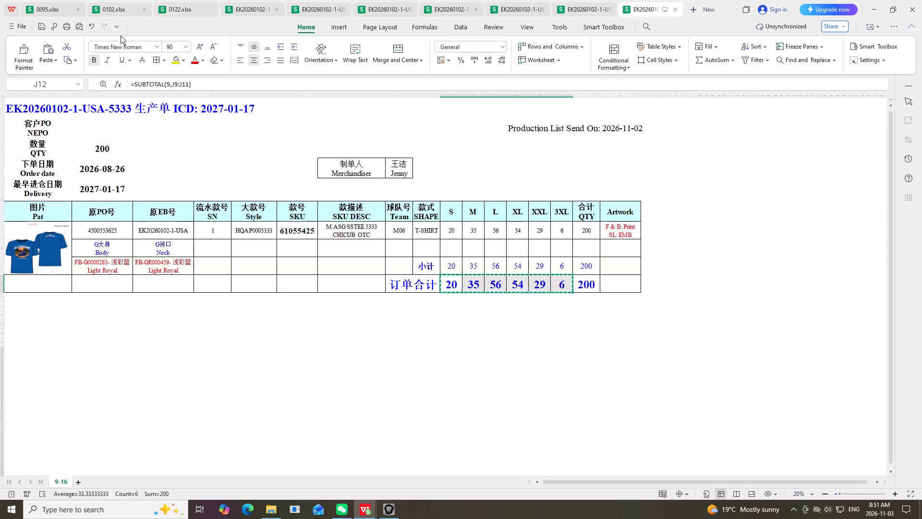
click(115, 10)
click(140, 135)
right_drag(140, 135, 146, 136)
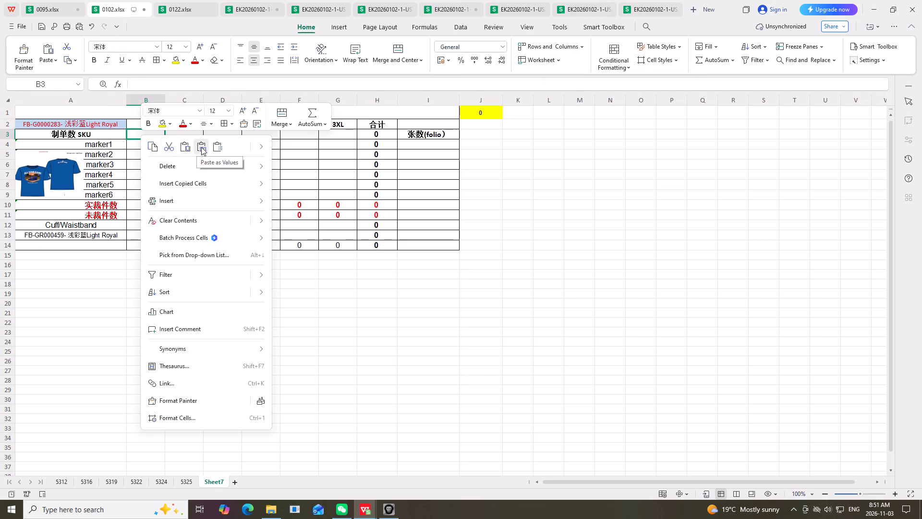
click(201, 147)
click(455, 200)
click(560, 220)
Paste the same quantities 20, 35, 56, 54, 29 and 6 into the Cuff/Waistband row, B12:G12.
click(148, 227)
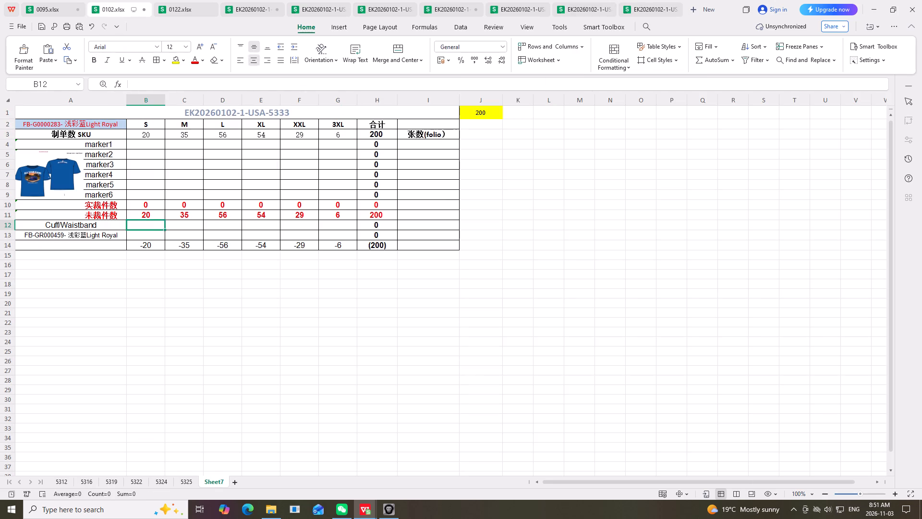
right_click(148, 227)
click(206, 11)
click(536, 173)
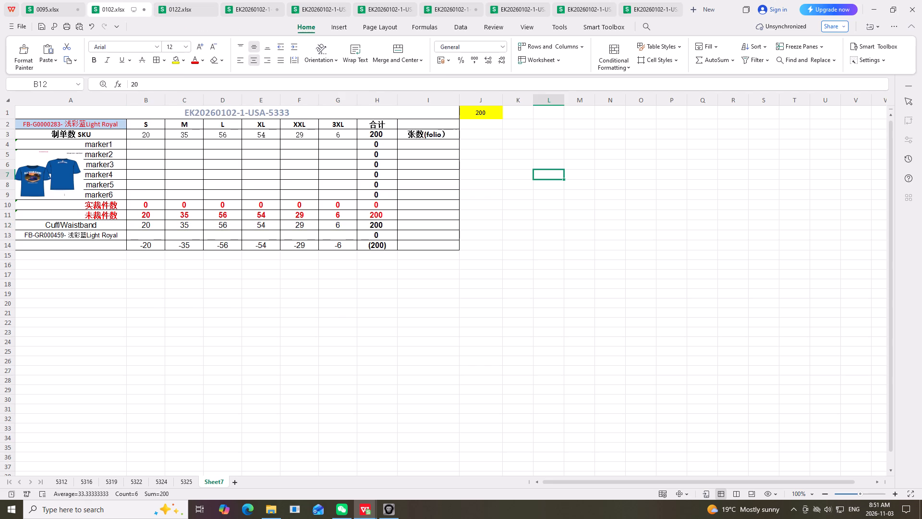
drag(611, 247, 588, 247)
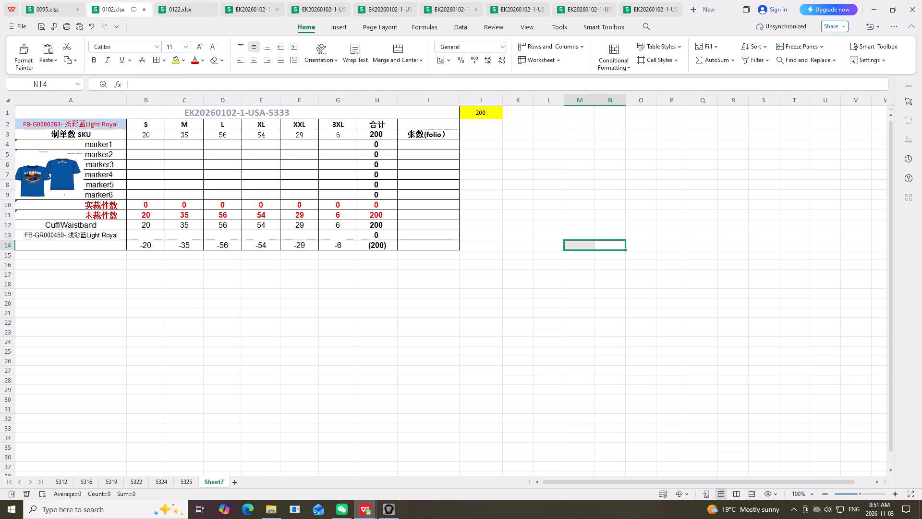
Review the order sheets 5312 to 5325 against the new Sheet7.
click(61, 483)
click(86, 482)
click(113, 482)
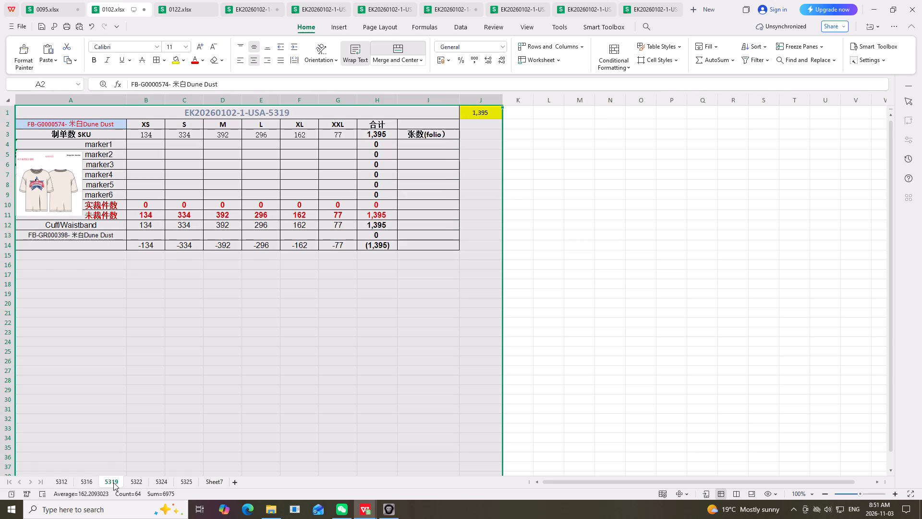
click(159, 459)
click(133, 482)
click(229, 415)
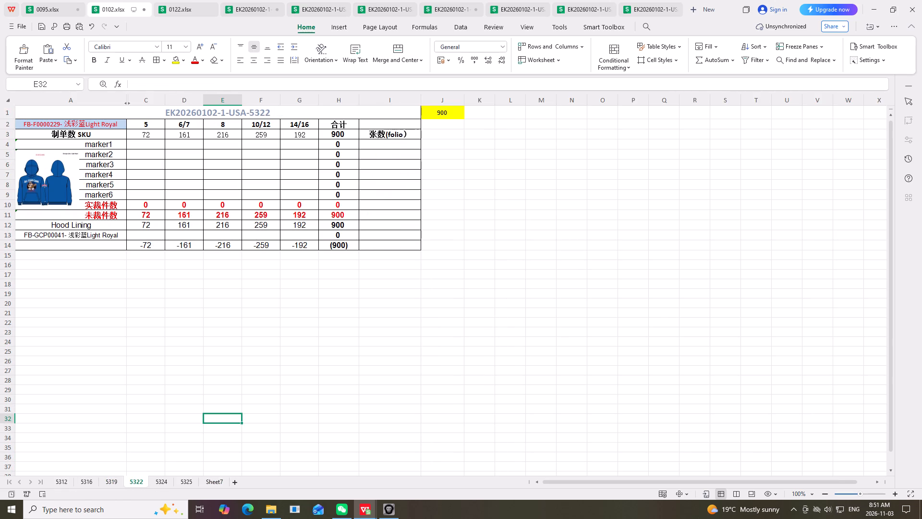
drag(163, 479, 171, 481)
click(187, 481)
click(211, 482)
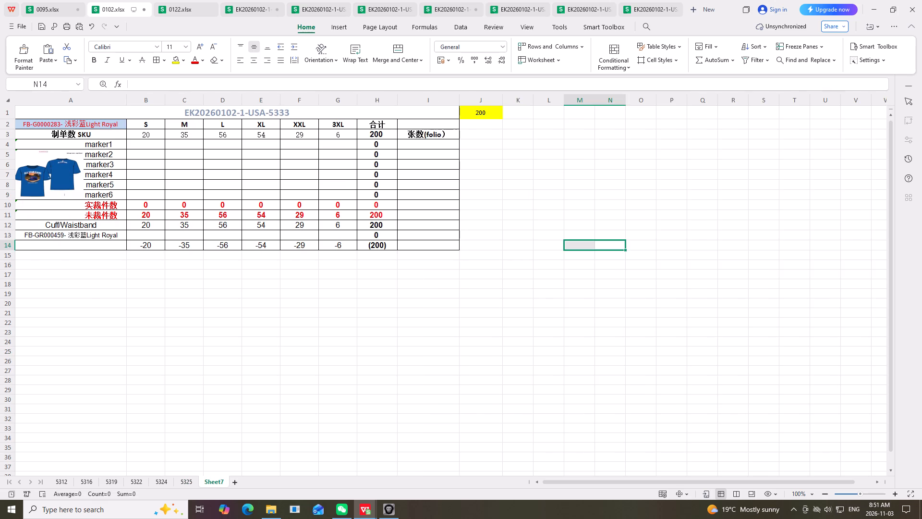
click(349, 410)
Rename Sheet7 as 5333.
right_click(217, 476)
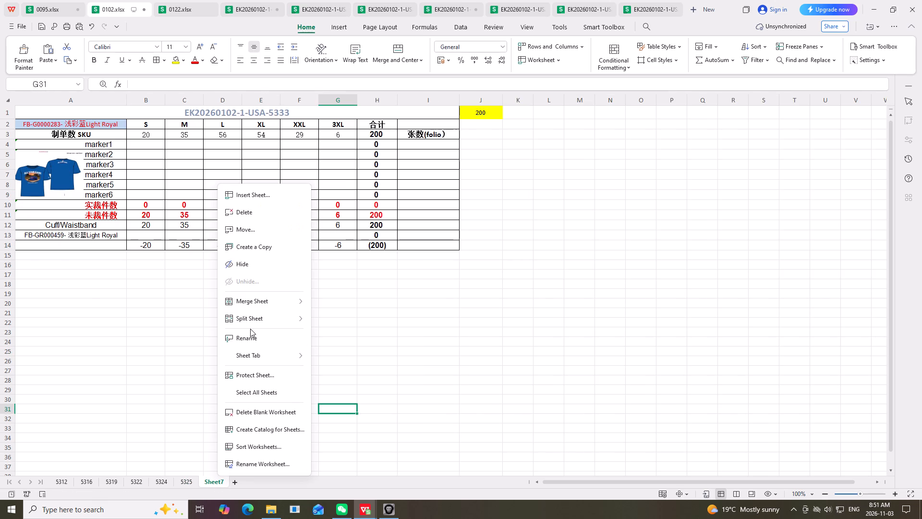
click(252, 334)
key(5)
text(3333)
key(BackSpace)
click(497, 324)
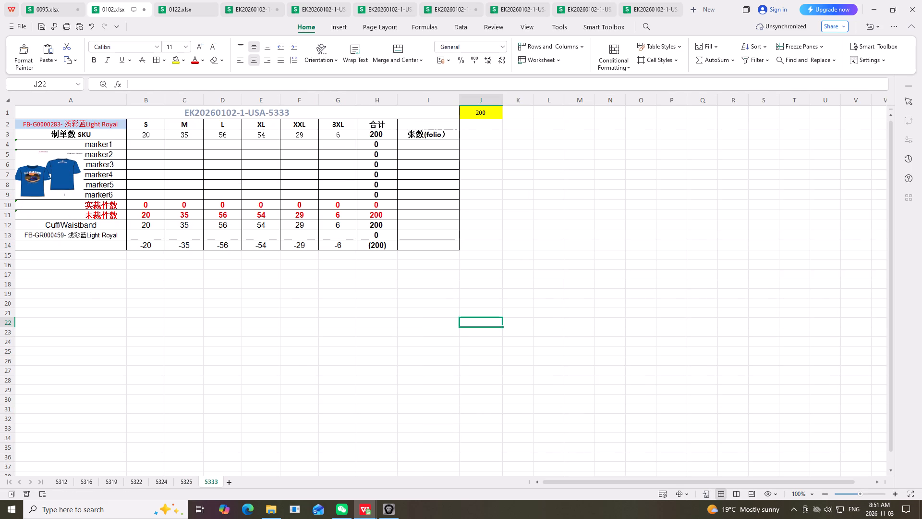
Save the 0102.xlsx workbook.
click(617, 253)
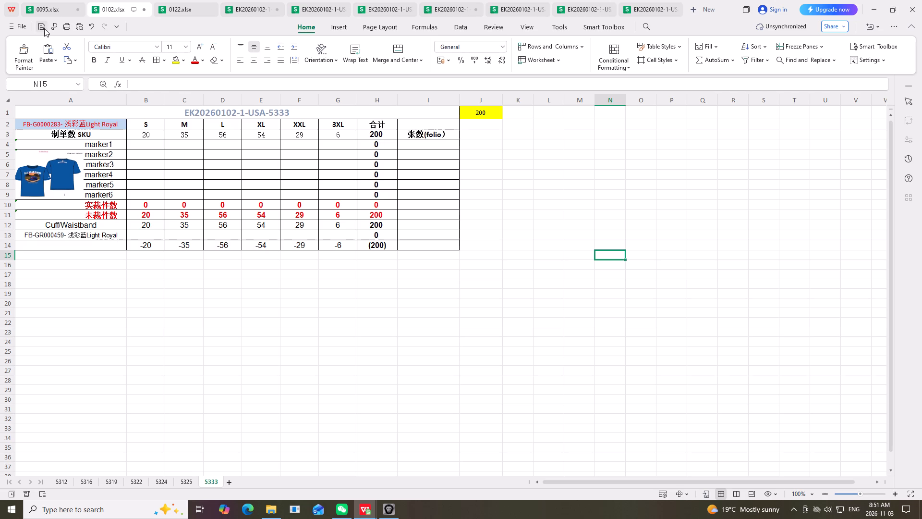
triple_click(38, 24)
double_click(39, 25)
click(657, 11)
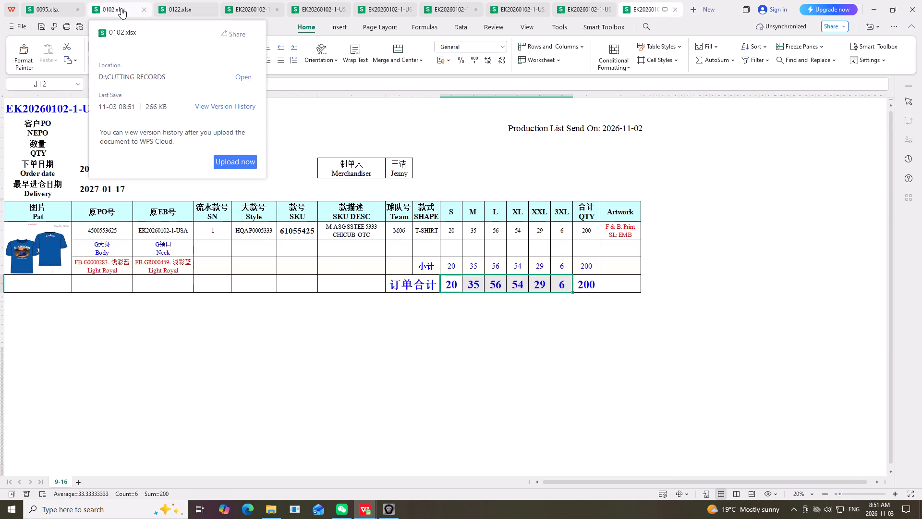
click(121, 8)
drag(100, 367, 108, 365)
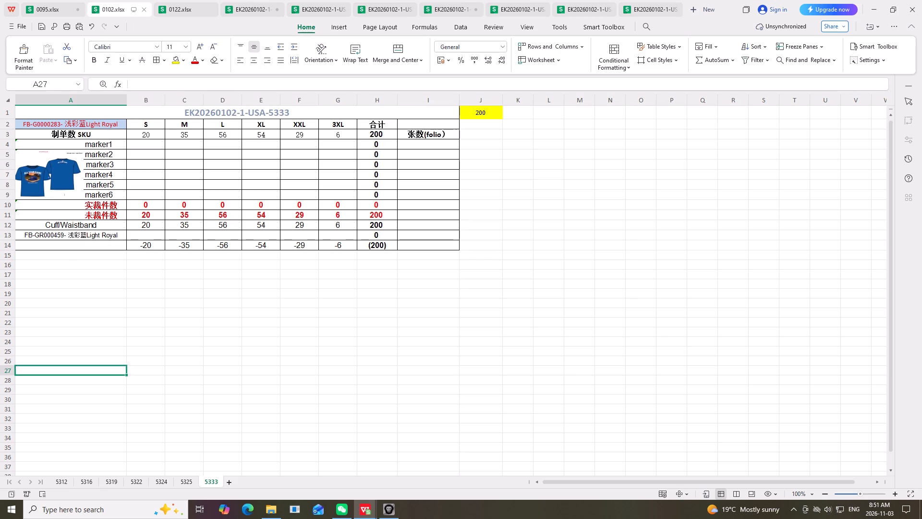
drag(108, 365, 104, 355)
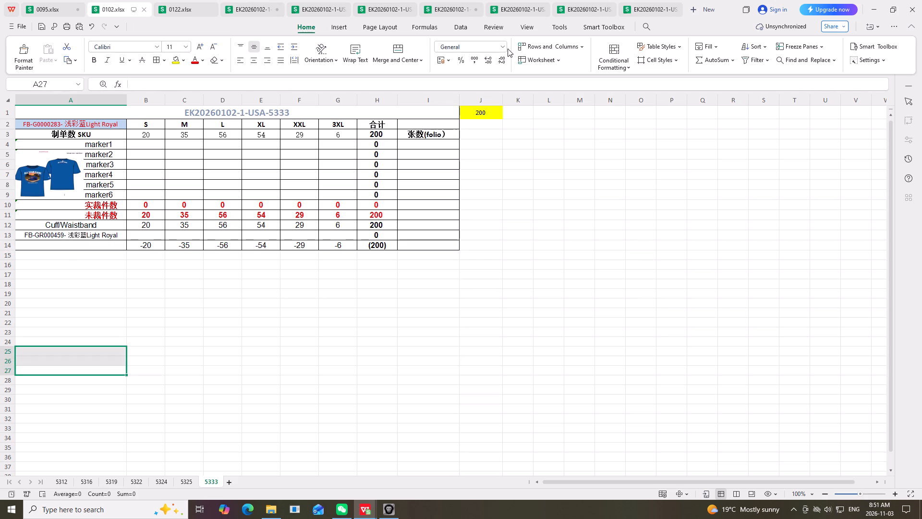
click(655, 10)
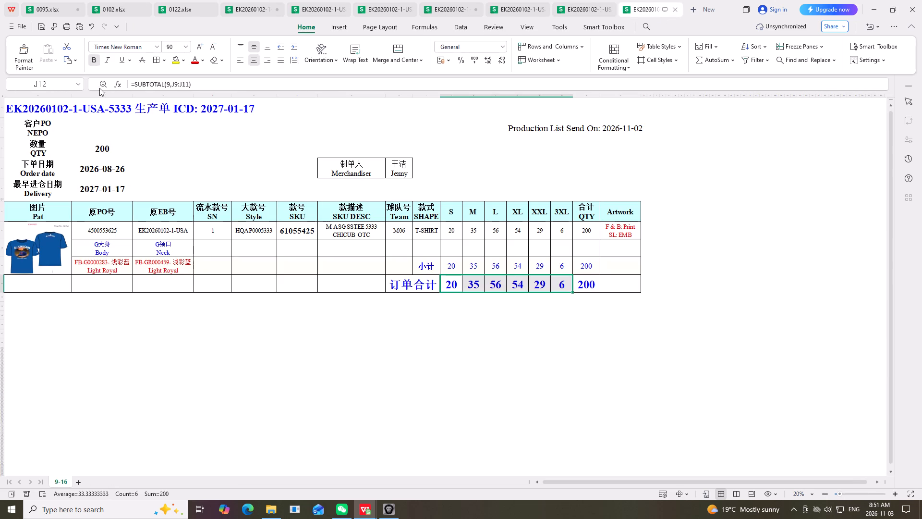
click(41, 25)
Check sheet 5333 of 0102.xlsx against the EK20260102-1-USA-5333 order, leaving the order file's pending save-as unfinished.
click(537, 191)
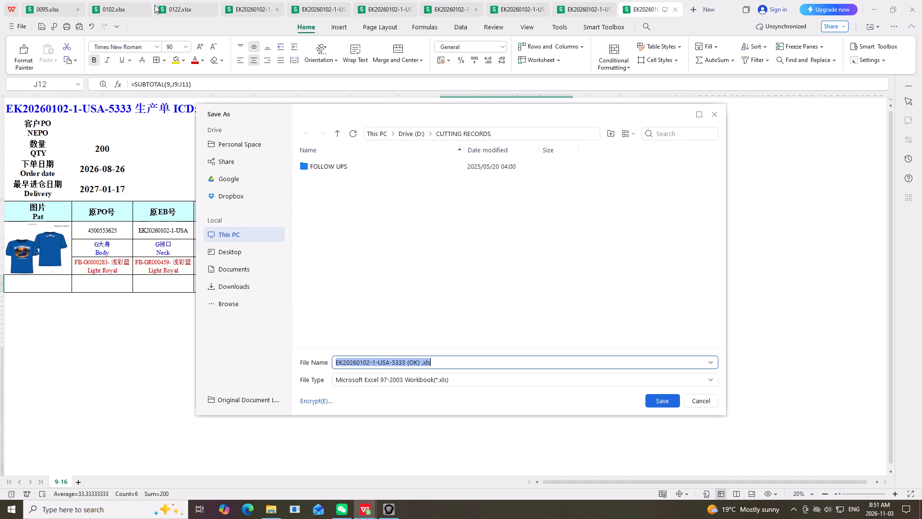
click(715, 111)
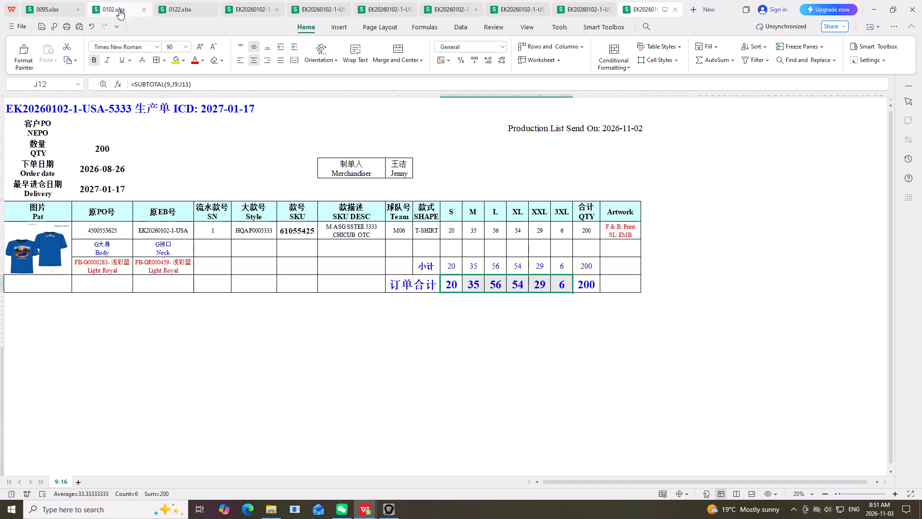
click(120, 9)
click(410, 334)
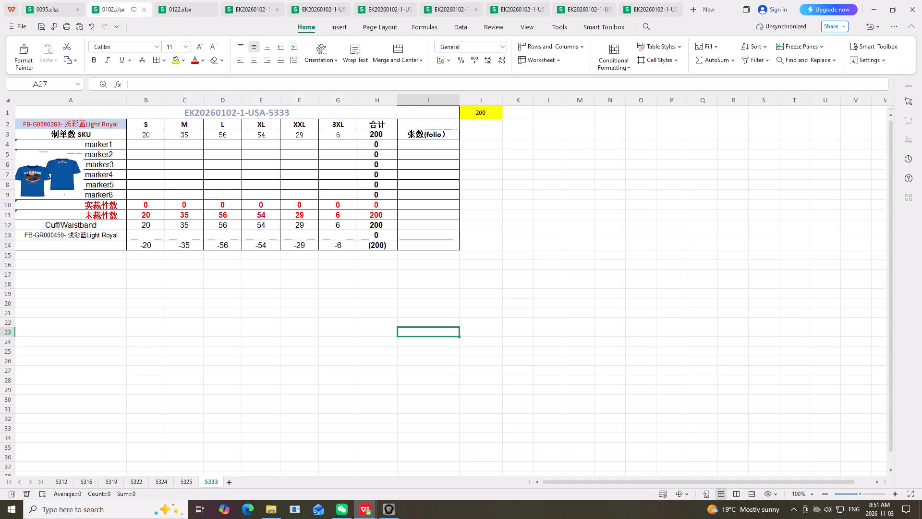
click(215, 479)
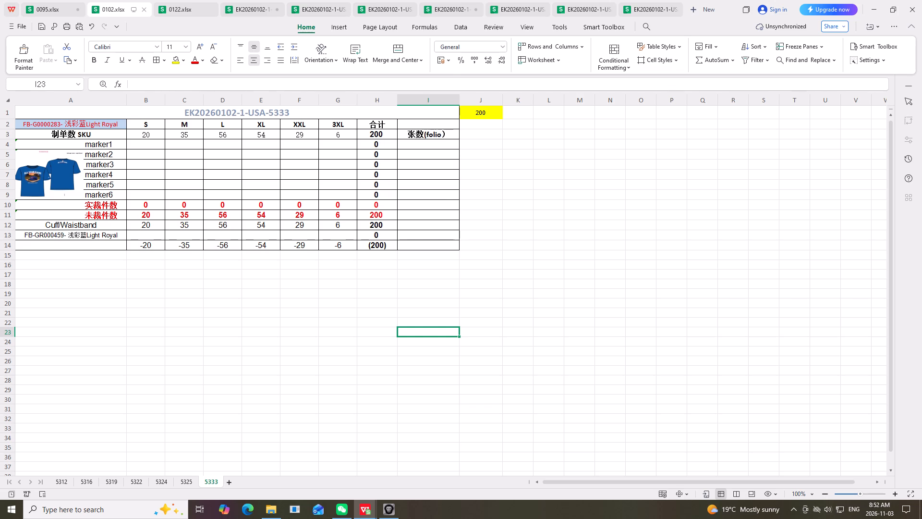
drag(257, 384, 247, 388)
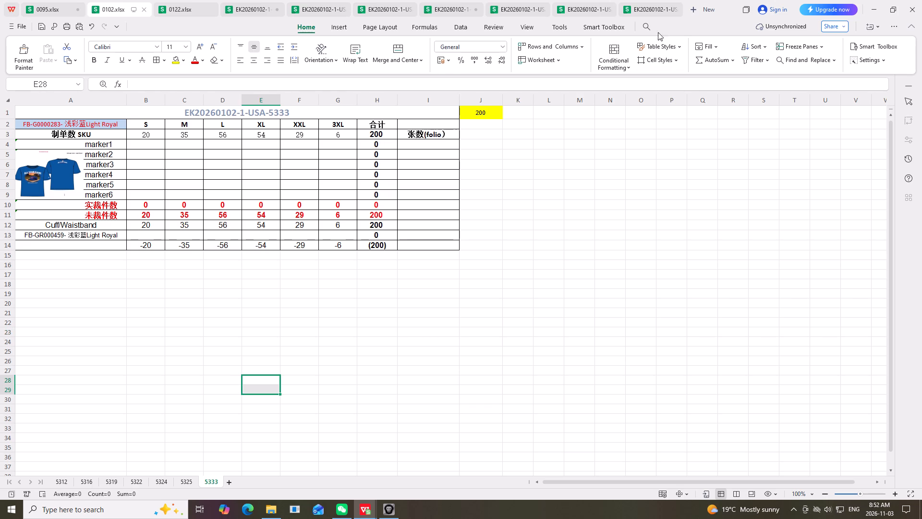
click(654, 10)
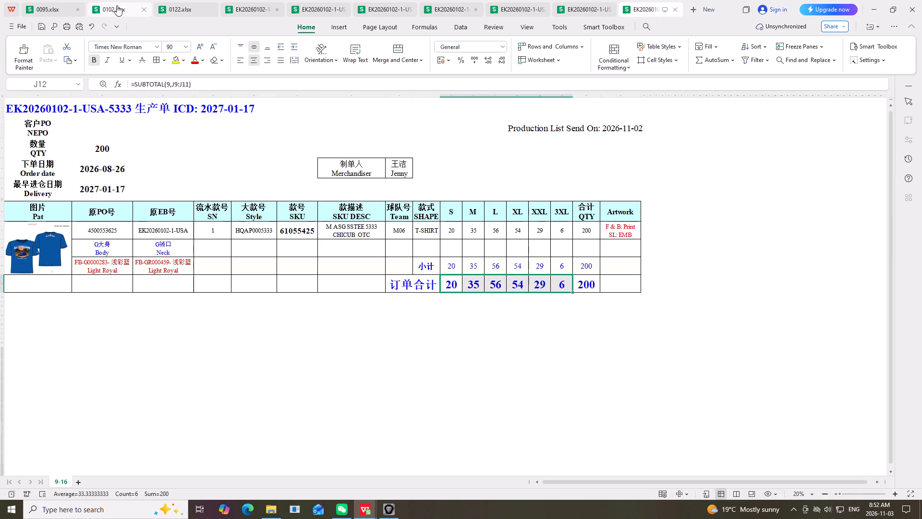
click(117, 5)
click(378, 385)
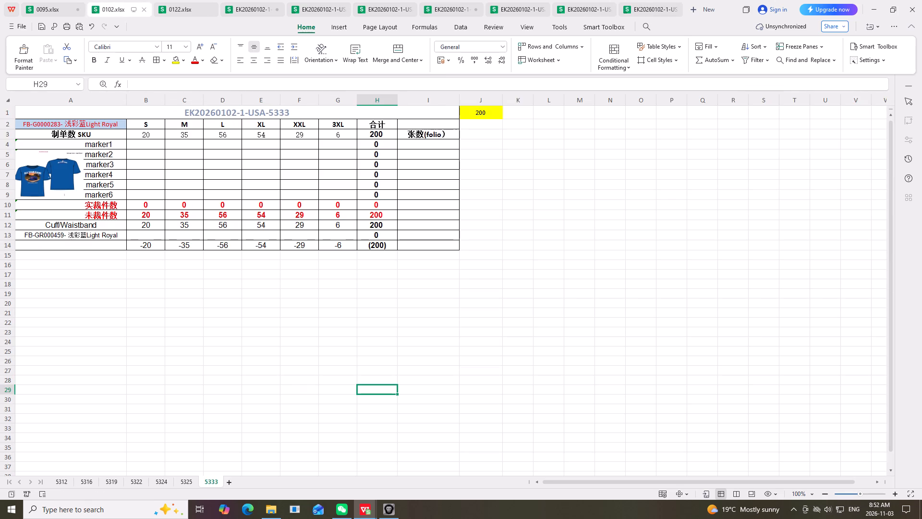
click(556, 273)
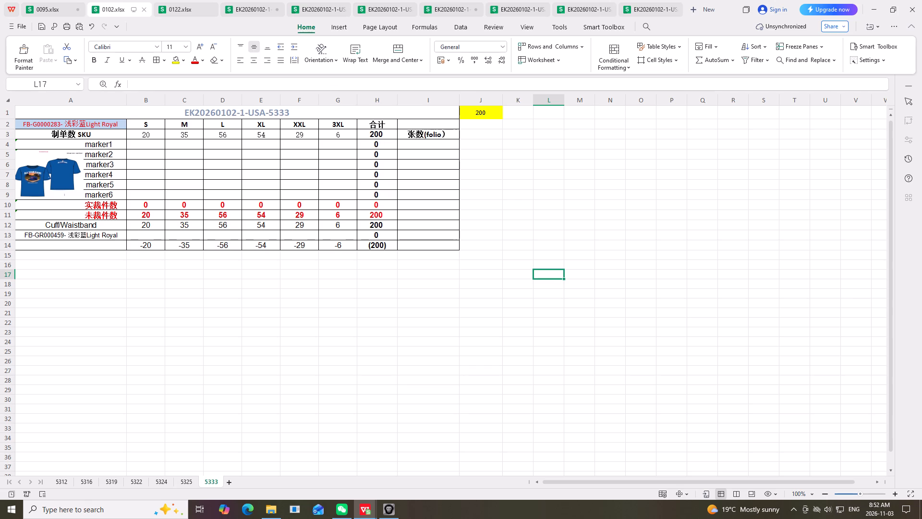
click(447, 306)
click(265, 510)
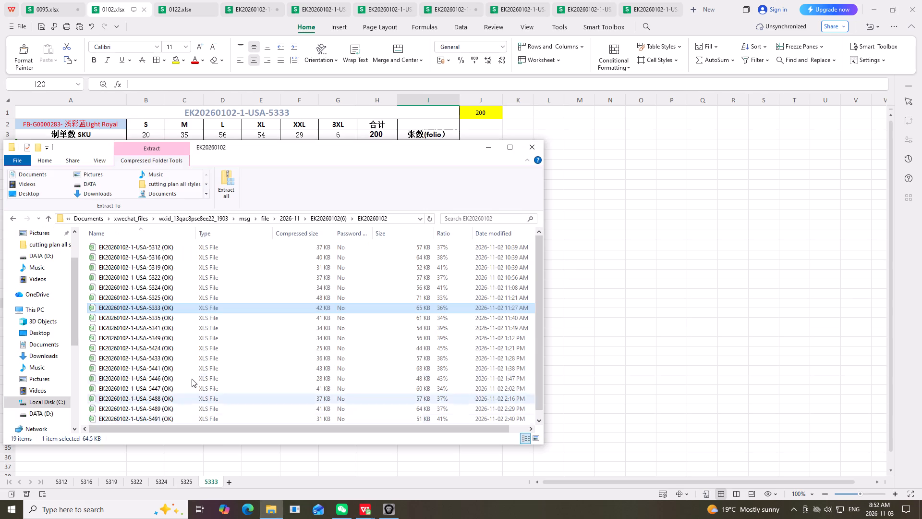
double_click(157, 319)
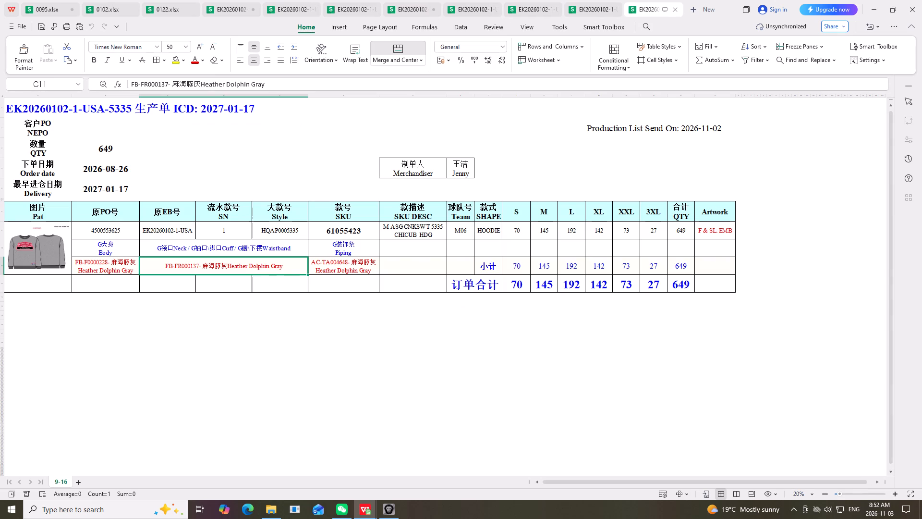
click(255, 373)
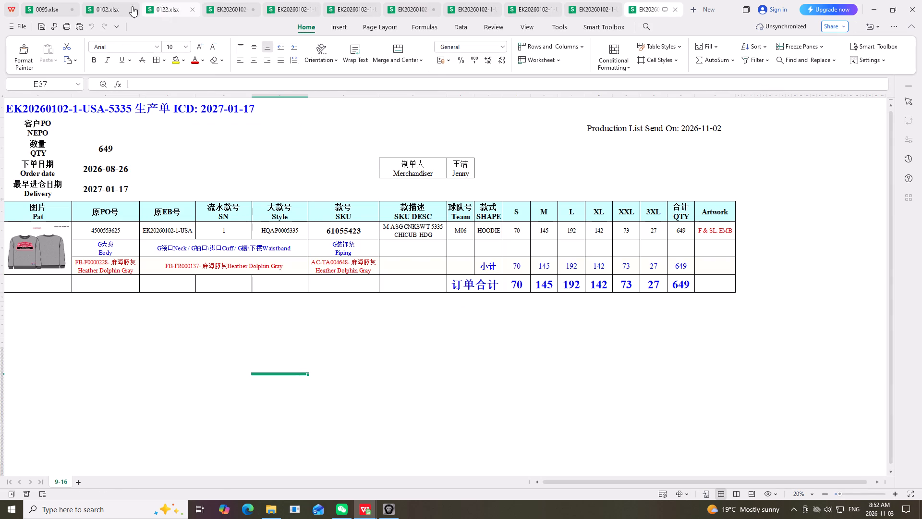
Review sheets 5319, 5322, 5324, 5316 and 5312 of 0102.xlsx for a layout matching the 5335 order.
click(107, 8)
click(106, 482)
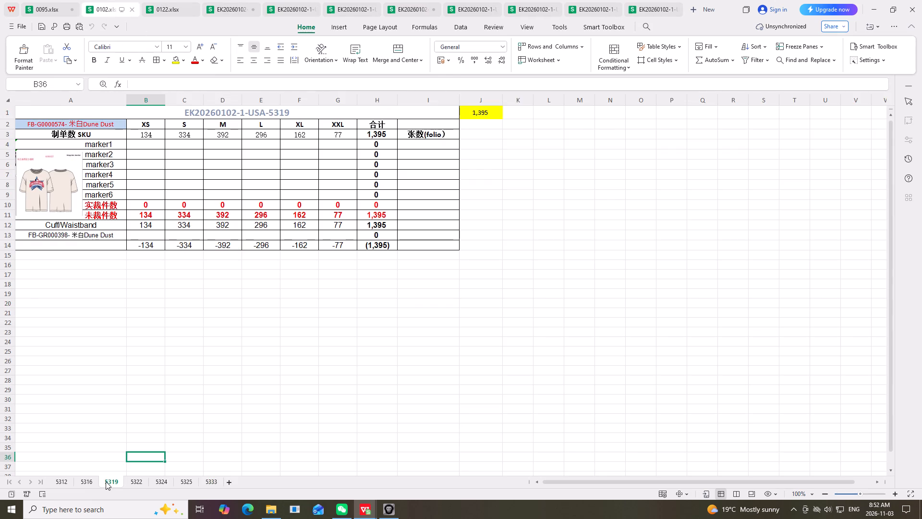
click(133, 482)
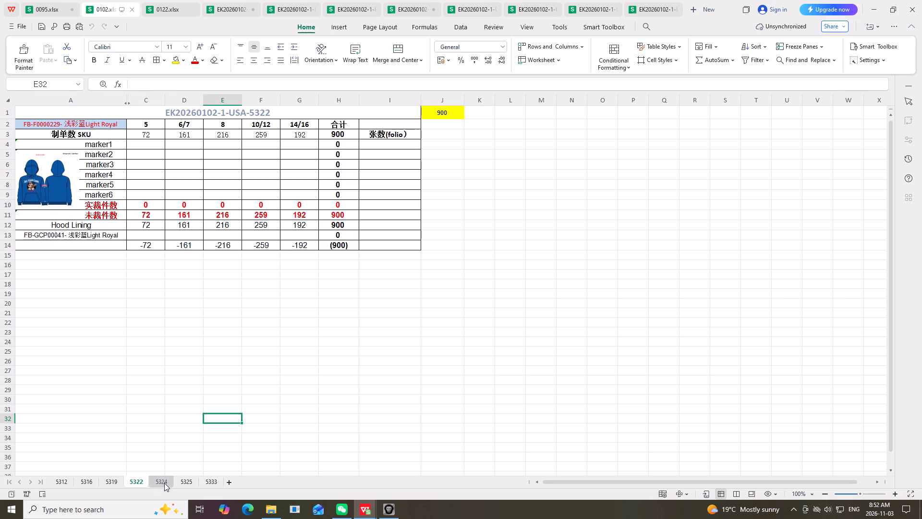
click(158, 482)
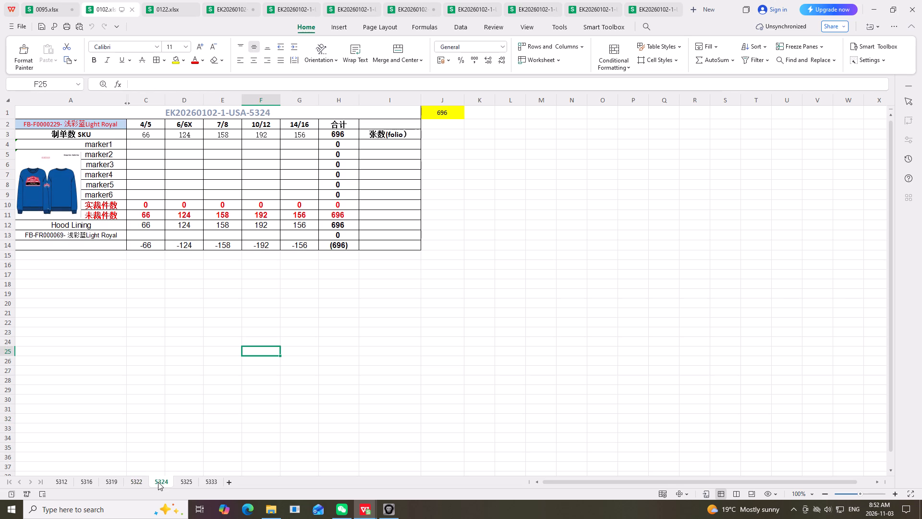
click(93, 481)
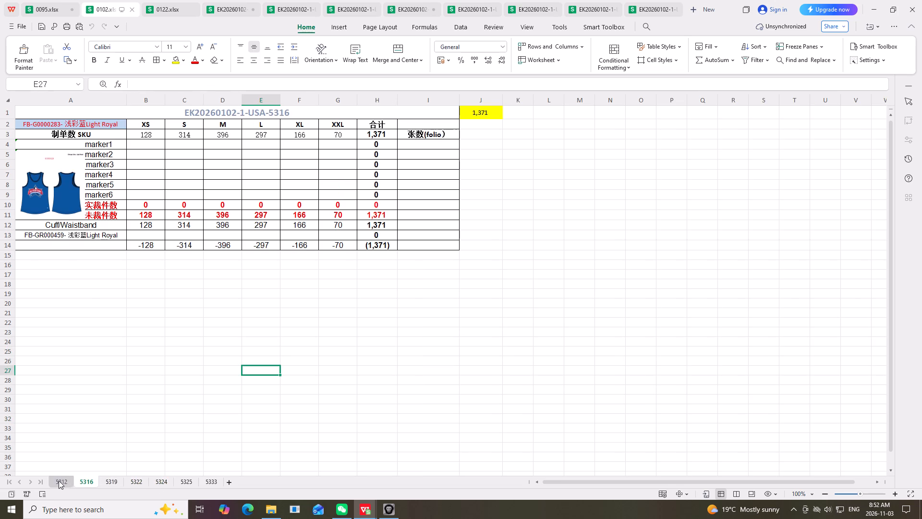
click(59, 481)
scroll(155, 395, up, 2)
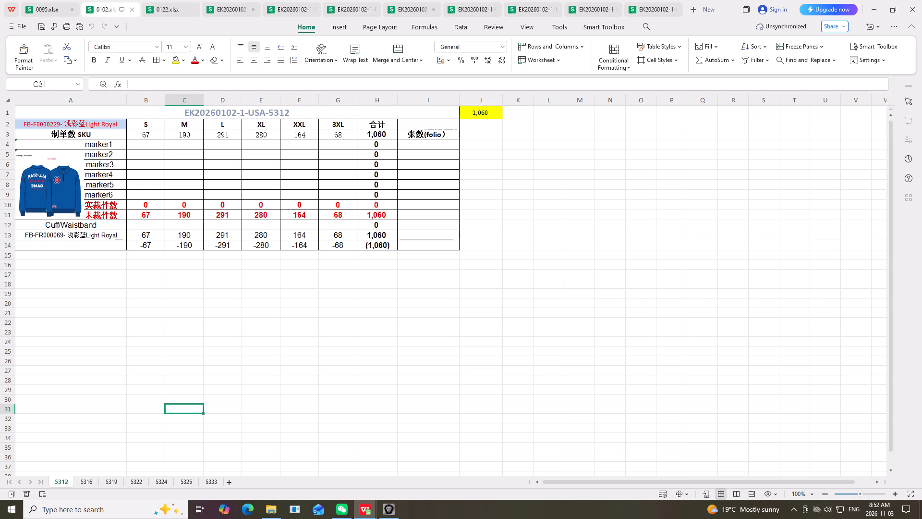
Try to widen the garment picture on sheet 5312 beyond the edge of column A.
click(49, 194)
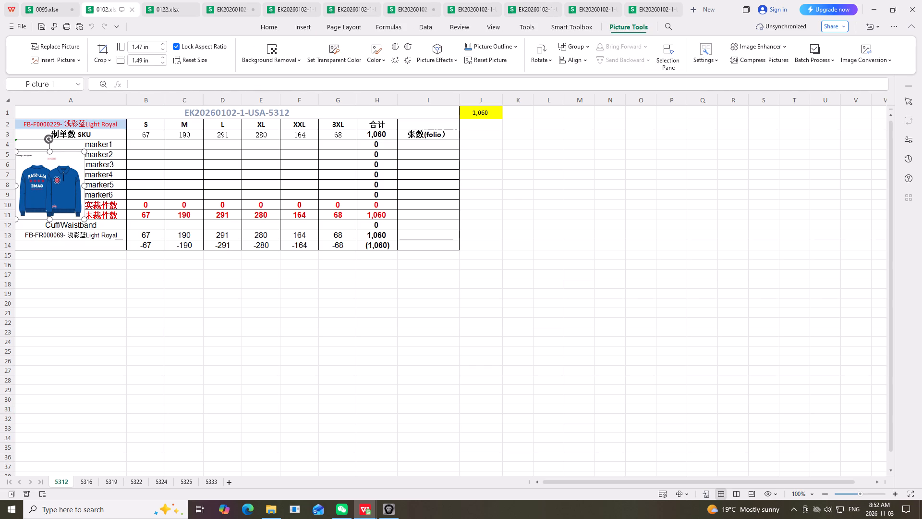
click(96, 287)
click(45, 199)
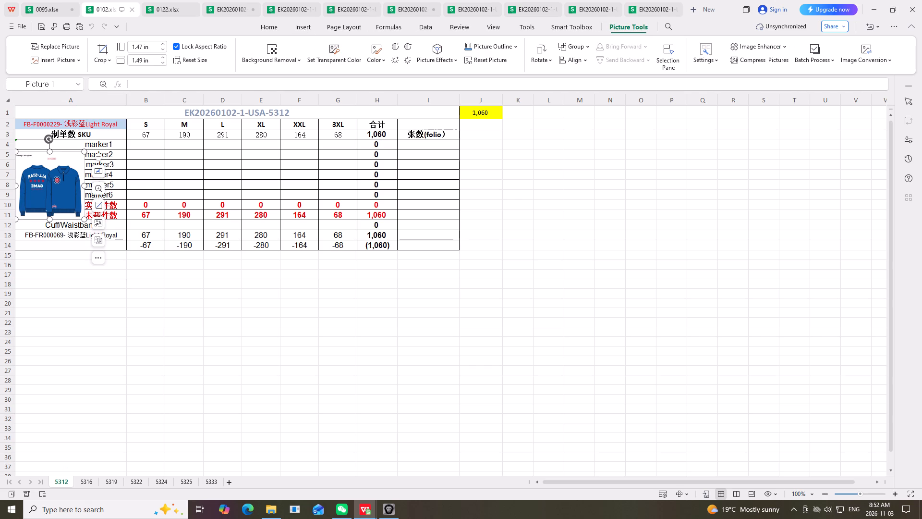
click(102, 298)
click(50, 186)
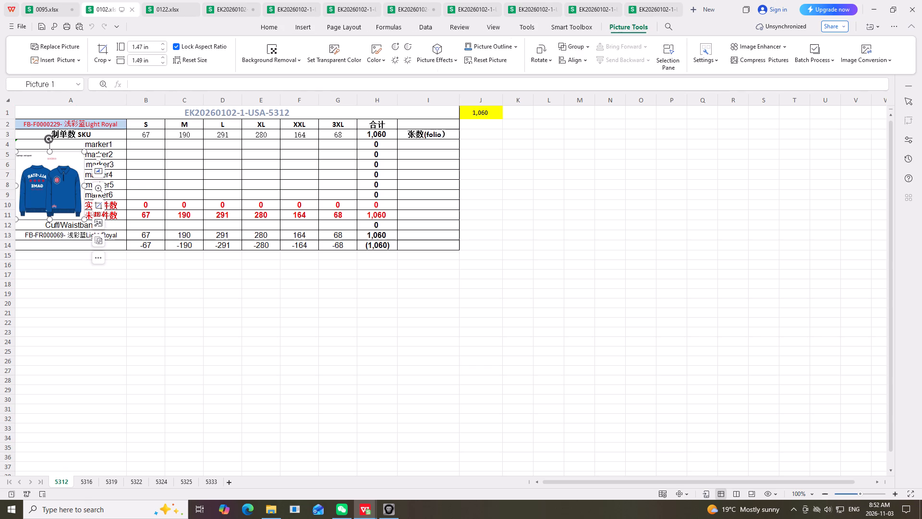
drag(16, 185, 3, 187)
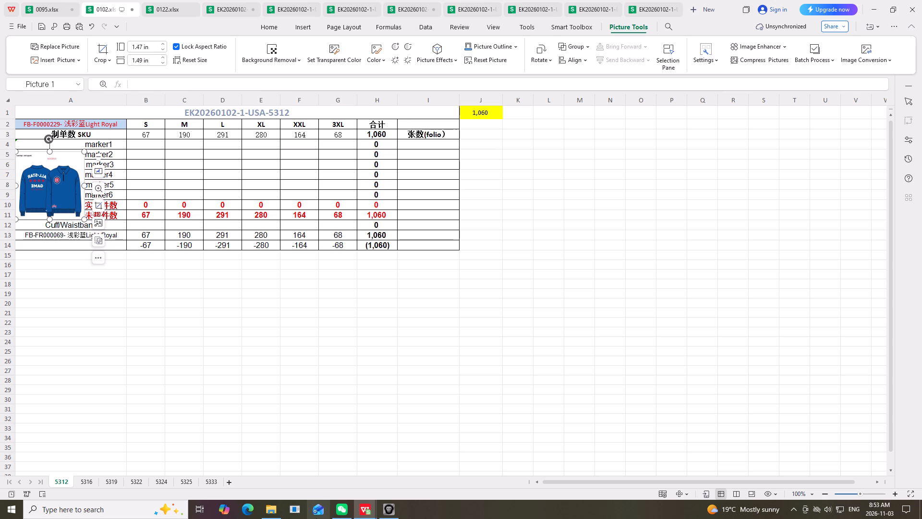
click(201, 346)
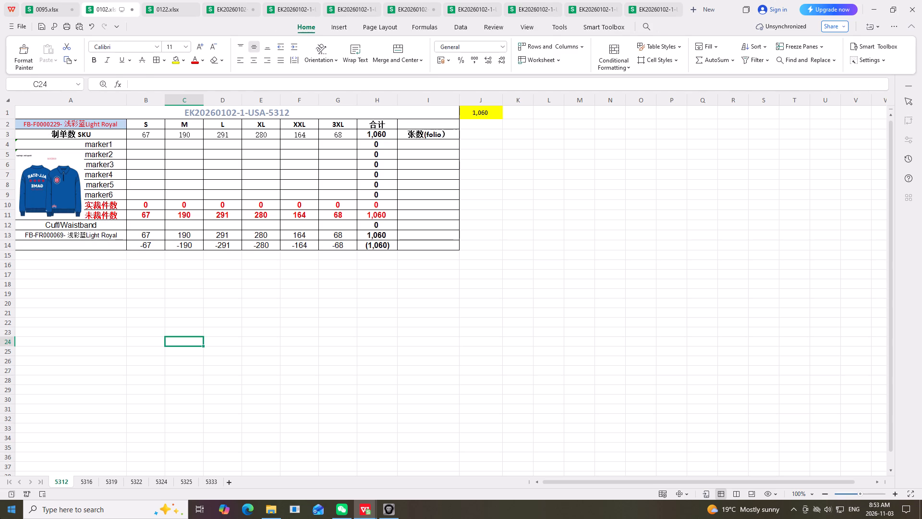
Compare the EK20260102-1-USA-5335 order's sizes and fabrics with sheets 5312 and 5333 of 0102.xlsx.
click(654, 10)
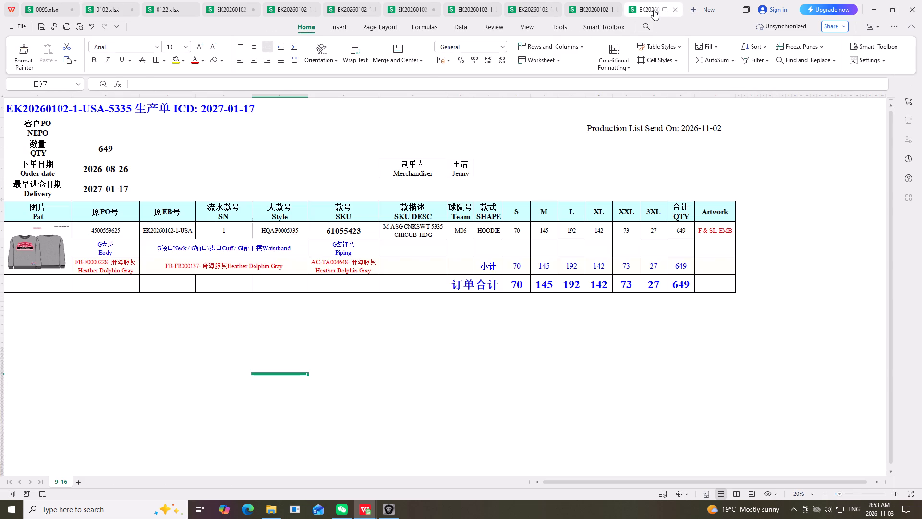
click(106, 8)
drag(598, 226, 594, 172)
click(183, 361)
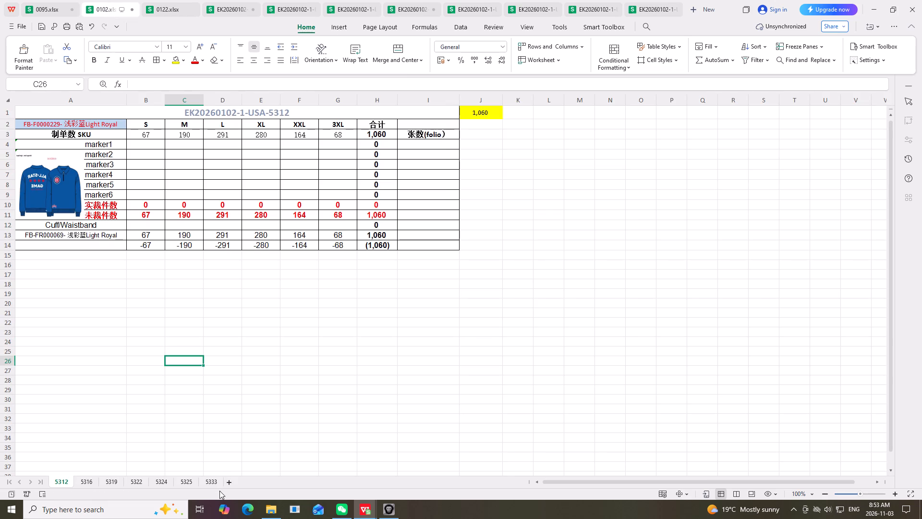
click(210, 480)
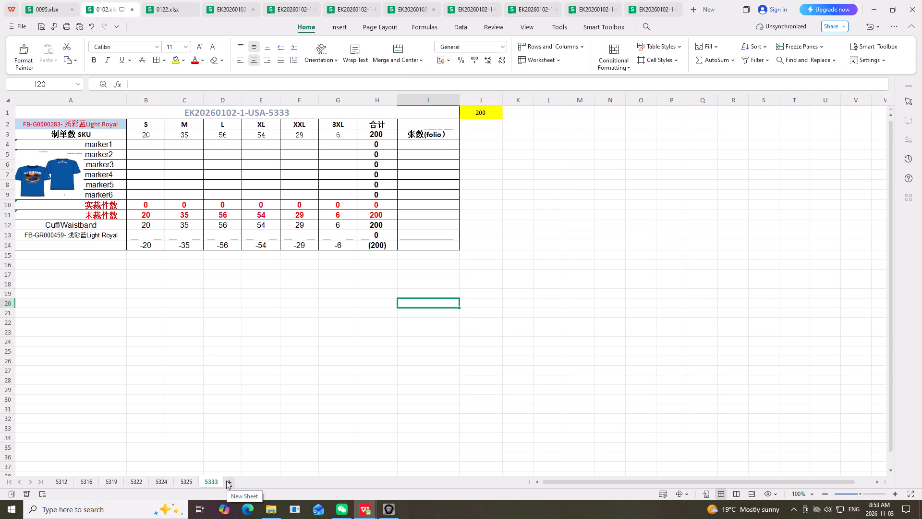
click(277, 366)
Copy columns A to J of sheet 5312 into a new sheet added after 5333.
click(57, 479)
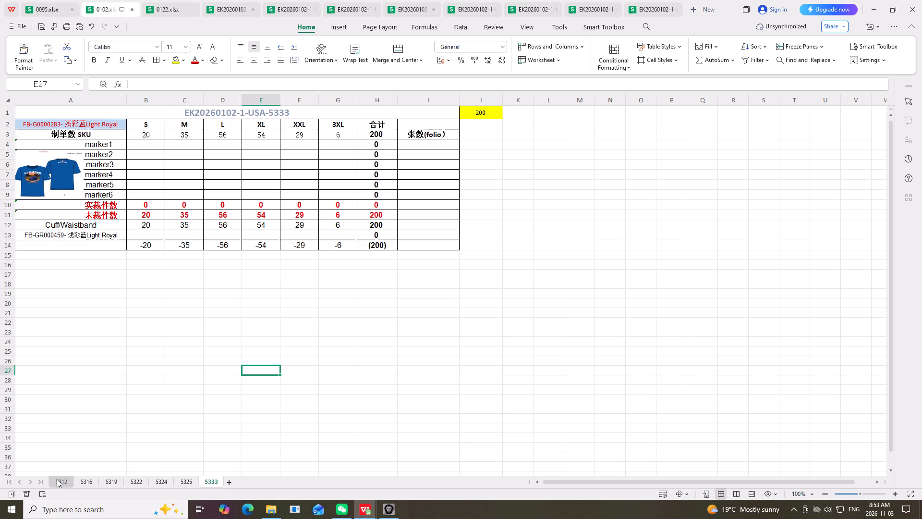
click(359, 379)
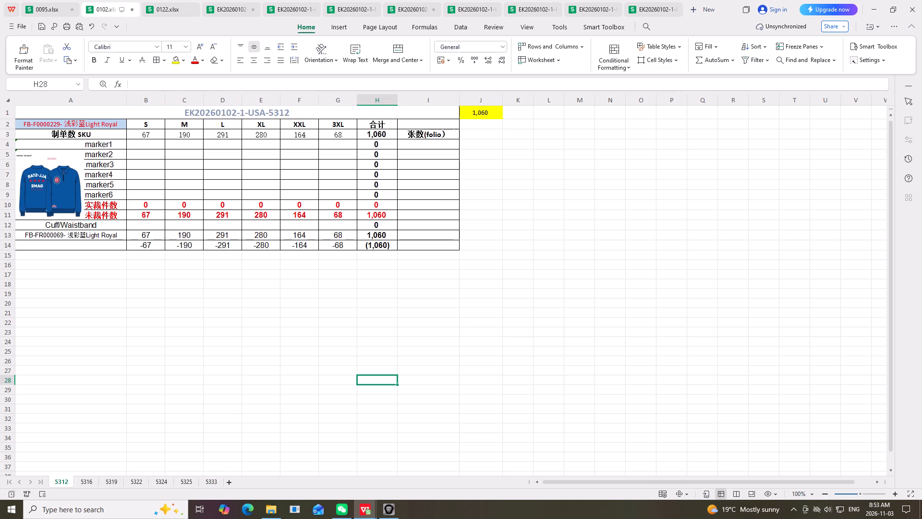
drag(29, 100, 415, 219)
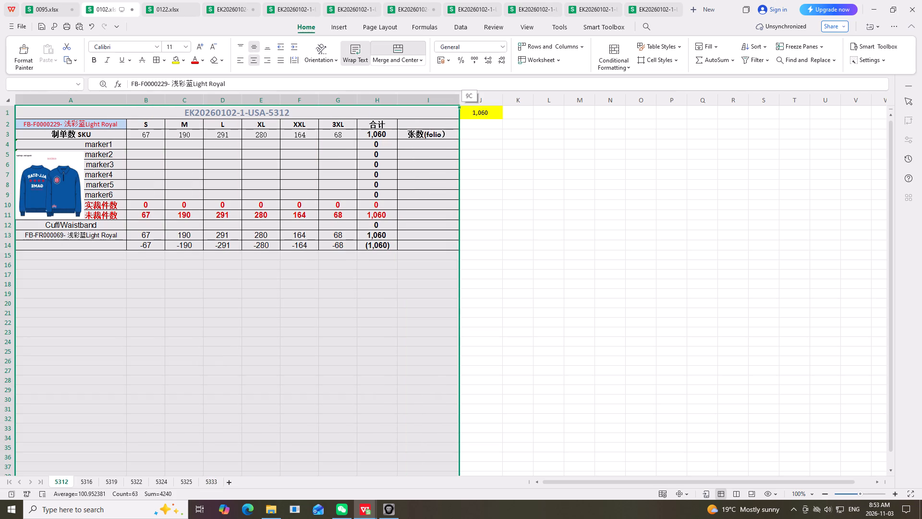
drag(415, 219, 477, 237)
right_click(477, 237)
click(486, 248)
scroll(172, 445, up, 2)
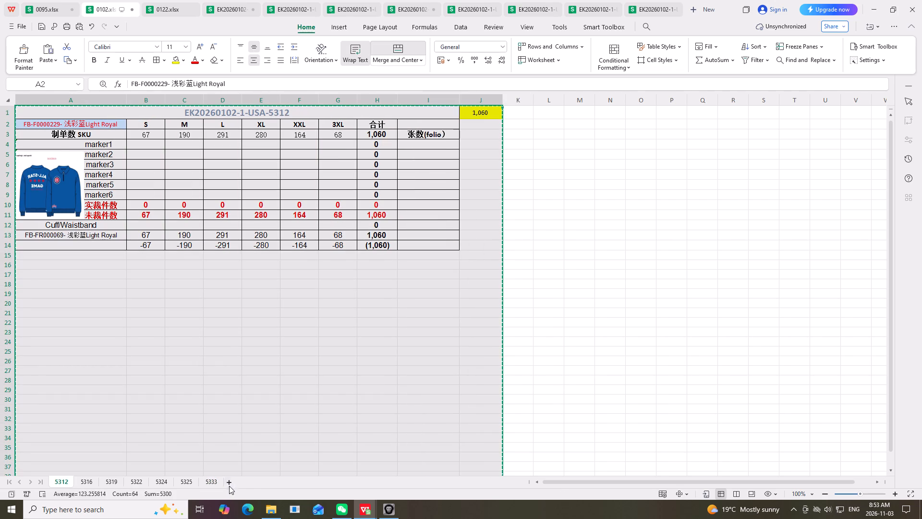
click(229, 484)
right_click(31, 114)
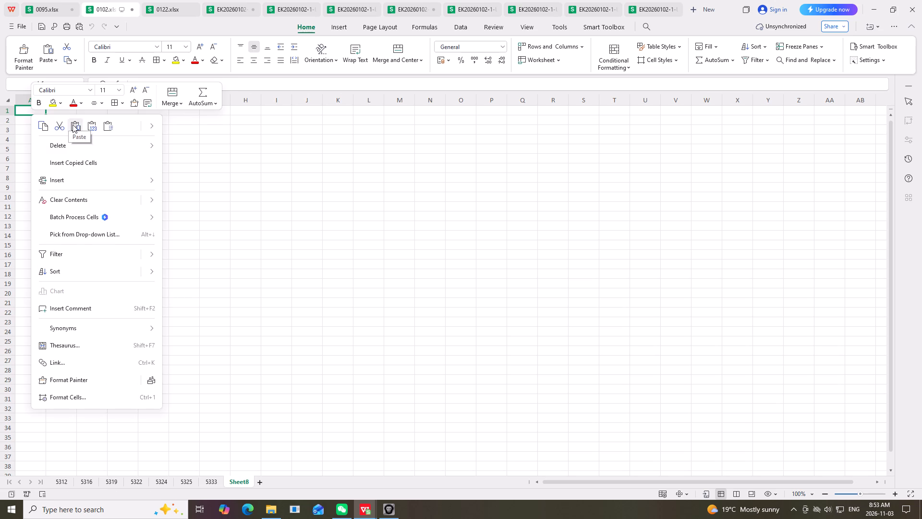
click(73, 124)
click(596, 219)
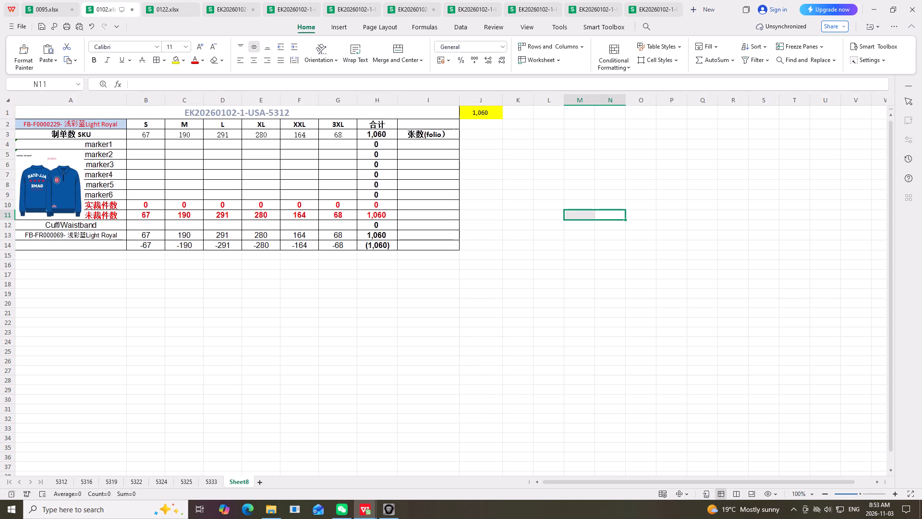
Remove the body fabric label in A2, the garment picture and the rib fabric label in A13 from the new sheet.
click(53, 125)
key(Delete)
click(35, 189)
key(Delete)
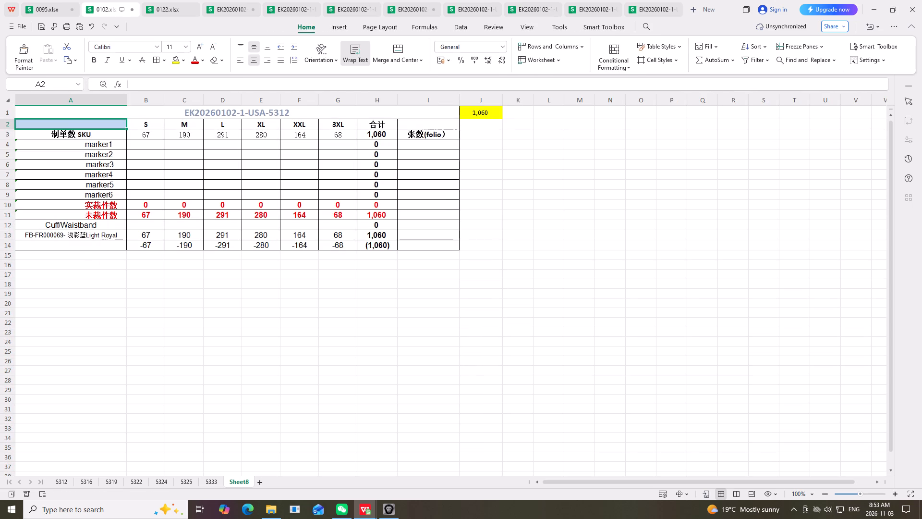
click(72, 239)
key(Delete)
Clear the size headings in row 2 and the quantities in rows 3 and 13, columns B to G, of the new sheet.
drag(153, 135, 200, 143)
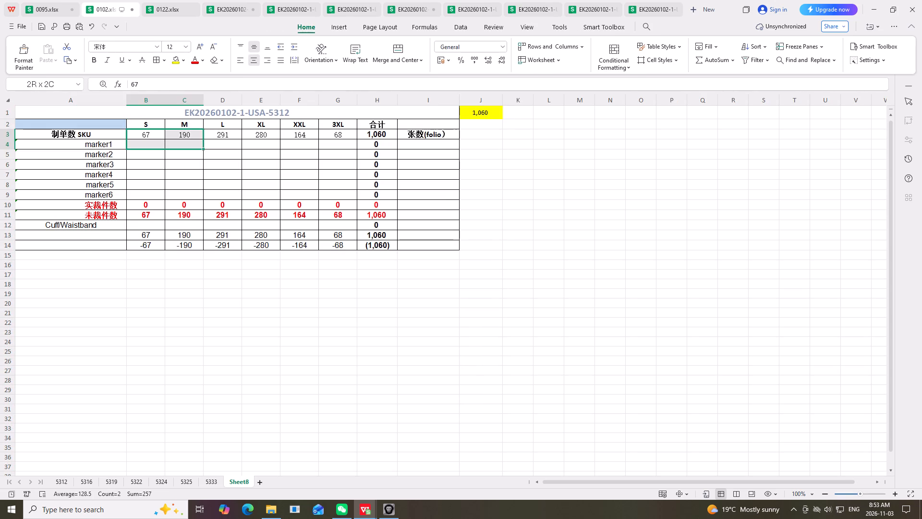
drag(200, 143, 319, 143)
key(Delete)
drag(147, 127, 292, 130)
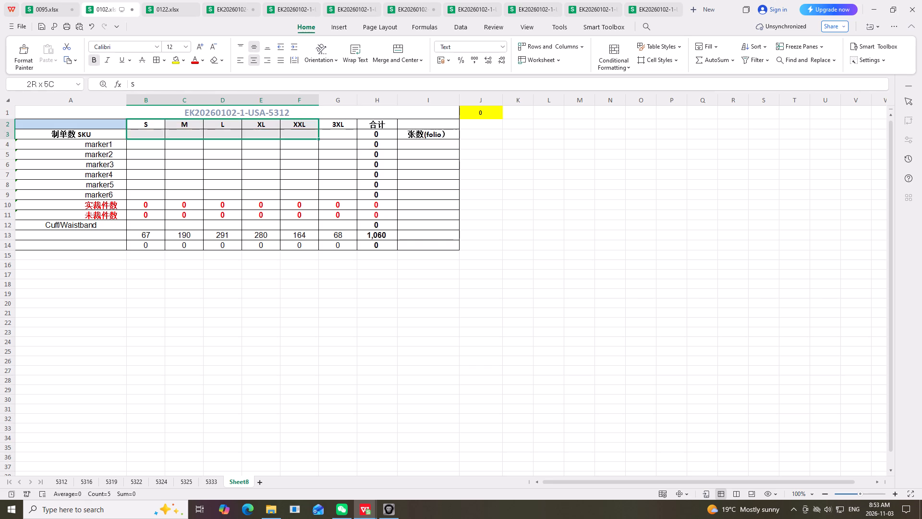
drag(292, 130, 329, 127)
key(Delete)
drag(147, 234, 305, 235)
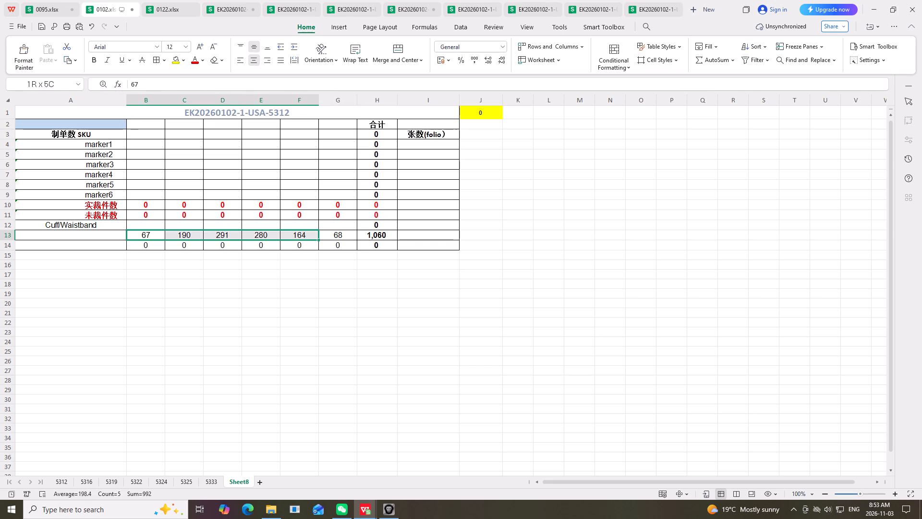
drag(305, 235, 328, 235)
key(Delete)
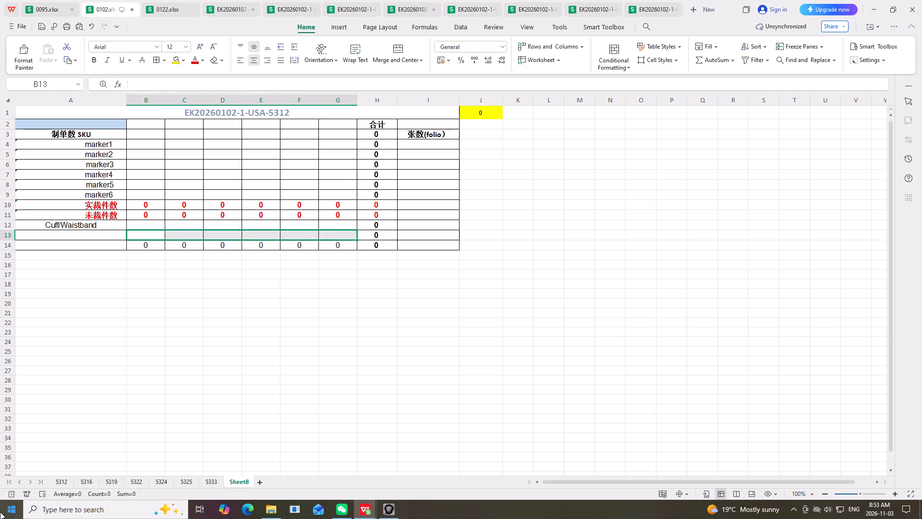
Copy the garment picture from the 5335 order into the new sheet of 0102.xlsx, shrunk and placed over column A beside the marker rows.
drag(582, 170, 582, 165)
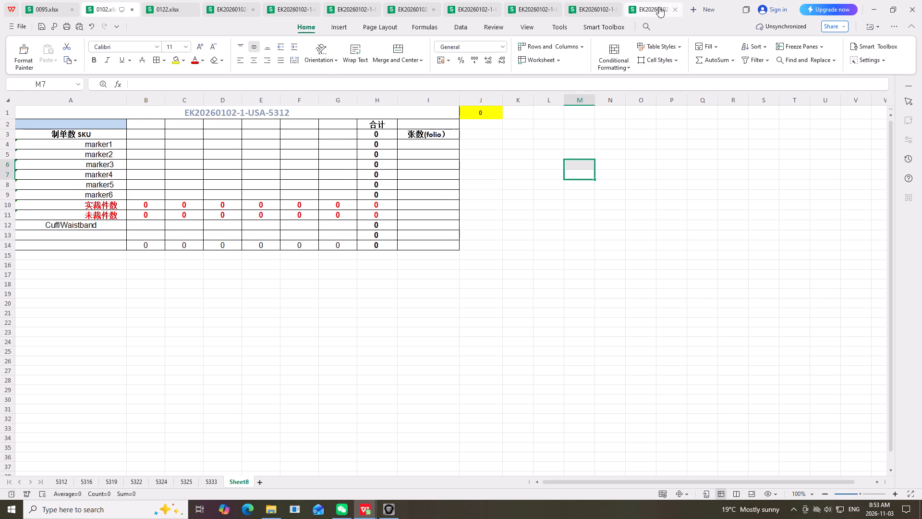
click(659, 7)
scroll(241, 351, up, 3)
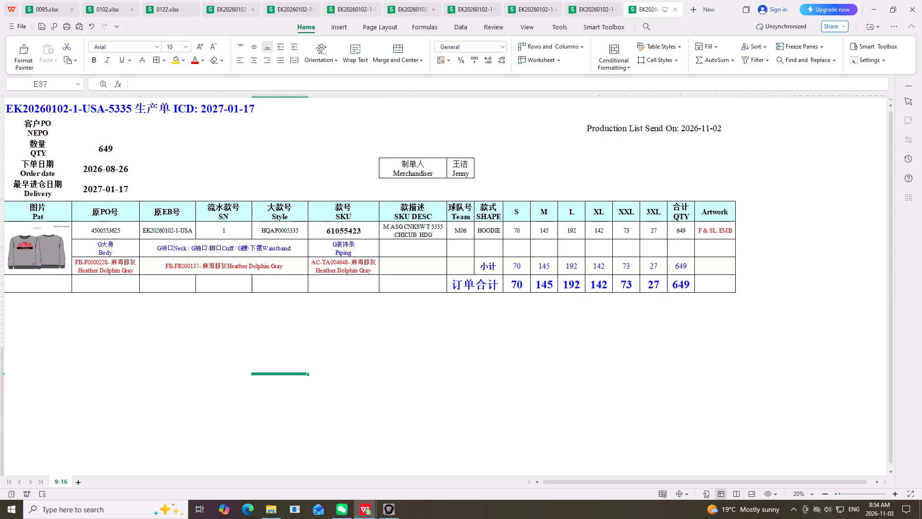
click(45, 251)
right_click(45, 251)
click(54, 261)
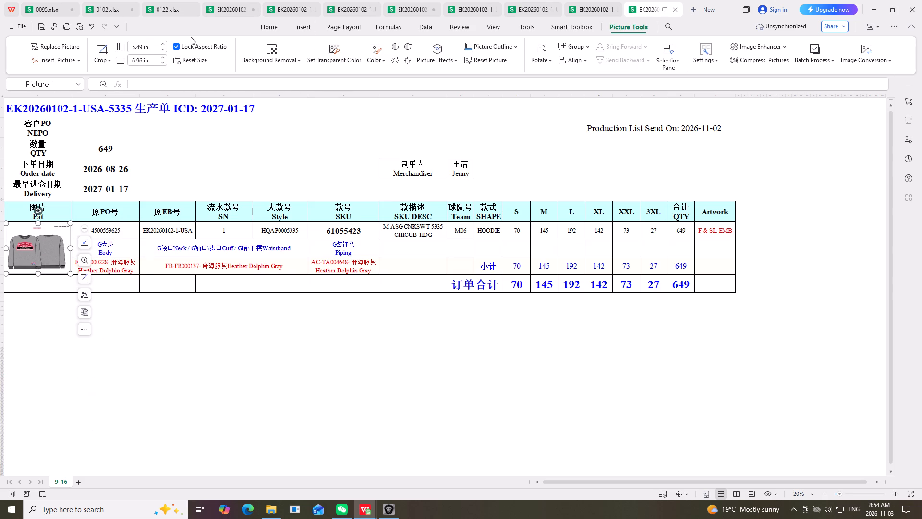
click(110, 8)
right_click(551, 162)
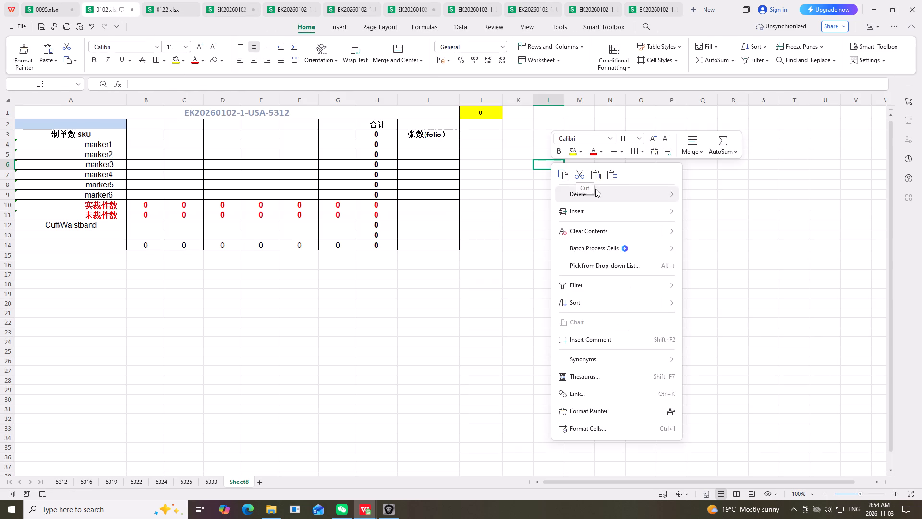
click(591, 173)
drag(854, 160, 576, 358)
drag(582, 376, 49, 157)
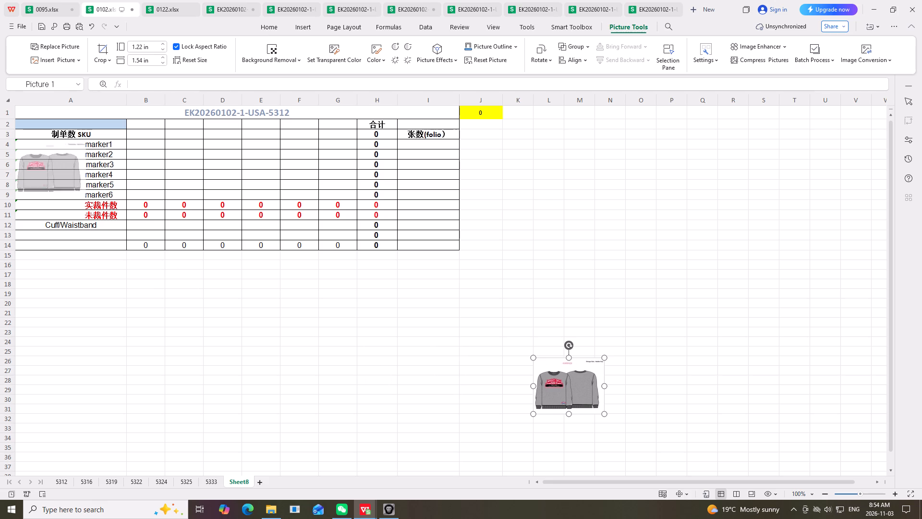
drag(49, 157, 42, 168)
click(167, 282)
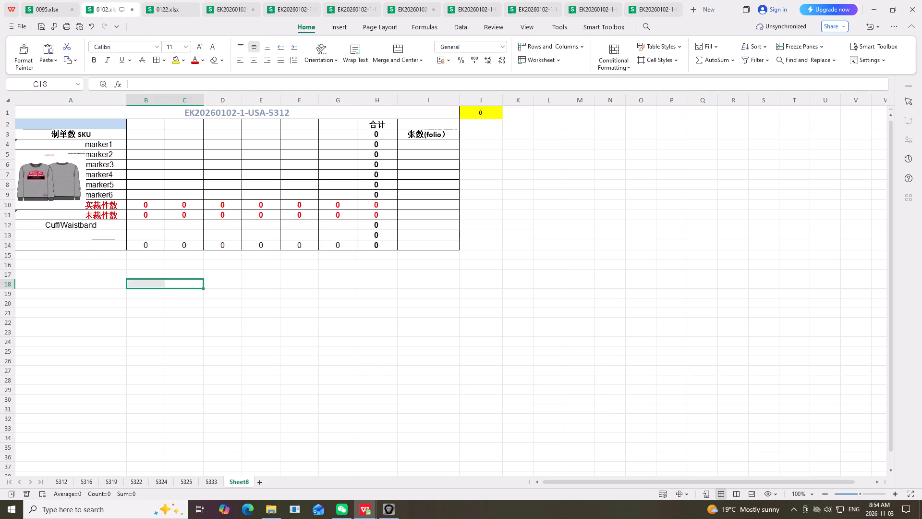
Fit the garment picture inside column A beside the marker labels, at about 1.26 in high by 1.46 in wide.
click(41, 176)
drag(14, 177, 0, 181)
click(146, 271)
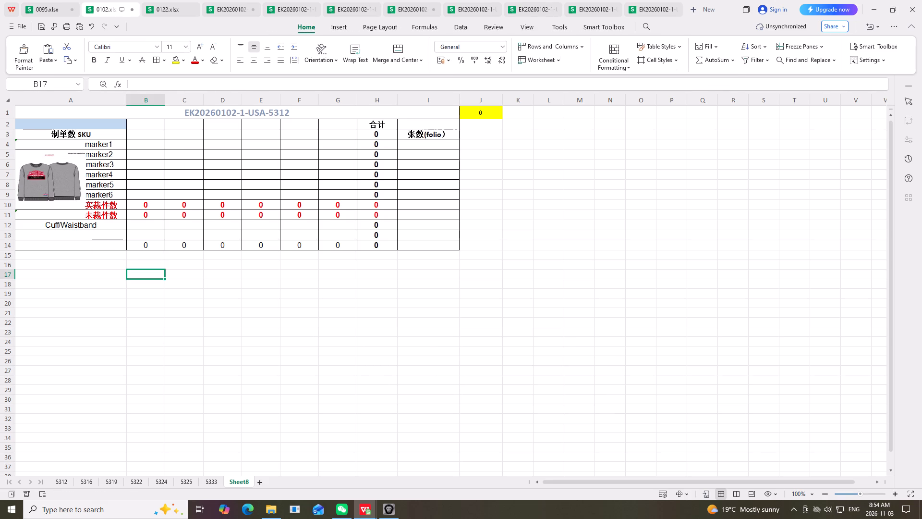
click(64, 186)
click(84, 177)
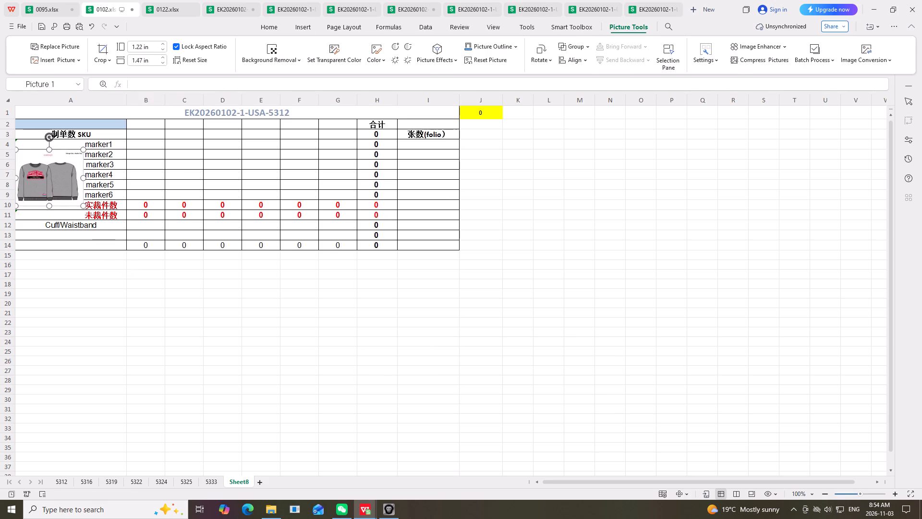
click(222, 298)
click(61, 173)
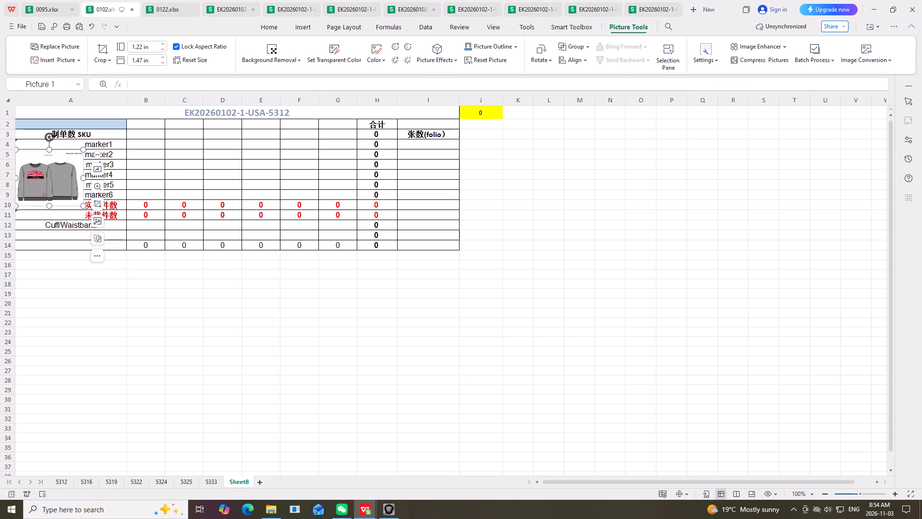
click(51, 207)
click(163, 292)
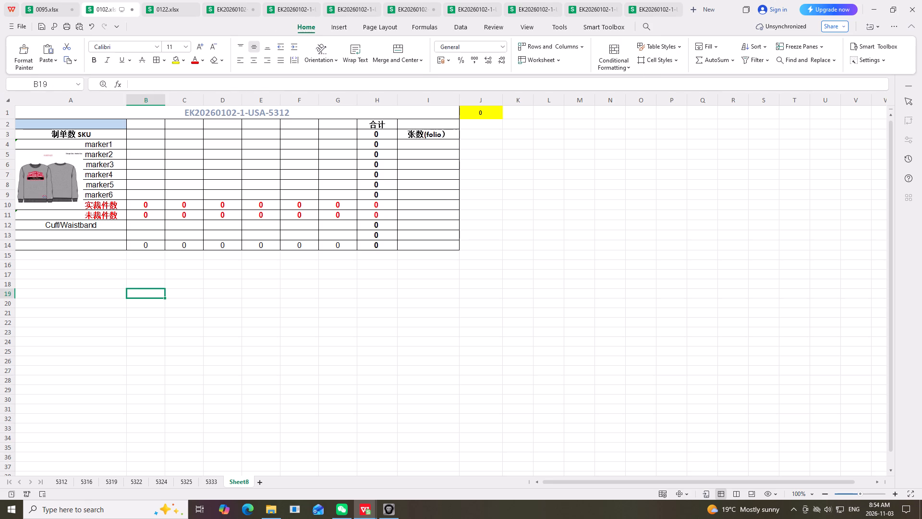
click(41, 186)
drag(14, 179, 0, 183)
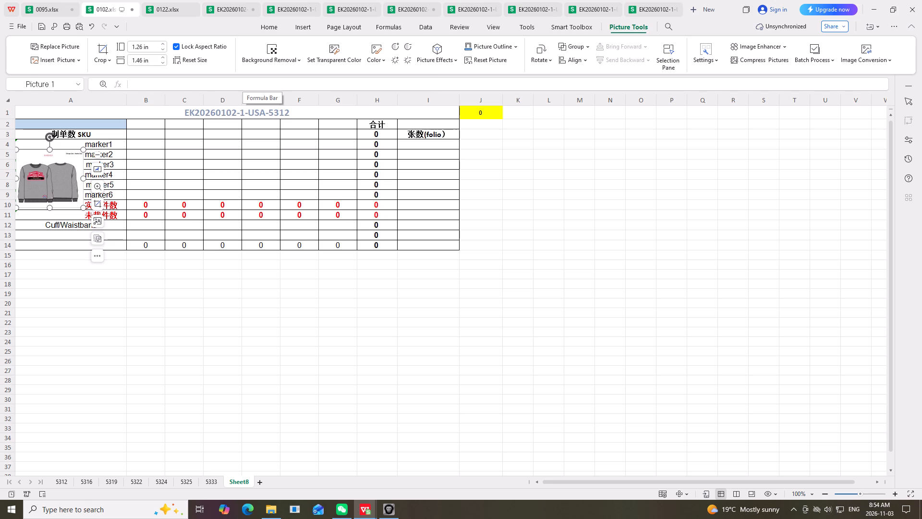
drag(401, 332, 401, 321)
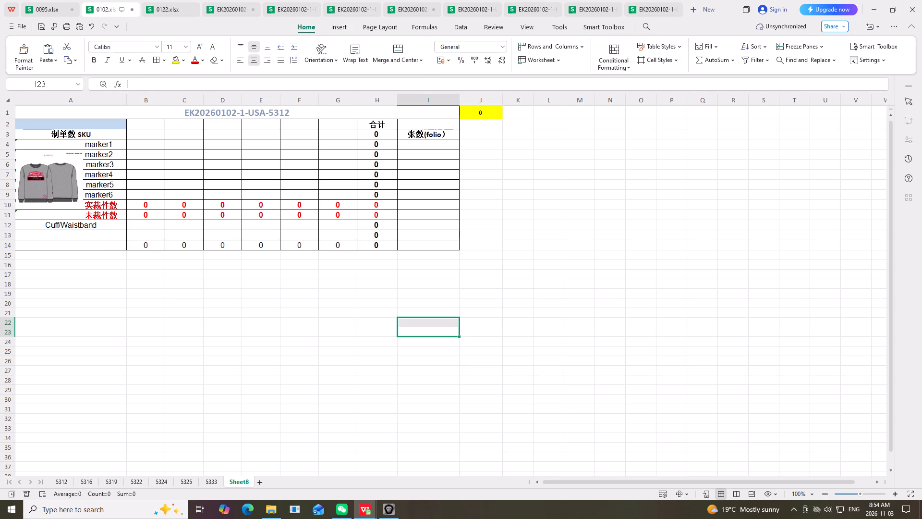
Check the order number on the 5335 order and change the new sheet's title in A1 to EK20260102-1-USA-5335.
click(656, 9)
scroll(264, 219, up, 4)
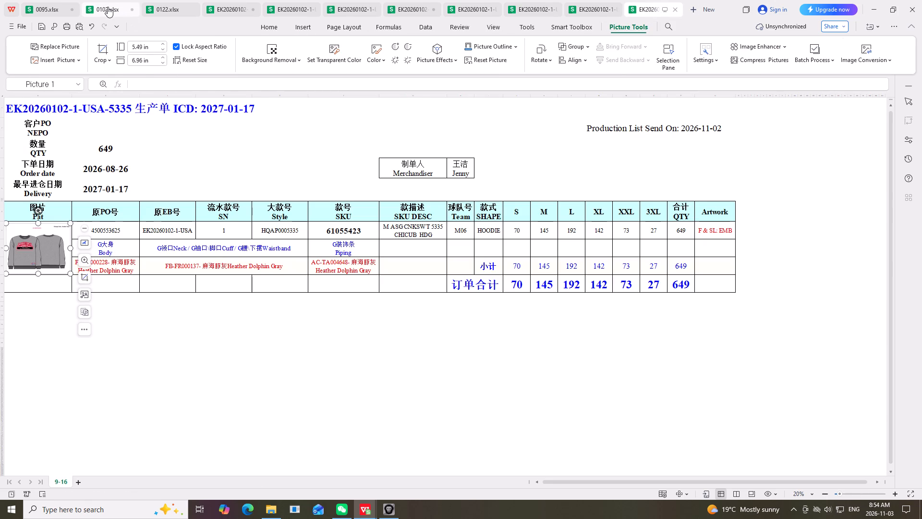
scroll(135, 145, up, 3)
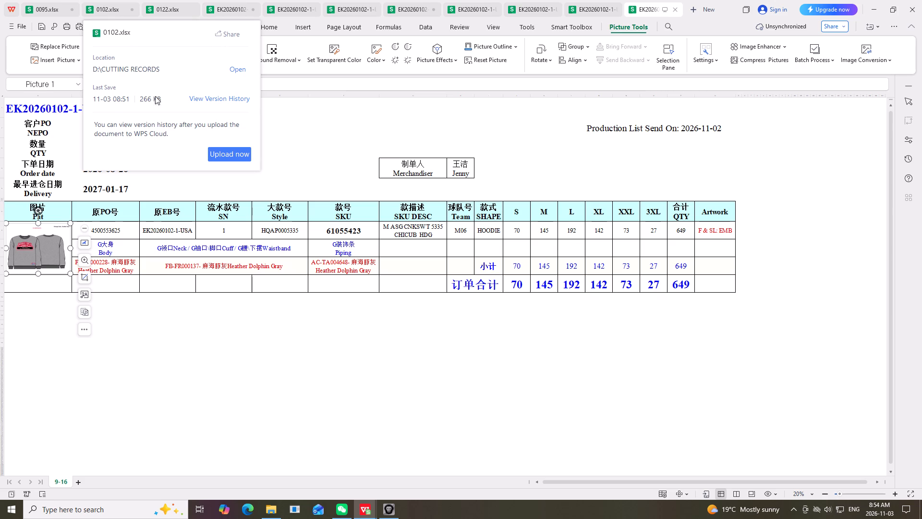
click(105, 5)
double_click(293, 114)
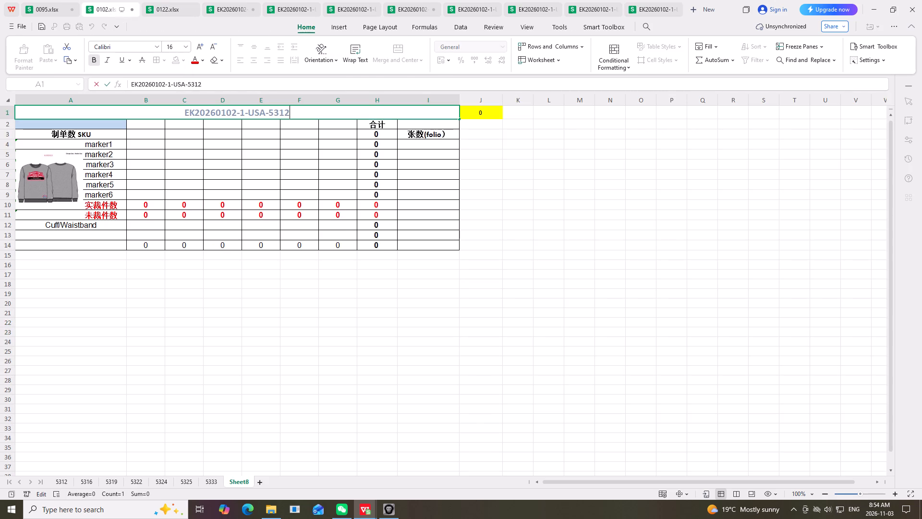
key(BackSpace)
key(BackSpace)
key(3)
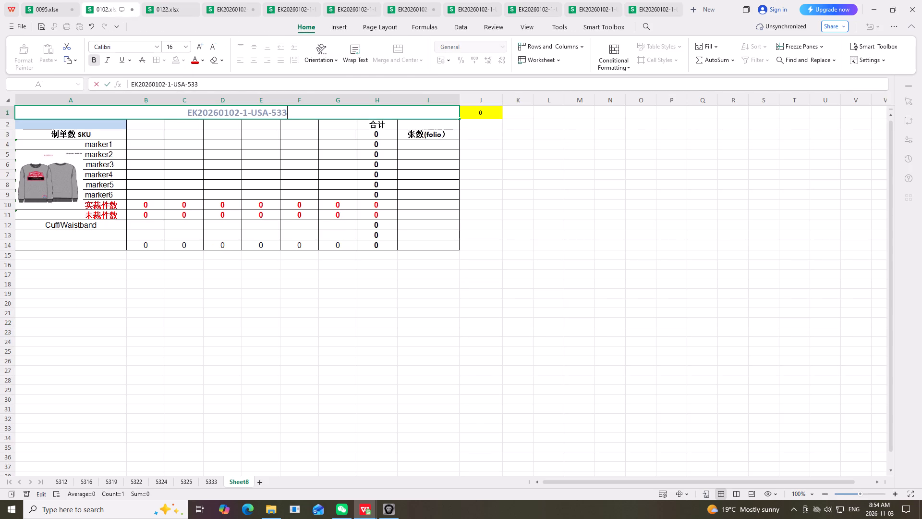
key(5)
click(546, 234)
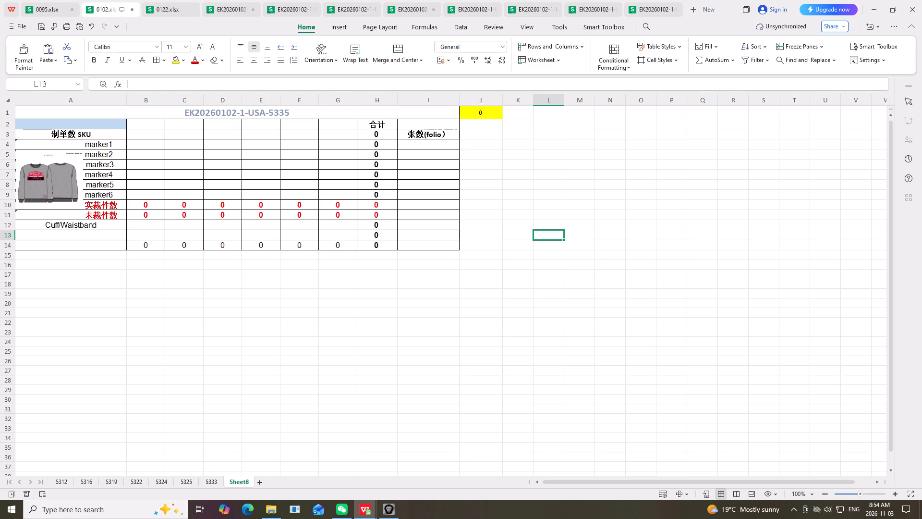
Copy the size headings S, M, L, XL, XXL and 3XL from the 5335 order into B2:G2 of the new sheet.
click(654, 11)
scroll(305, 303, up, 3)
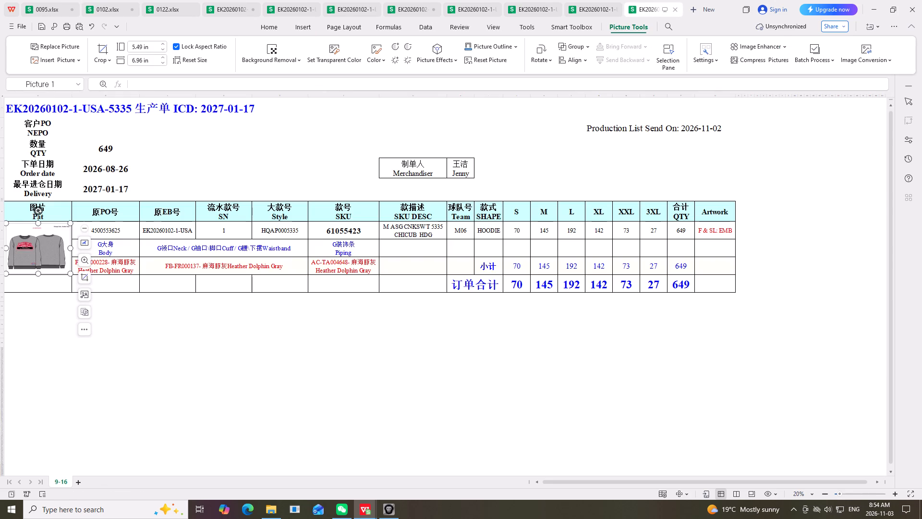
drag(515, 214, 648, 218)
right_click(648, 218)
click(656, 229)
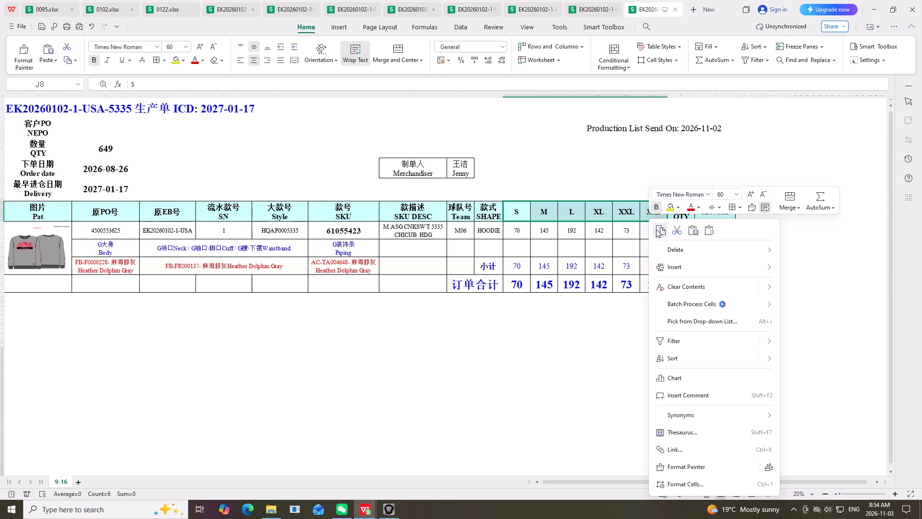
click(107, 9)
scroll(309, 220, up, 1)
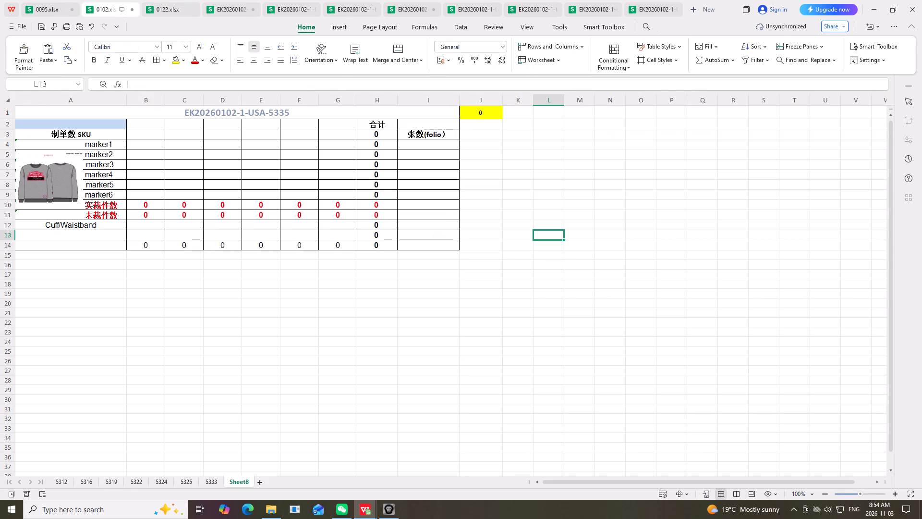
click(144, 125)
right_click(144, 125)
click(204, 137)
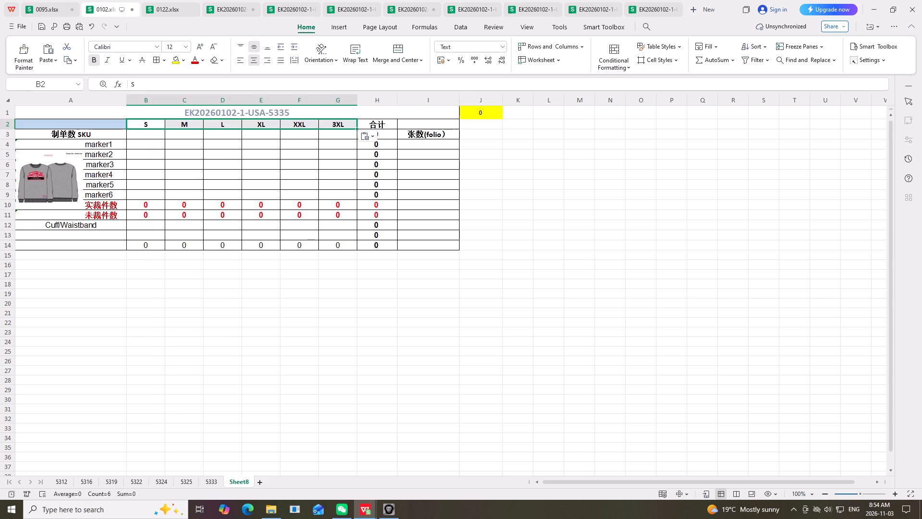
click(595, 204)
Copy the 5335 order's total quantities 70, 145, 192, 142, 73 and 27 as values into B3:G3 and B12:G12 of the new sheet.
click(658, 9)
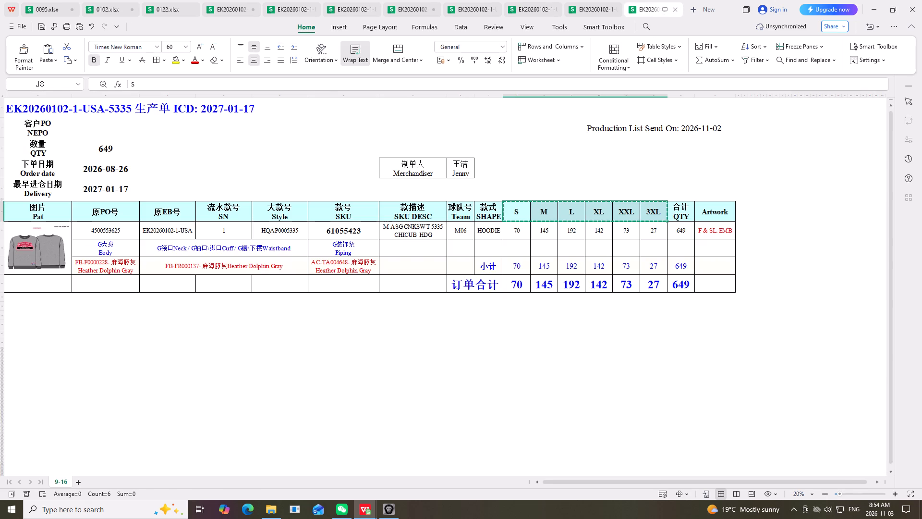
drag(517, 285, 648, 284)
right_click(648, 284)
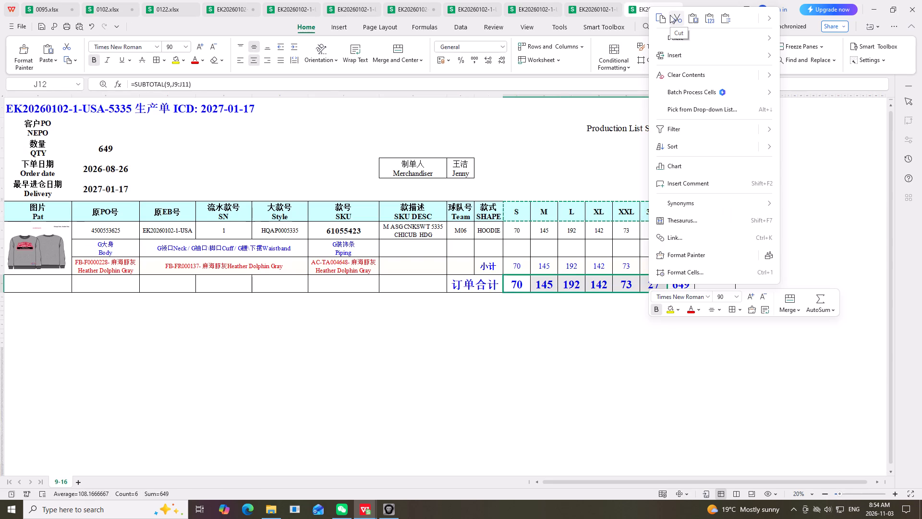
click(662, 19)
click(109, 7)
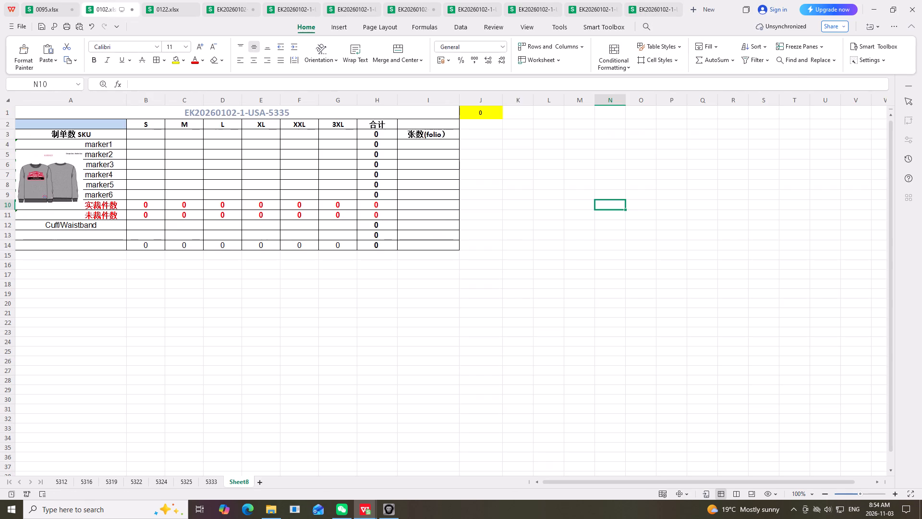
click(146, 136)
right_click(146, 136)
click(206, 146)
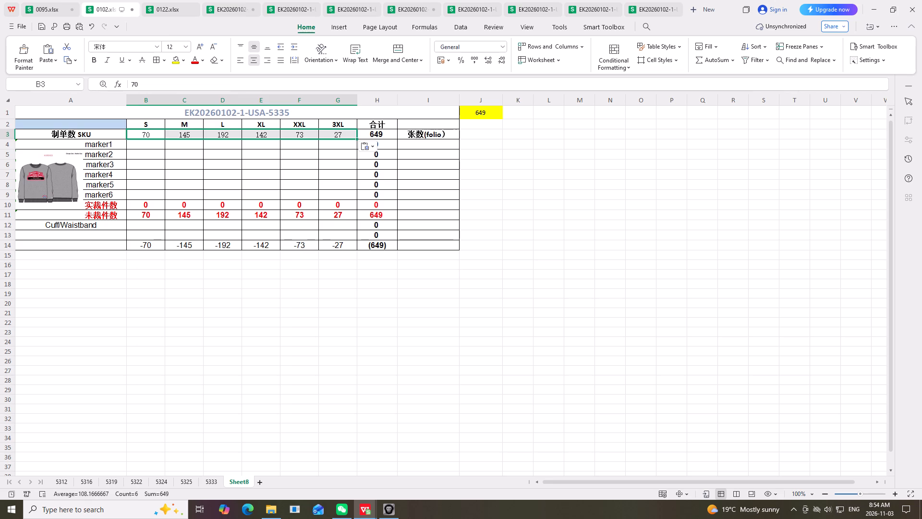
click(152, 226)
right_drag(152, 226, 156, 220)
click(213, 13)
click(600, 232)
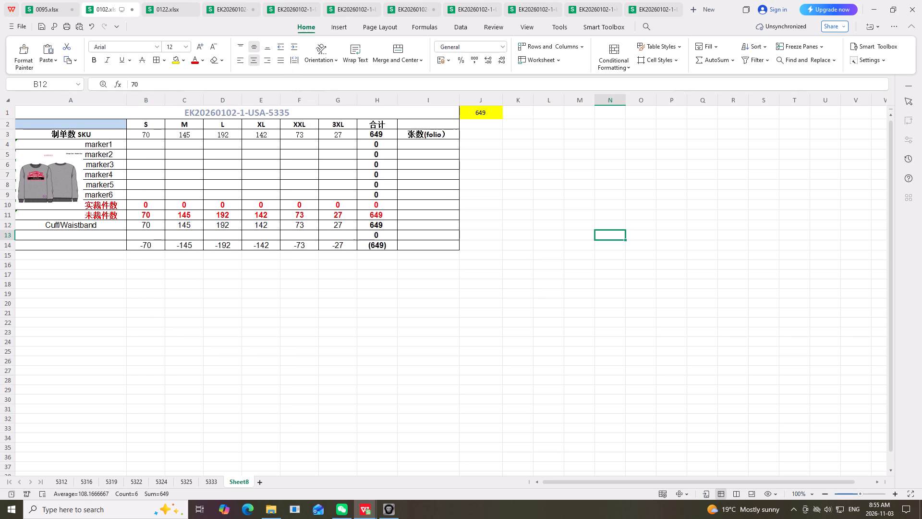
Copy the body fabric label FB-F0000228- 麻海豚灰Heather Dolphin Gray from the 5335 order into A2 of the new sheet, with its text wrapped.
click(650, 8)
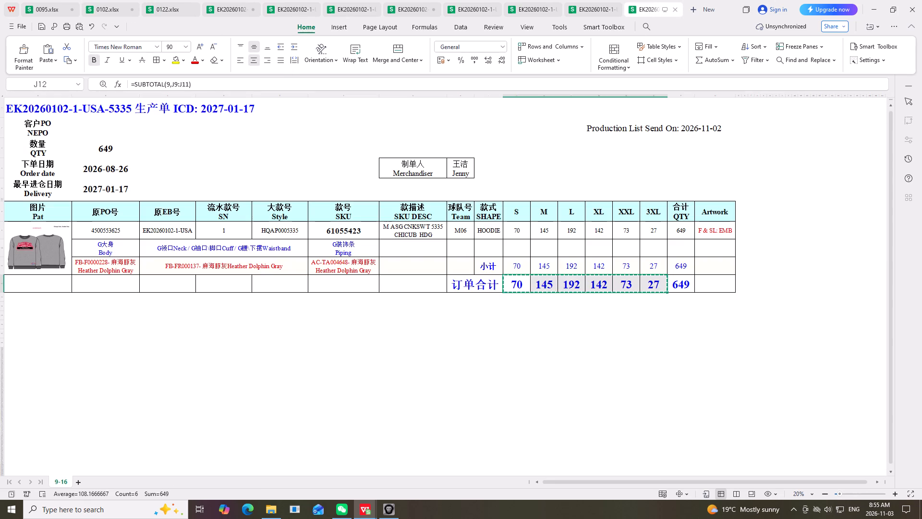
click(112, 268)
right_drag(112, 268, 112, 262)
click(121, 9)
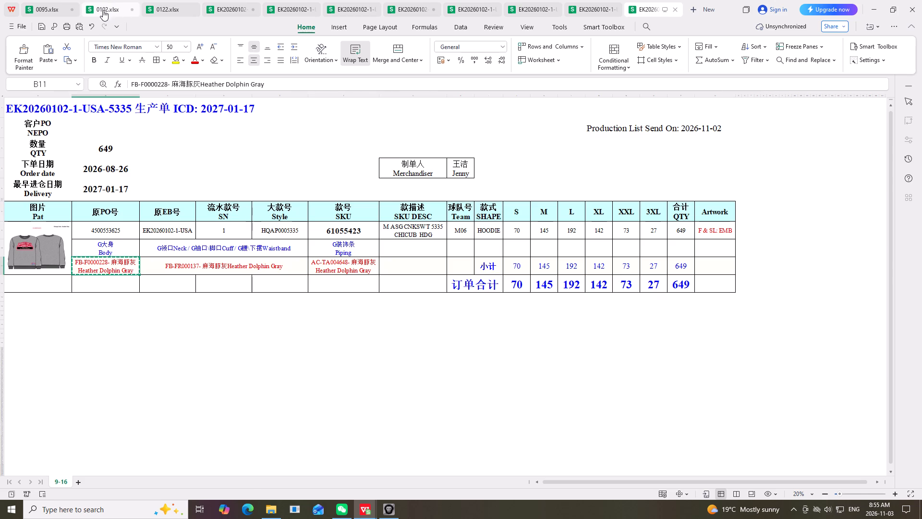
click(105, 7)
click(89, 123)
right_click(89, 124)
click(147, 137)
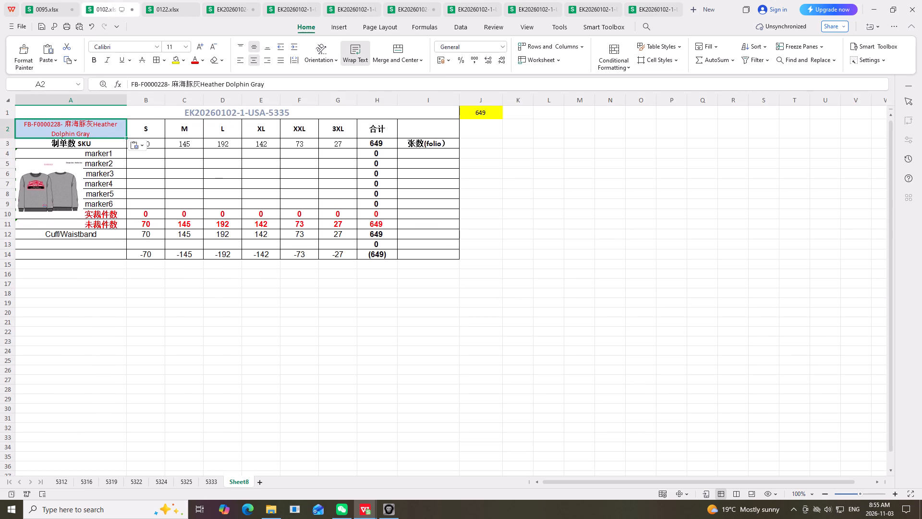
click(360, 61)
click(360, 61)
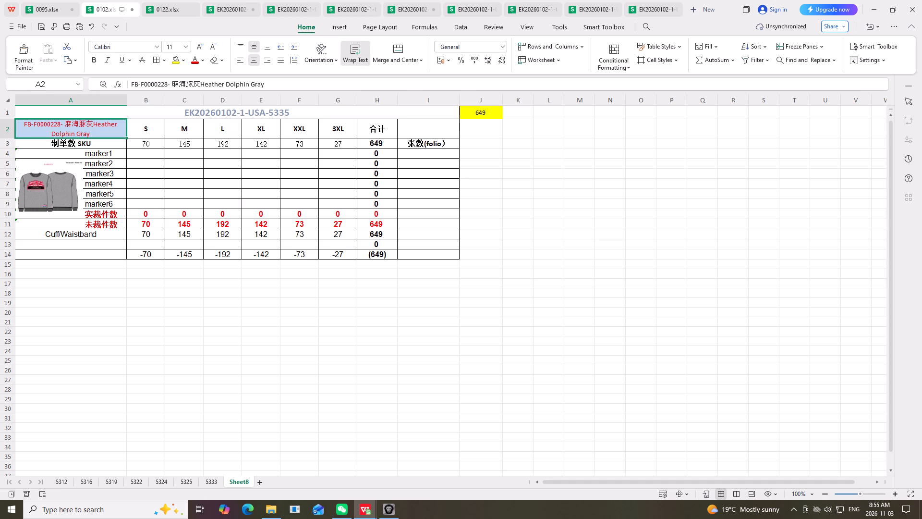
click(577, 166)
Select the rib fabric label FB-FR000137- 麻海豚灰Heather Dolphin Gray in the 5335 order for copying.
scroll(447, 301, up, 4)
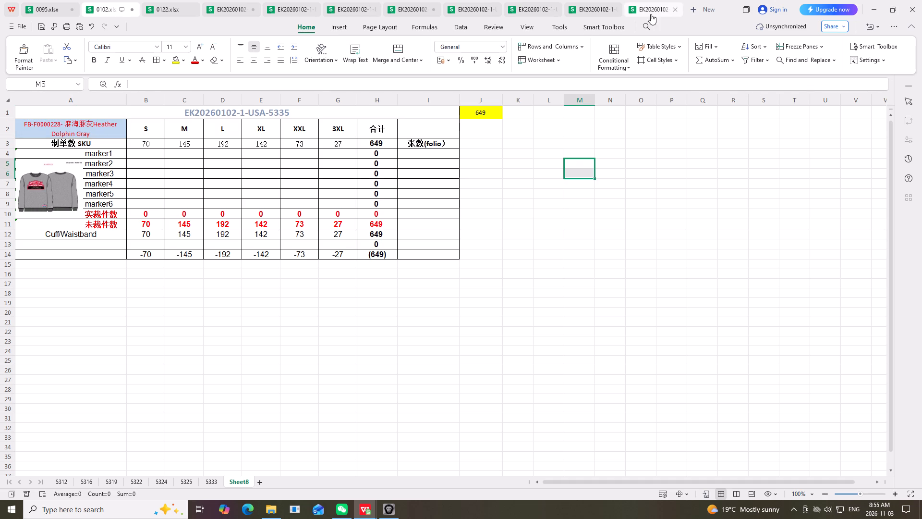
click(656, 11)
click(245, 266)
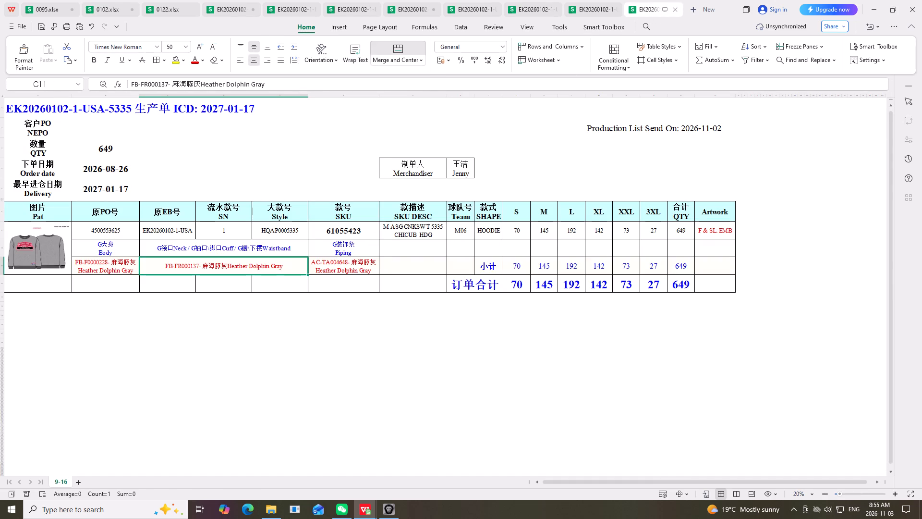
right_click(245, 266)
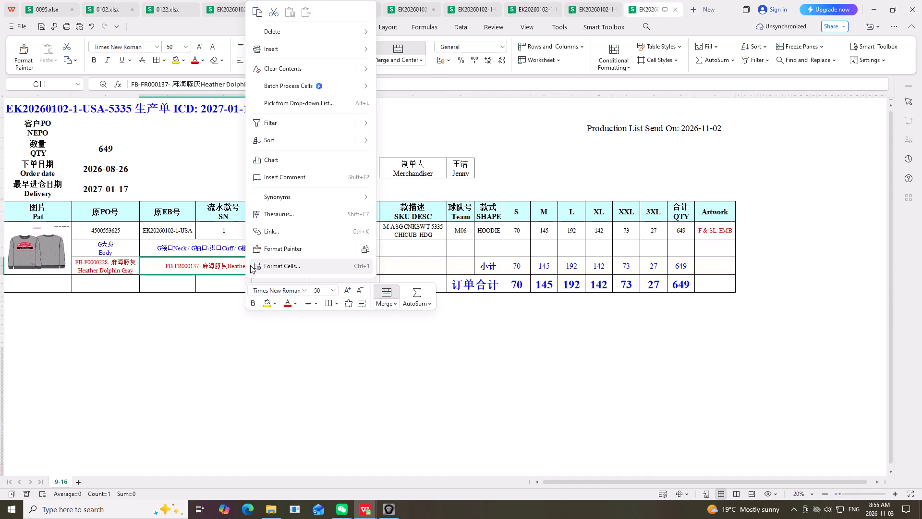